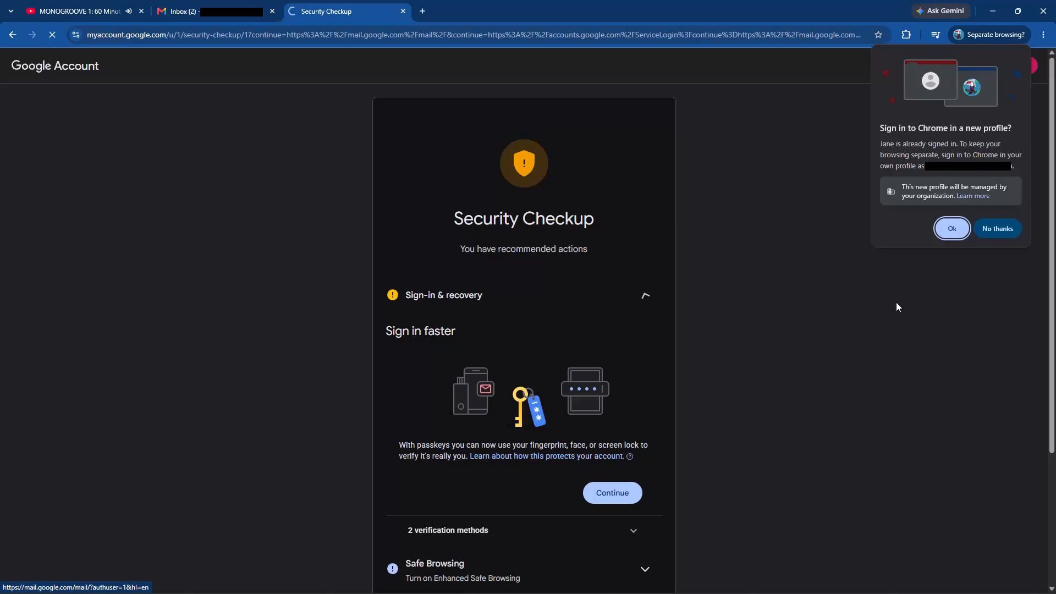
Decline the offer to sign in to Chrome in a new profile and stay on the Security Checkup page.
click(993, 233)
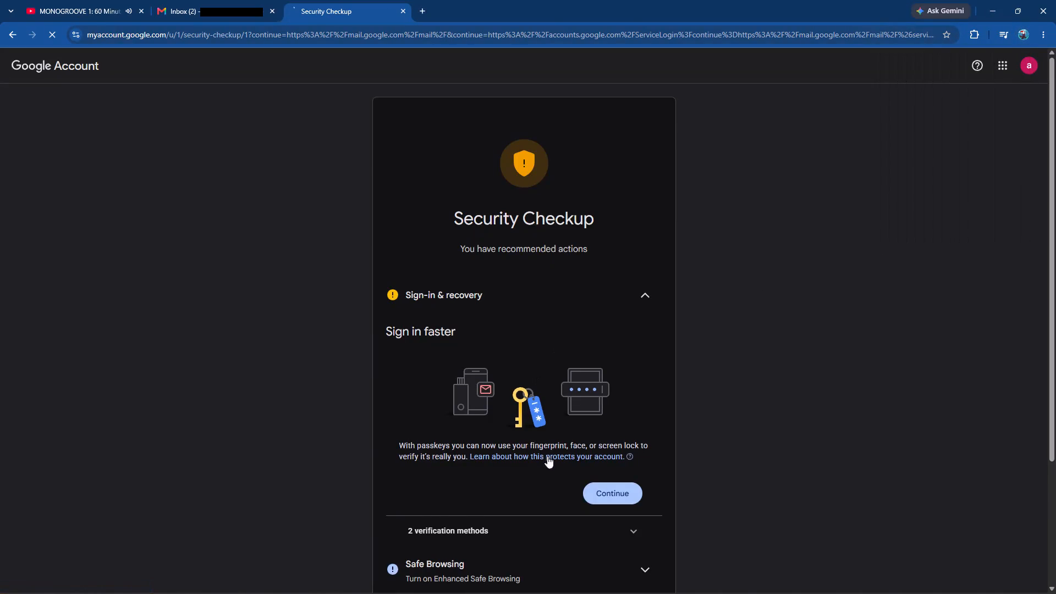
scroll(552, 475, down, 3)
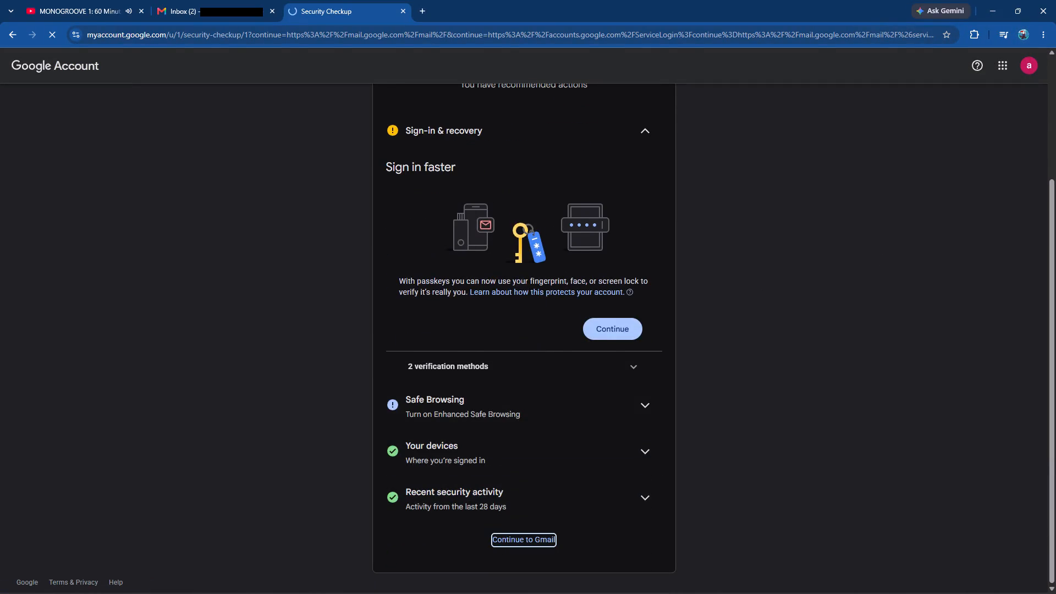
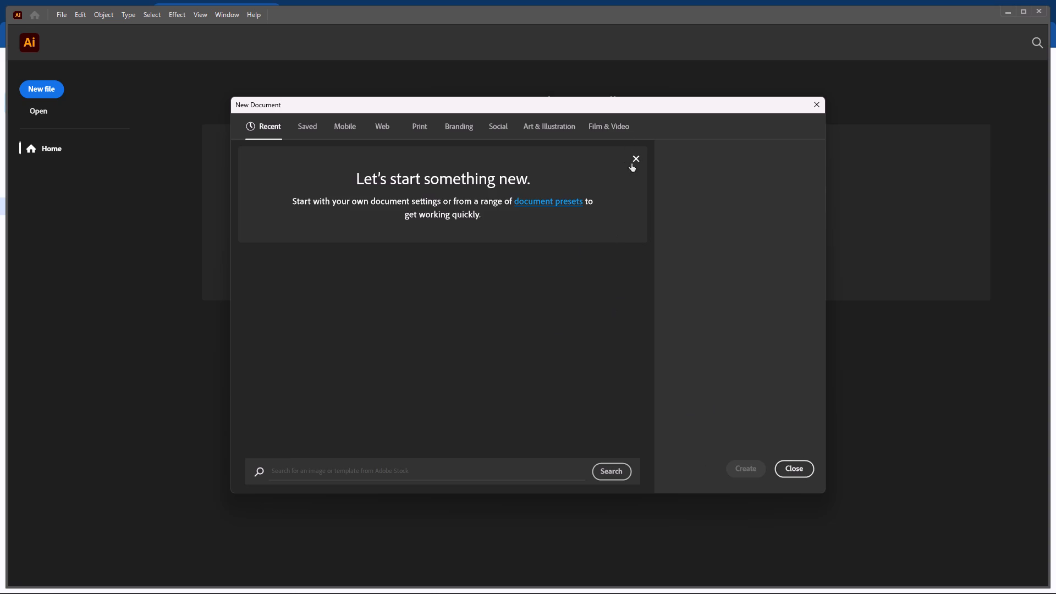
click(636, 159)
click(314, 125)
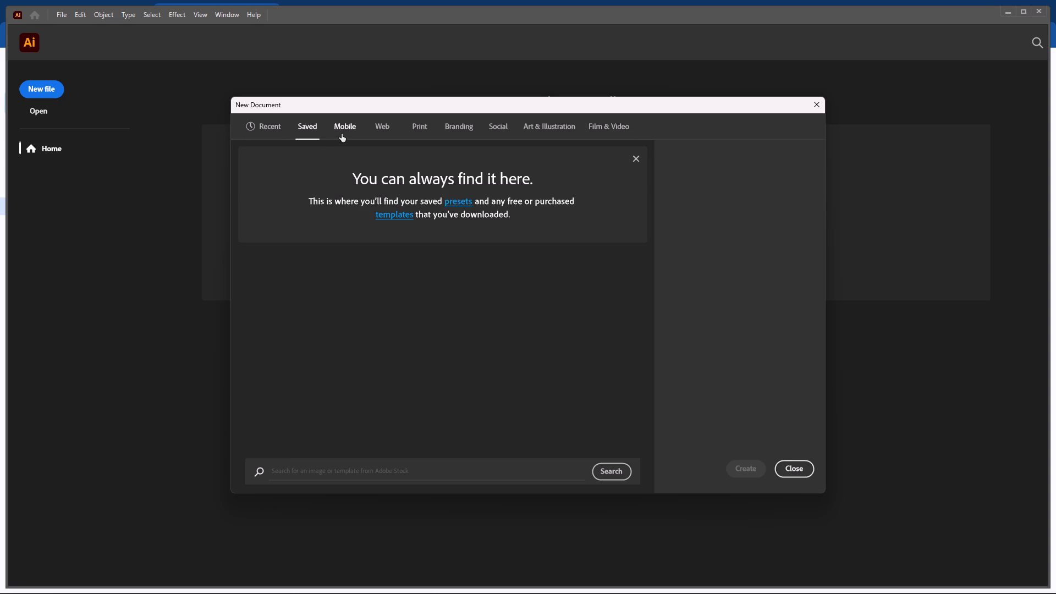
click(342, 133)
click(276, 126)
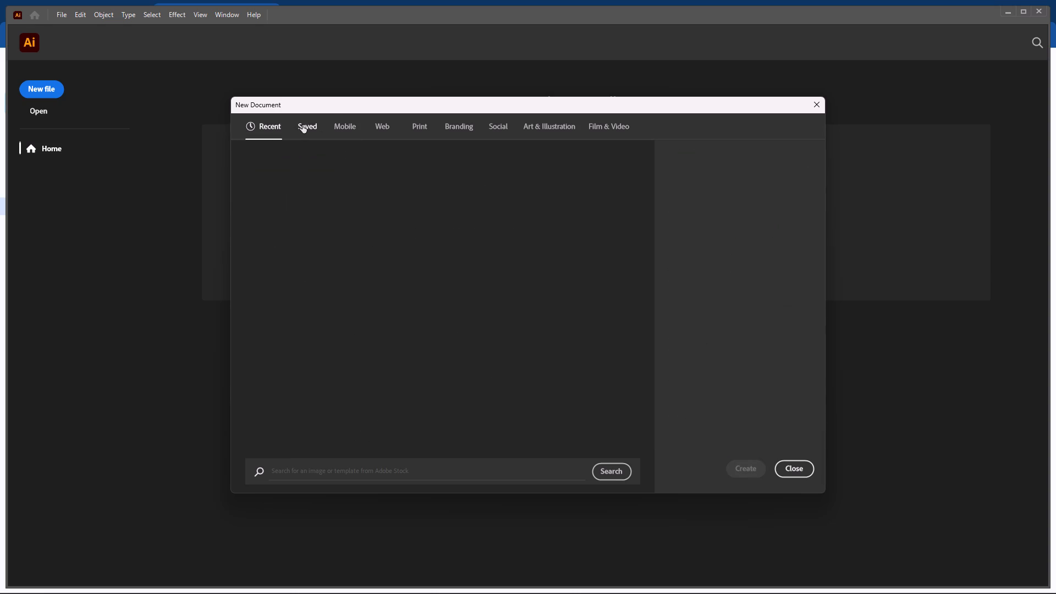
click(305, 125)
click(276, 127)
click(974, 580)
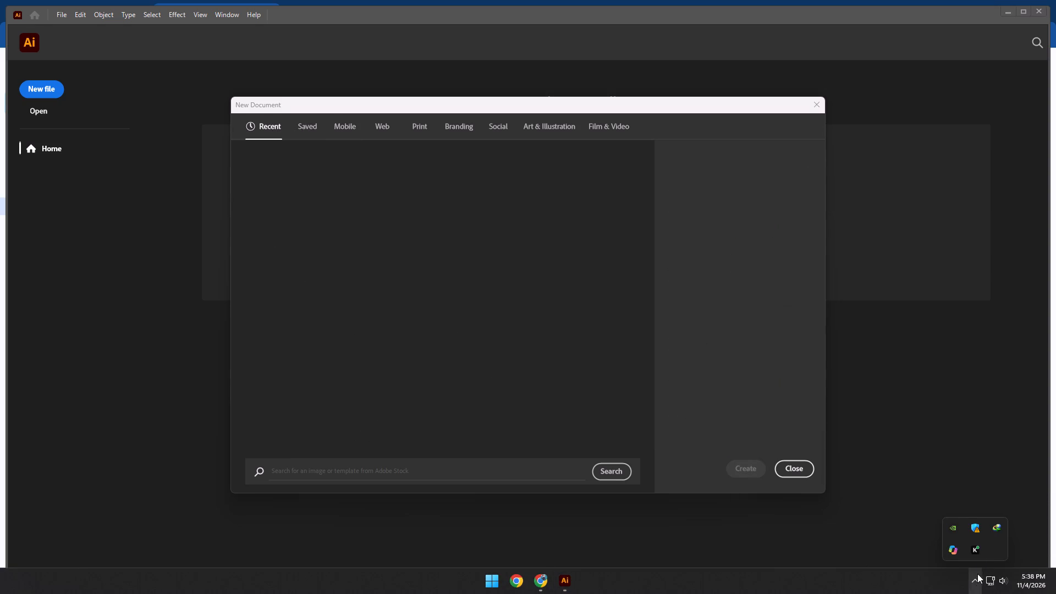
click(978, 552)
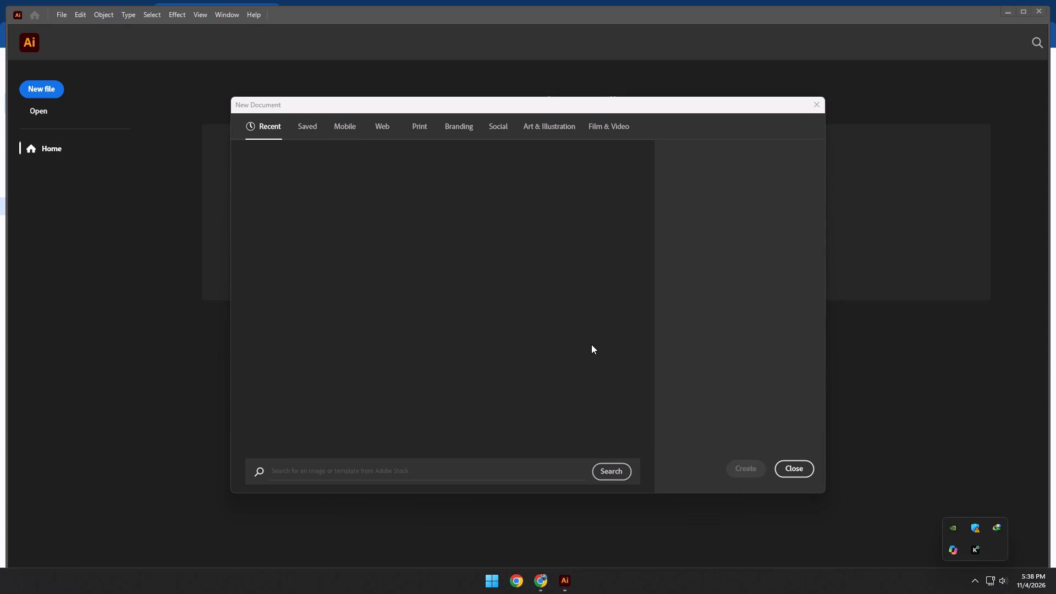
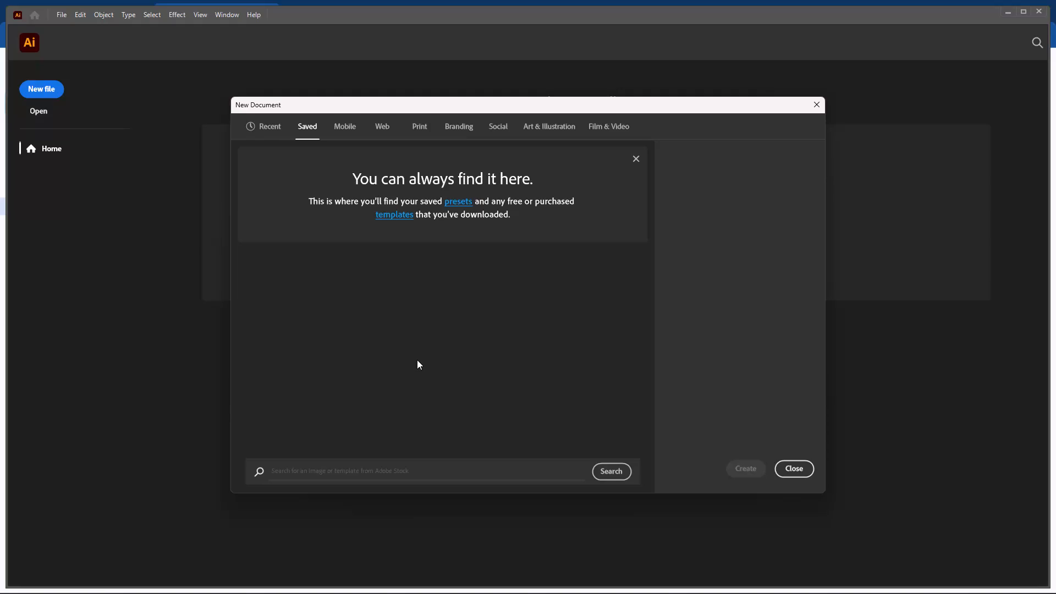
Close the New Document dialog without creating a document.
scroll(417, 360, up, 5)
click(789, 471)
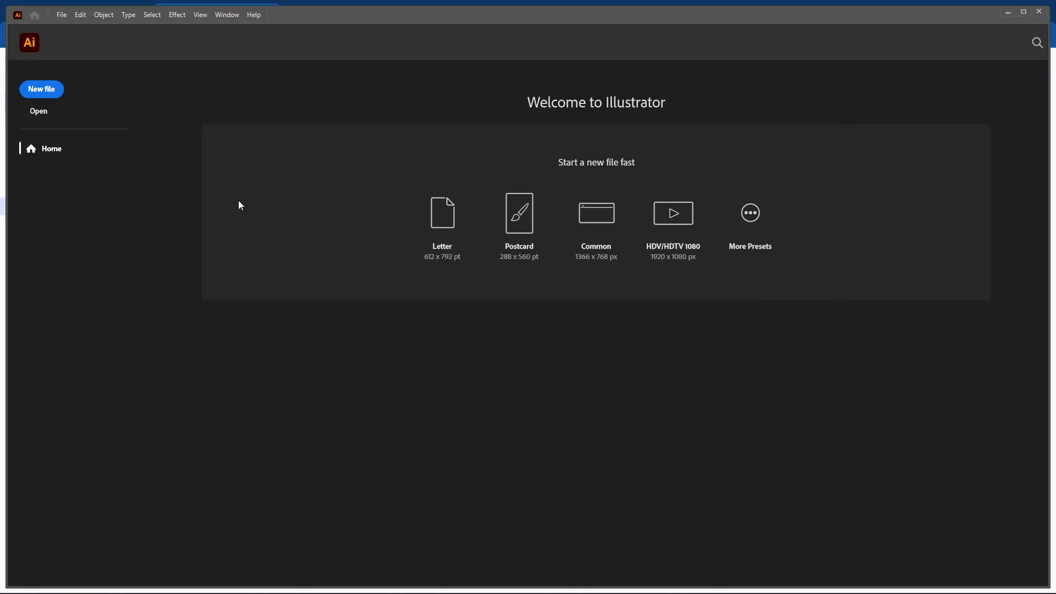
Start a new file based on the iPhone X preset in the Mobile category and name it kojaMooodboard.
click(45, 85)
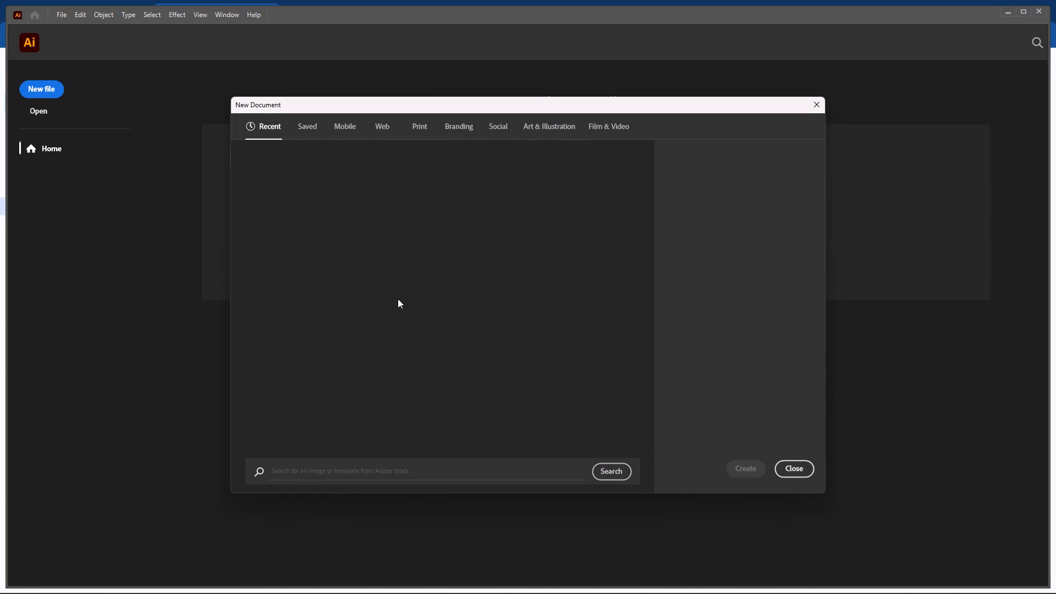
click(301, 125)
click(344, 131)
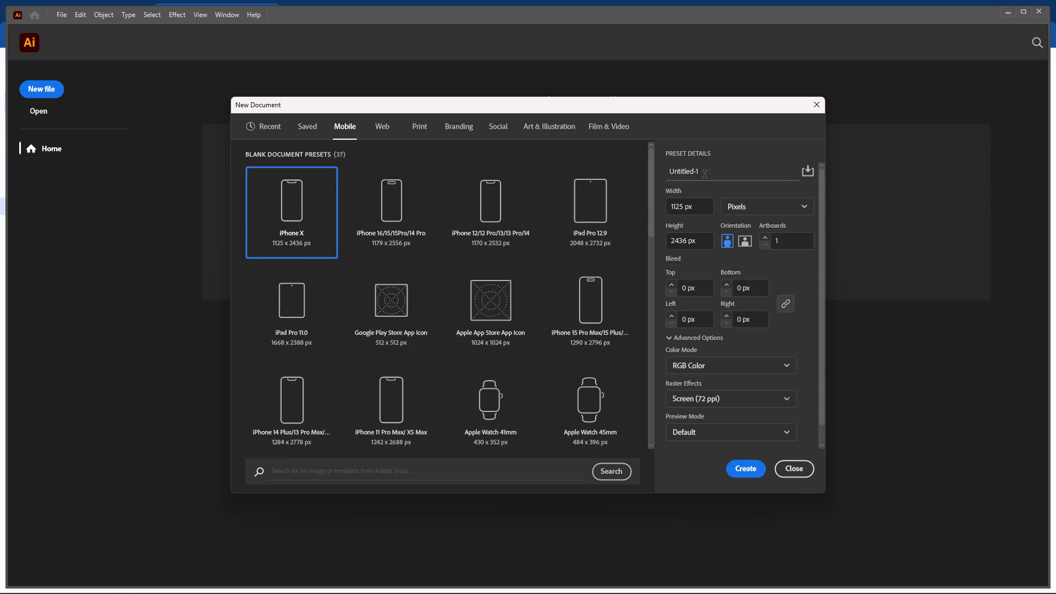
drag(705, 175, 647, 165)
click(692, 171)
key(ctrl+a)
text(kojaMoood)
text(board)
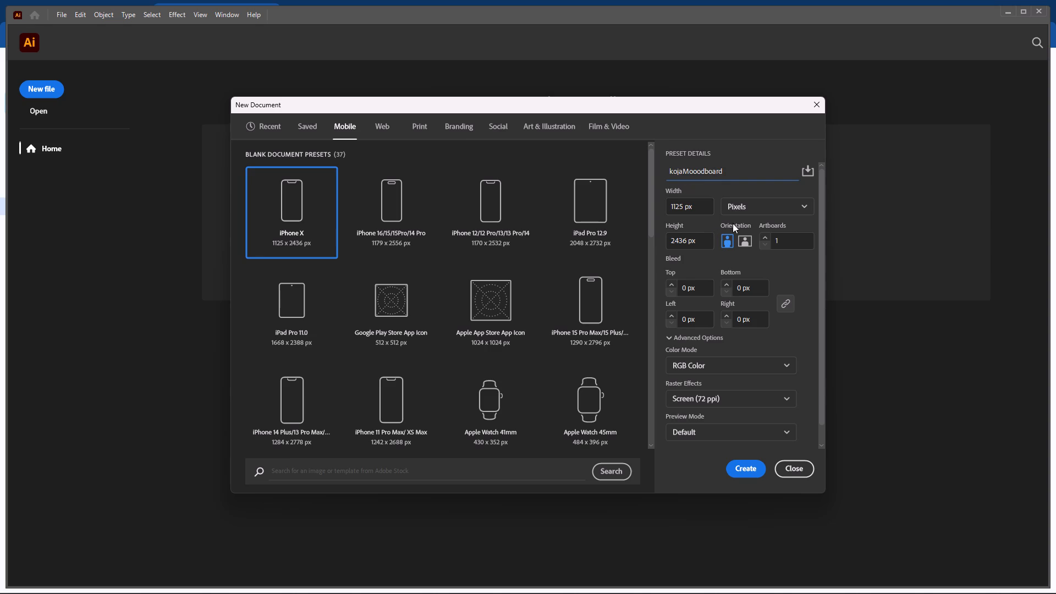
Set the new document's width to 1920 px and its height to 1080 px.
drag(696, 206, 658, 207)
text(1920)
drag(700, 241, 643, 243)
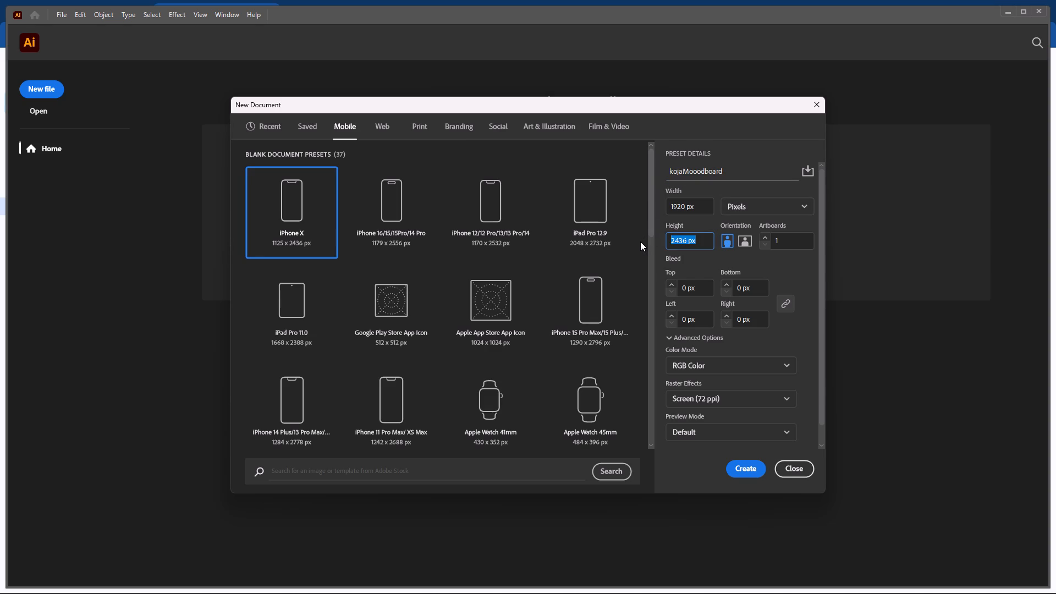
text(1080)
click(758, 268)
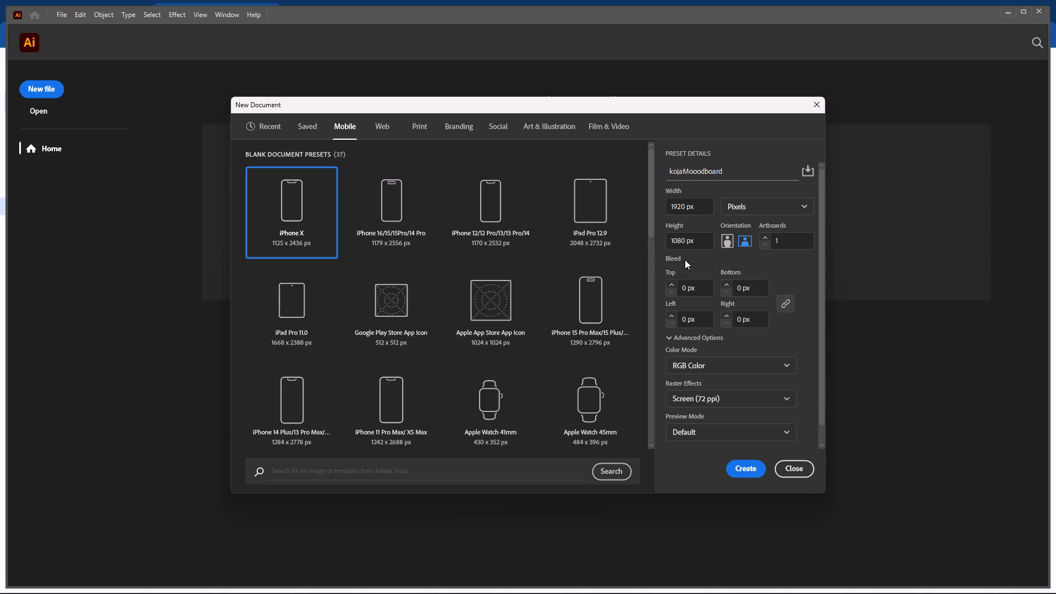
Create the document with RGB Color mode and raster effects at Screen (72 ppi).
click(735, 400)
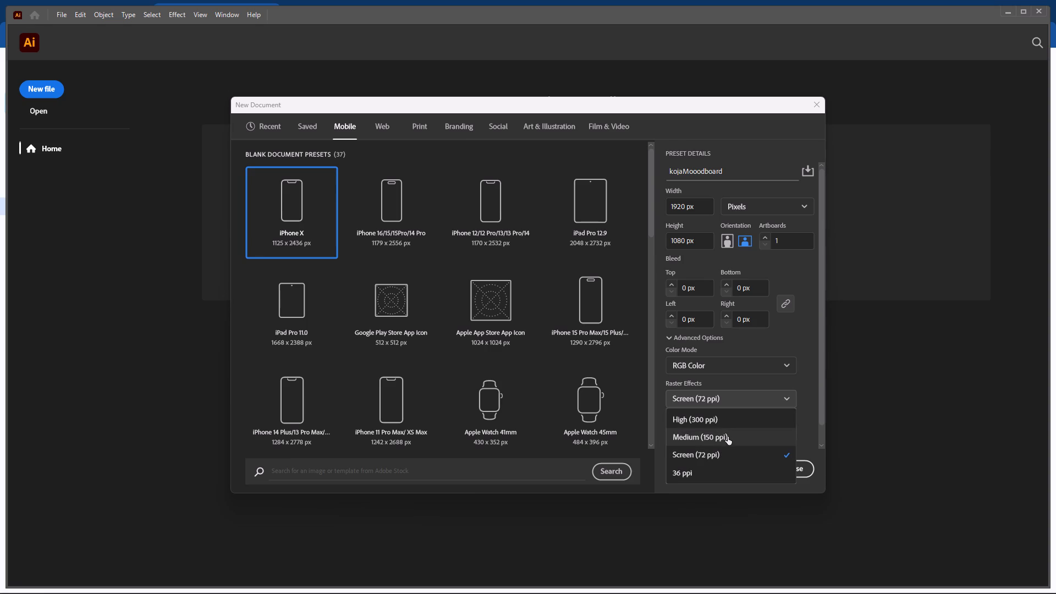
click(728, 454)
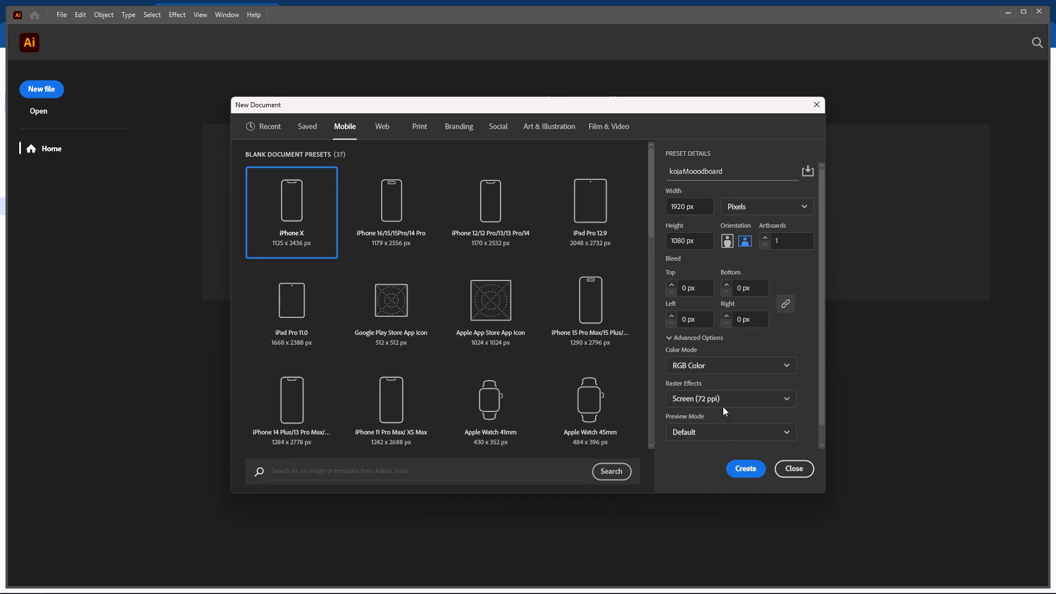
click(721, 365)
click(718, 365)
click(755, 472)
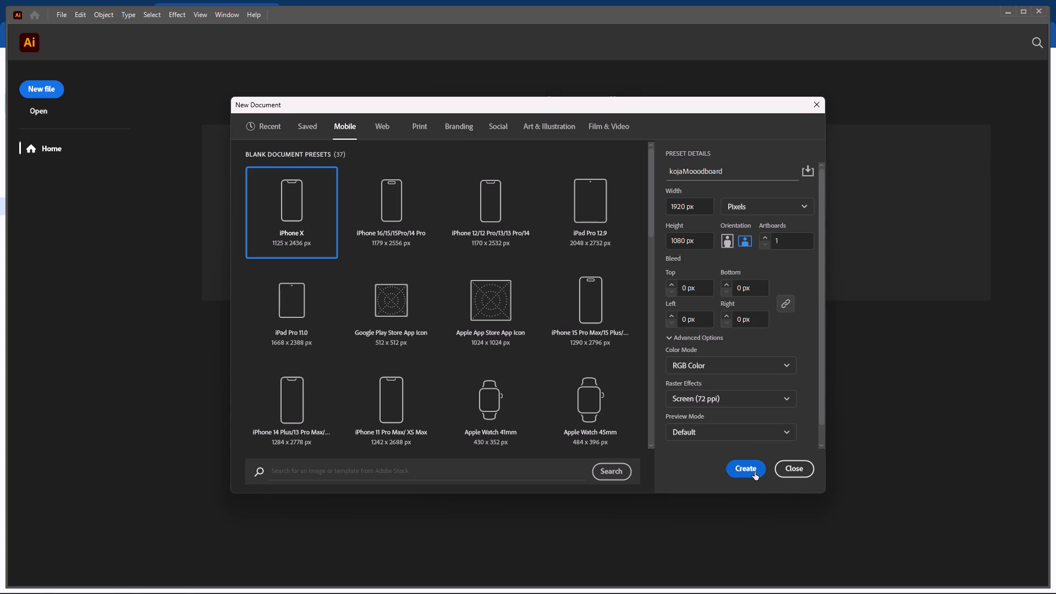
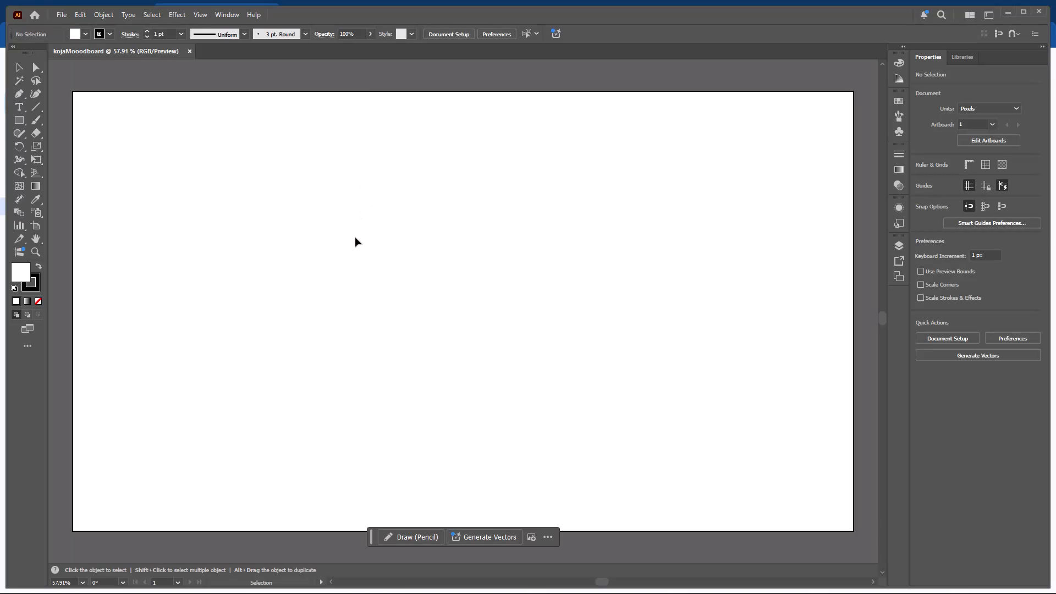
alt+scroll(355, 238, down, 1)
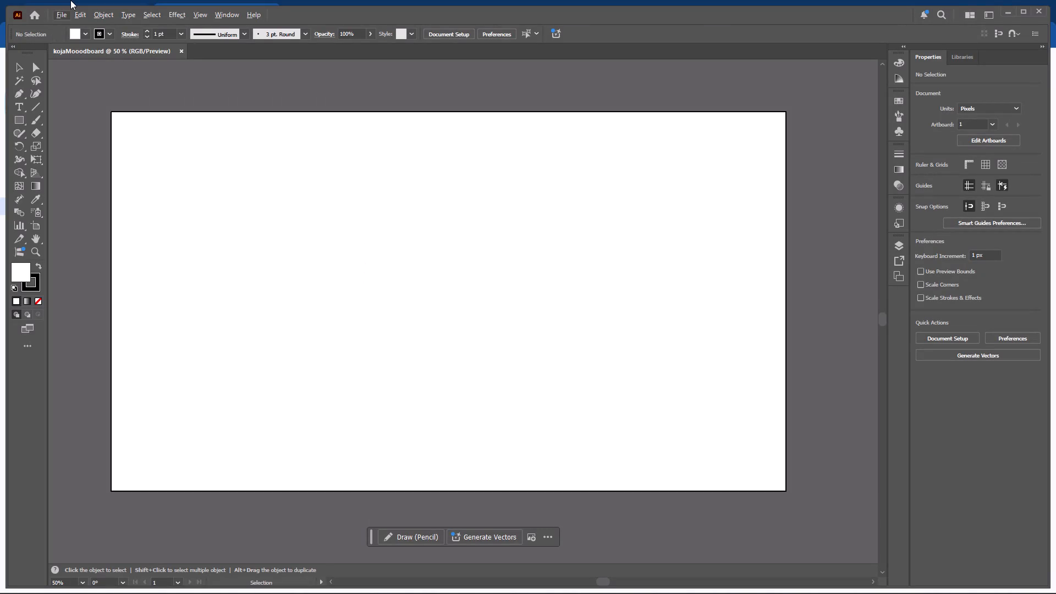
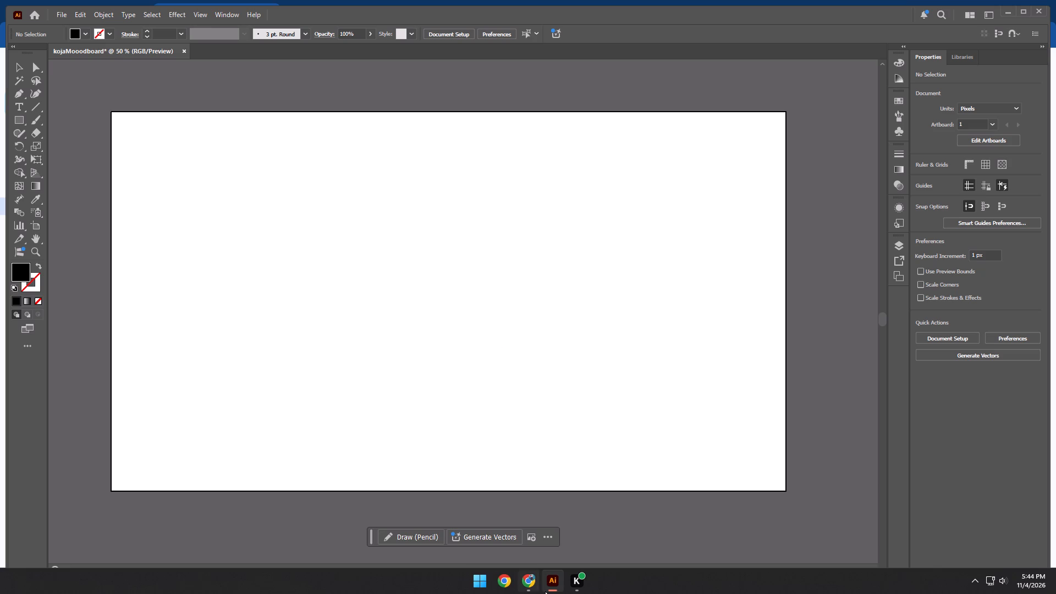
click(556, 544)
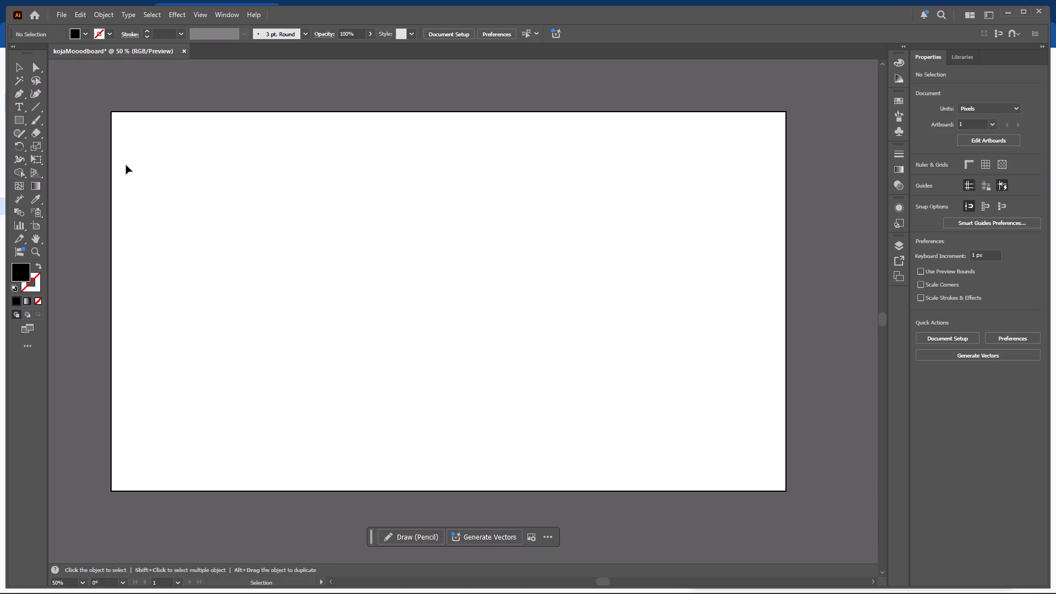
Save the document as kojaMooodboard in Adobe Illustrator (.AI) format in folder 9 of graphicsTasks, using the Illustrator 2020 version options.
key(ctrl+s)
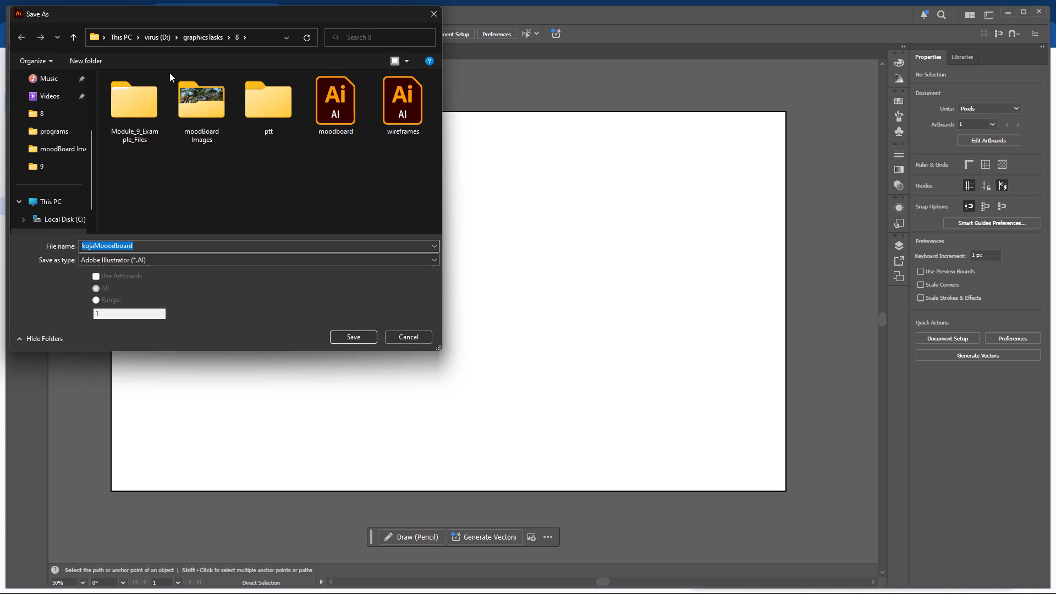
click(212, 37)
scroll(145, 209, down, 7)
double_click(141, 215)
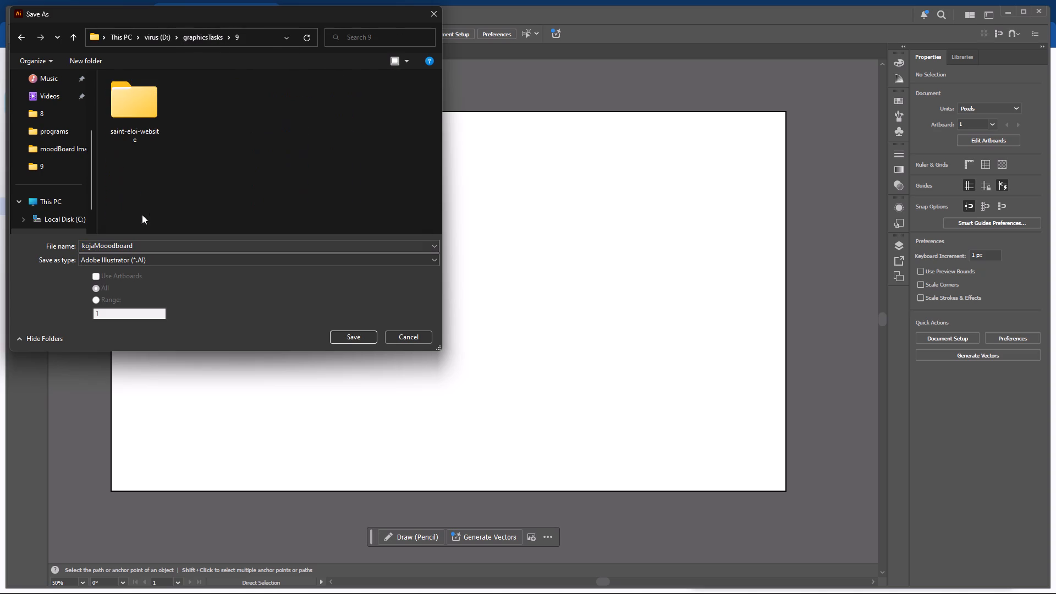
click(359, 336)
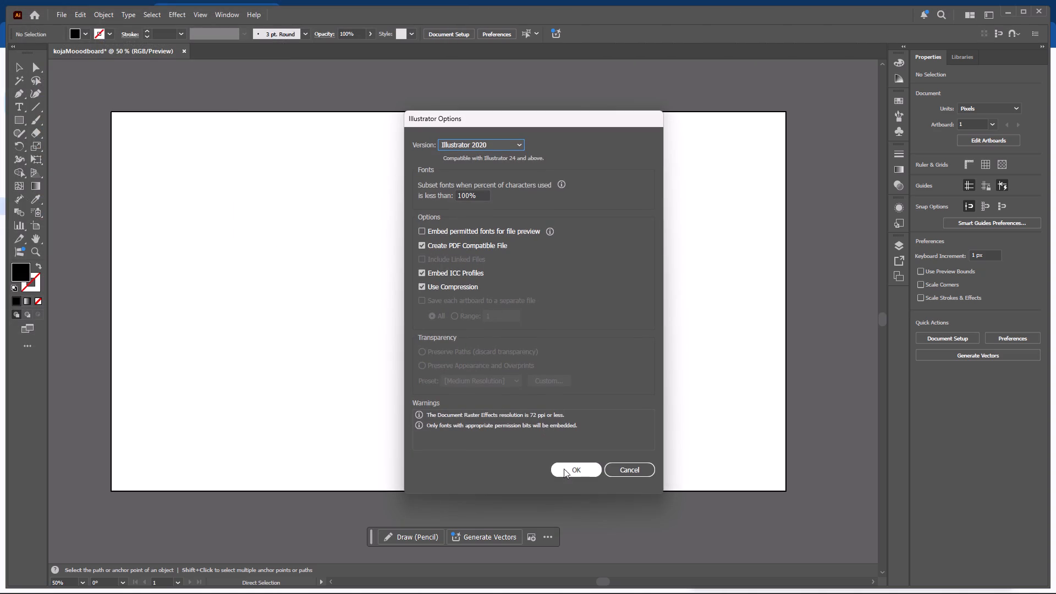
click(564, 469)
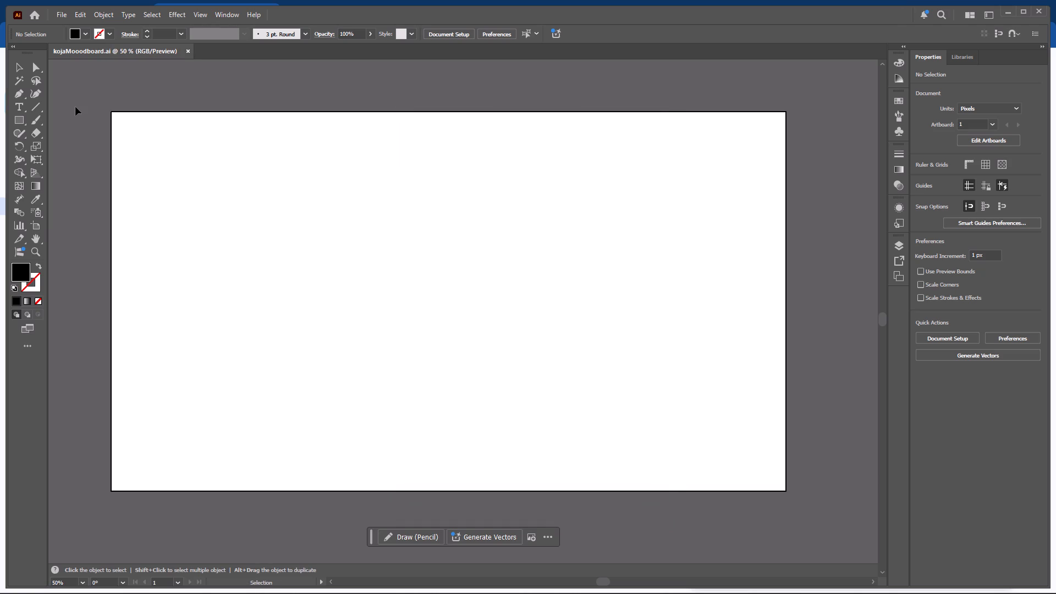
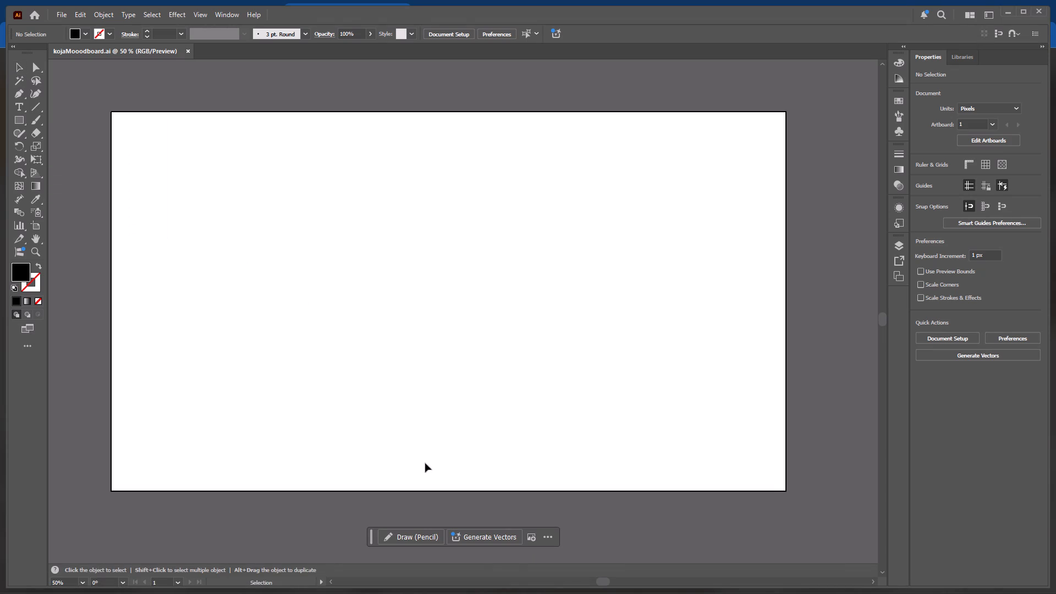
click(59, 16)
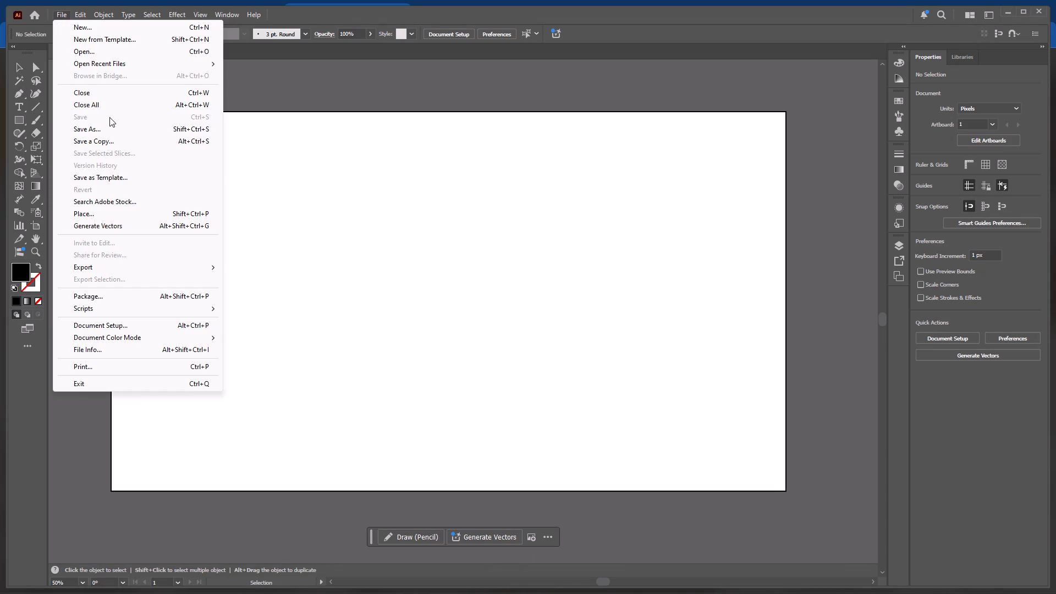
click(98, 217)
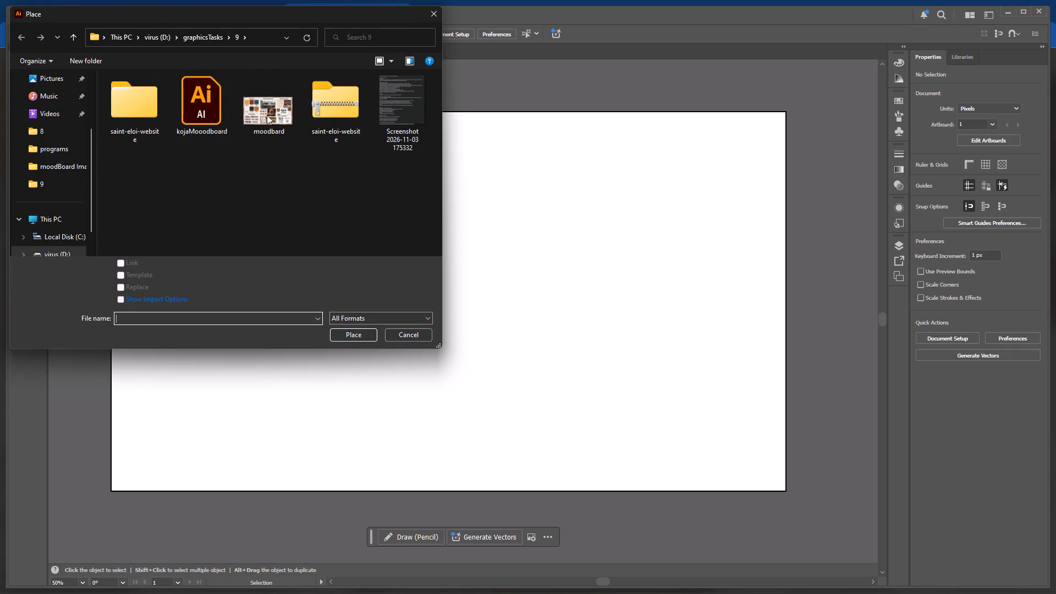
click(268, 117)
click(348, 336)
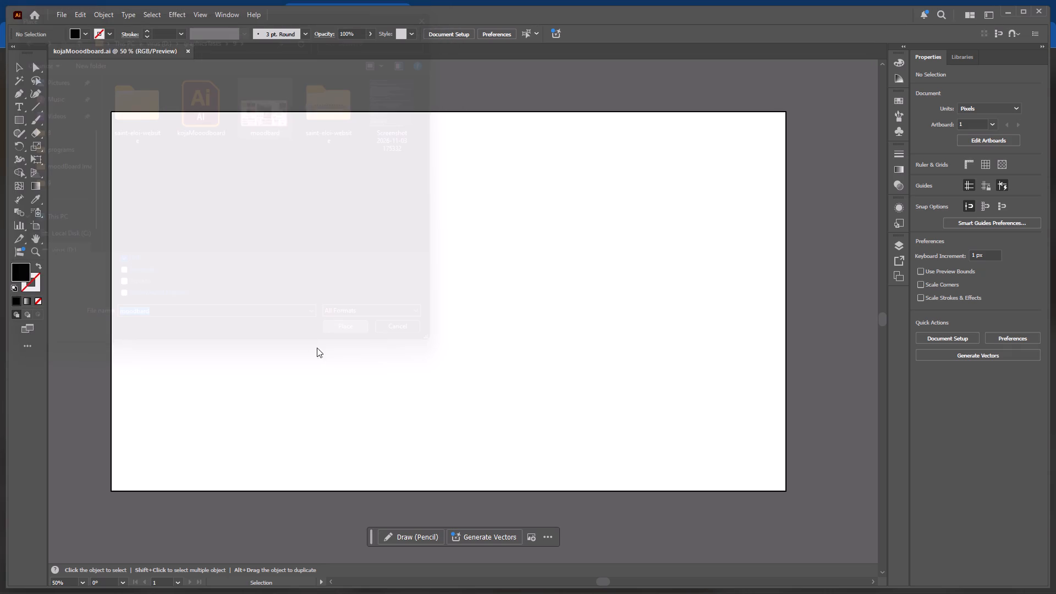
click(187, 233)
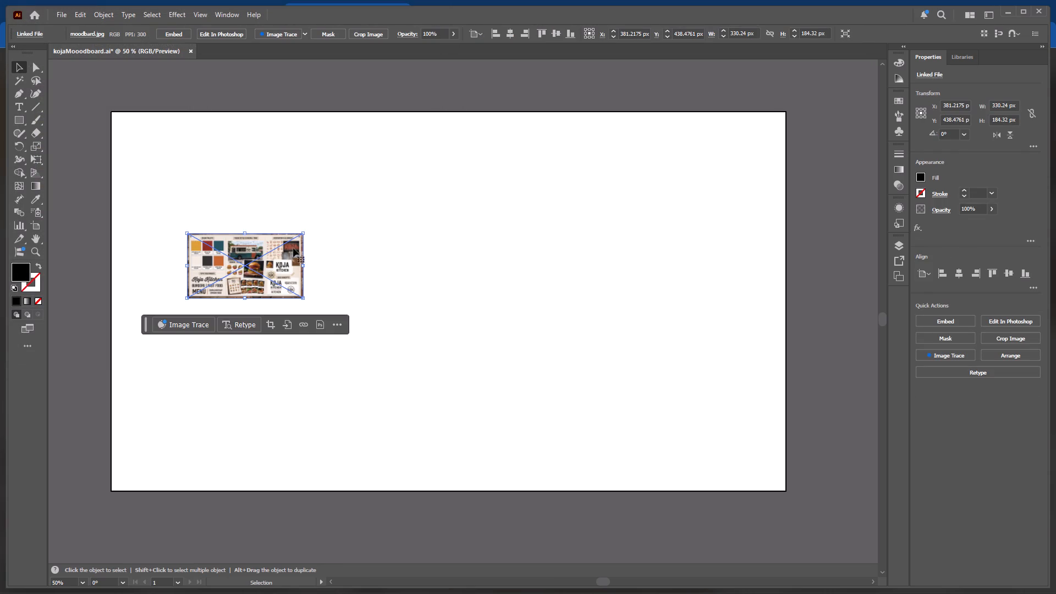
Enlarge the placed moodboard image to about 1897 × 1059 px so it nearly fills the artboard.
shift+drag(302, 234, 622, 183)
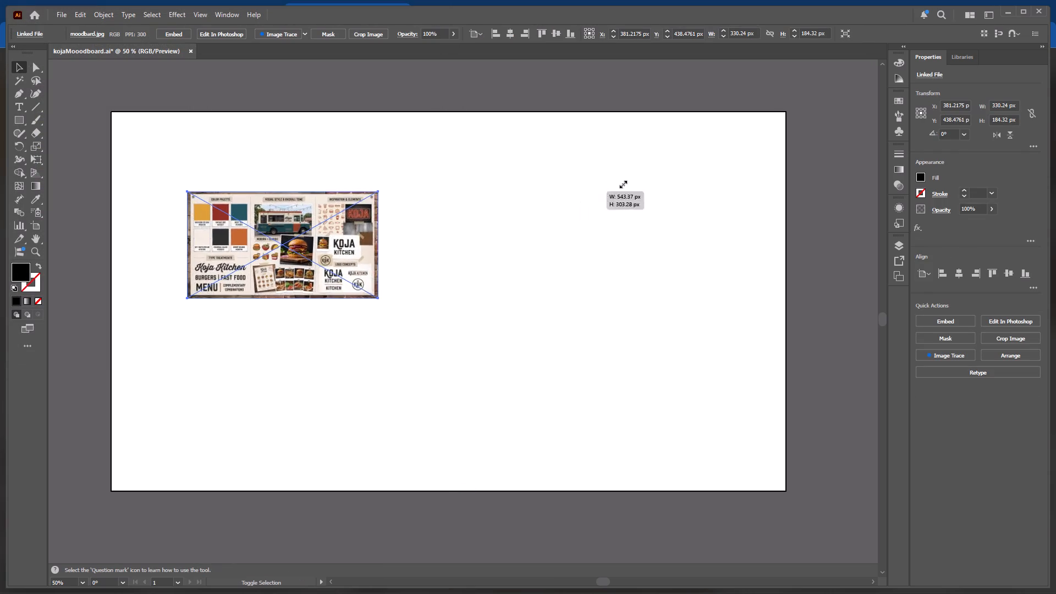
shift+drag(622, 183, 716, 133)
shift+drag(482, 295, 738, 503)
shift+drag(187, 438, 84, 483)
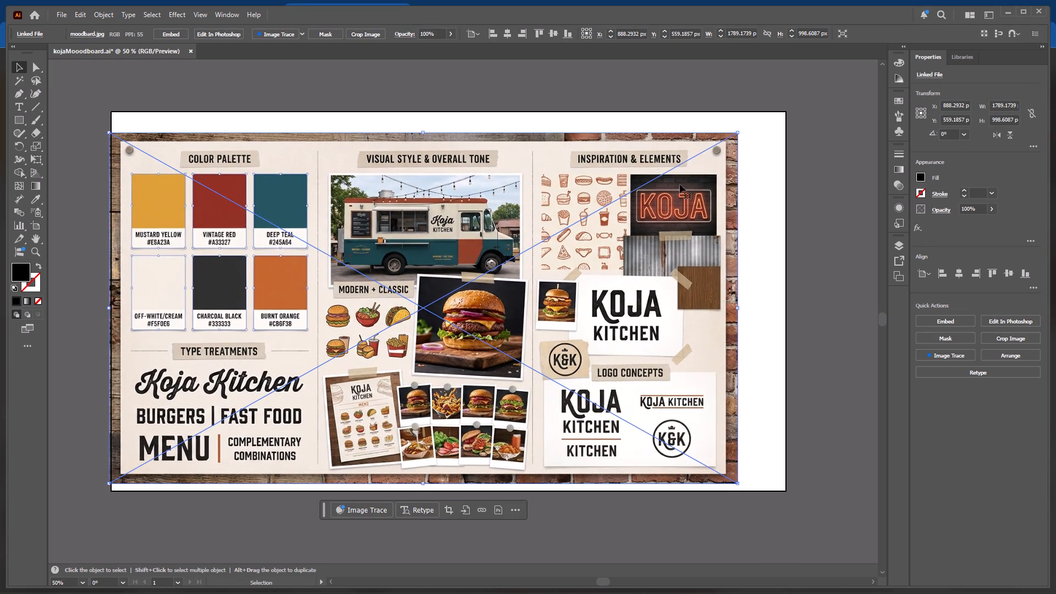
shift+drag(737, 133, 757, 105)
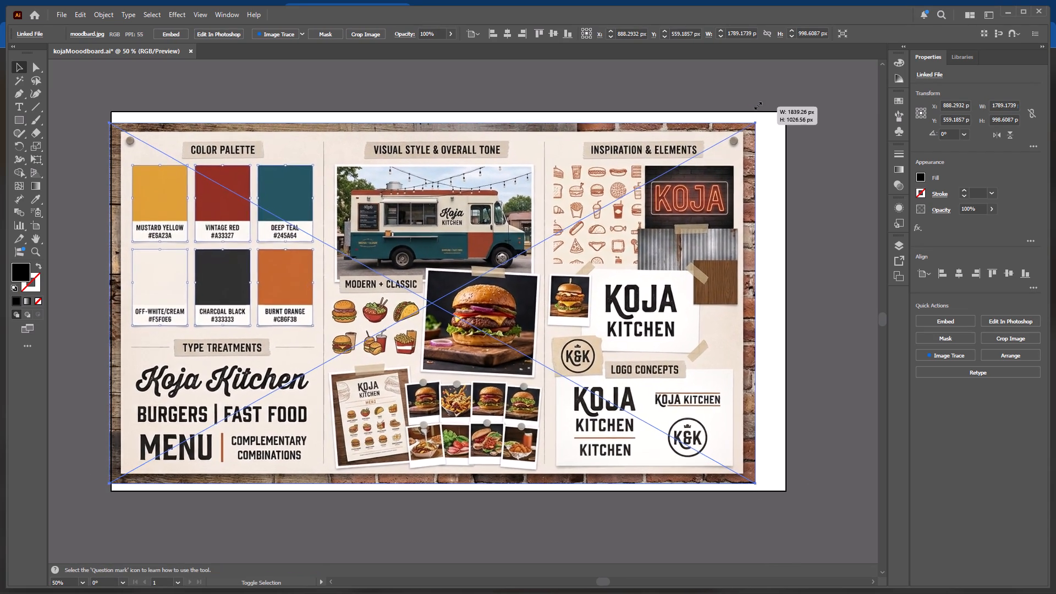
shift+drag(757, 105, 776, 67)
scroll(632, 268, down, 11)
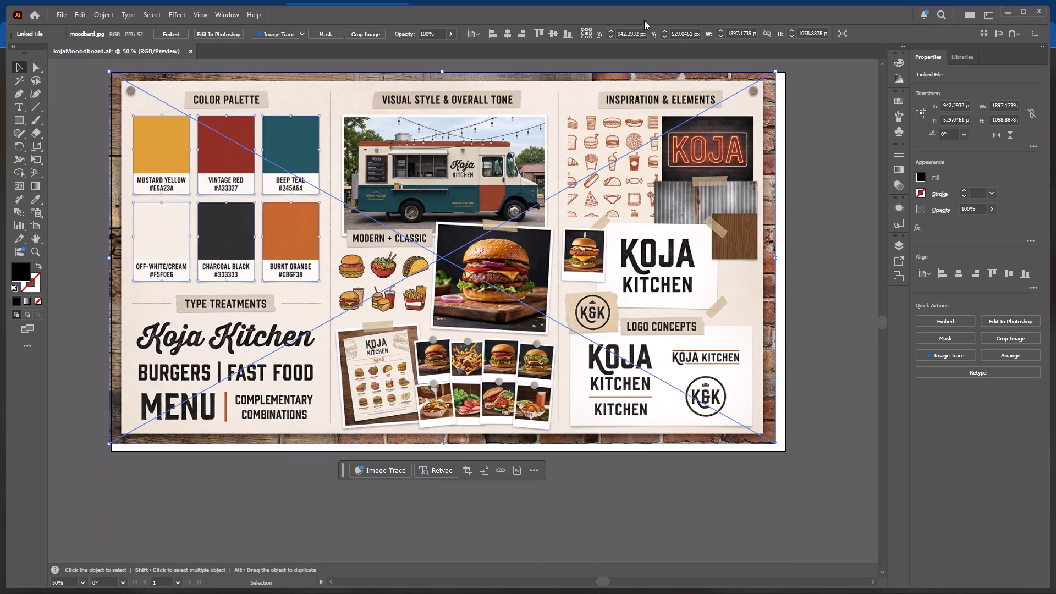
Centre the moodboard image horizontally and vertically on the artboard.
click(506, 36)
click(550, 33)
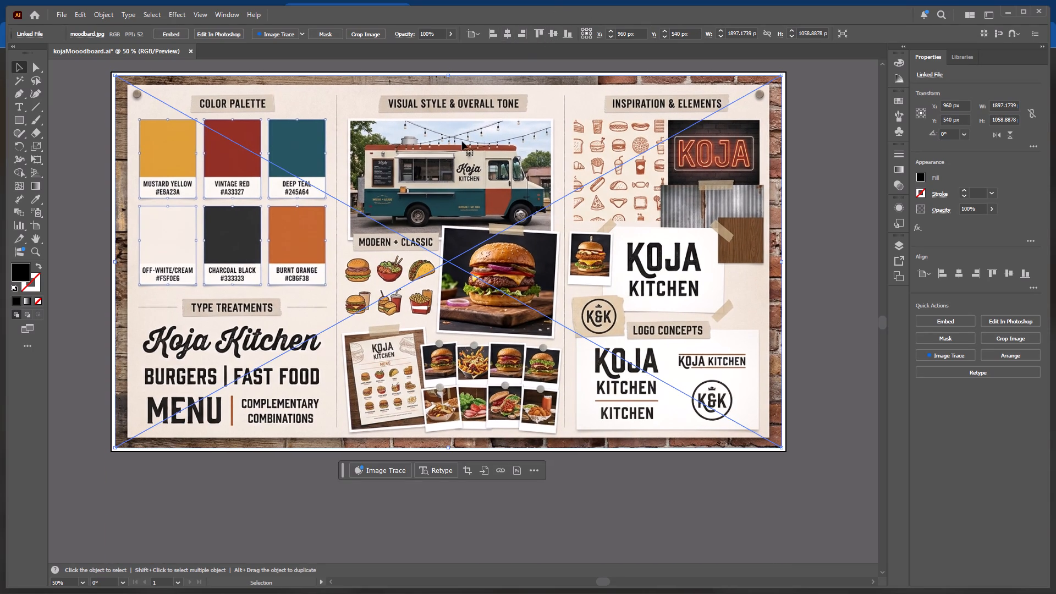
click(300, 189)
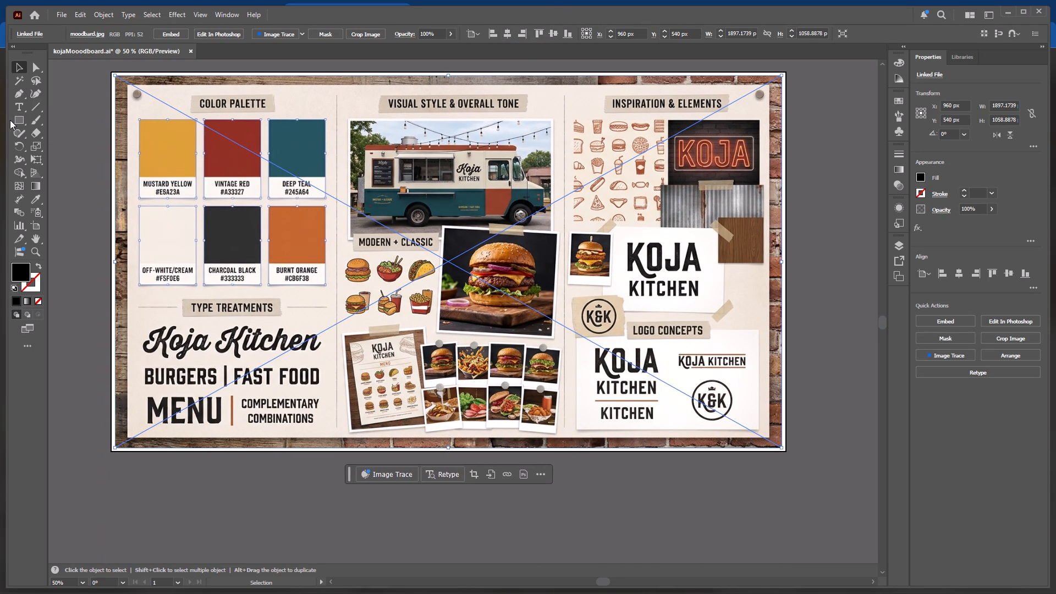
Draw a black square about 165 px wide over the Mustard Yellow swatch with the Rectangle tool.
click(16, 118)
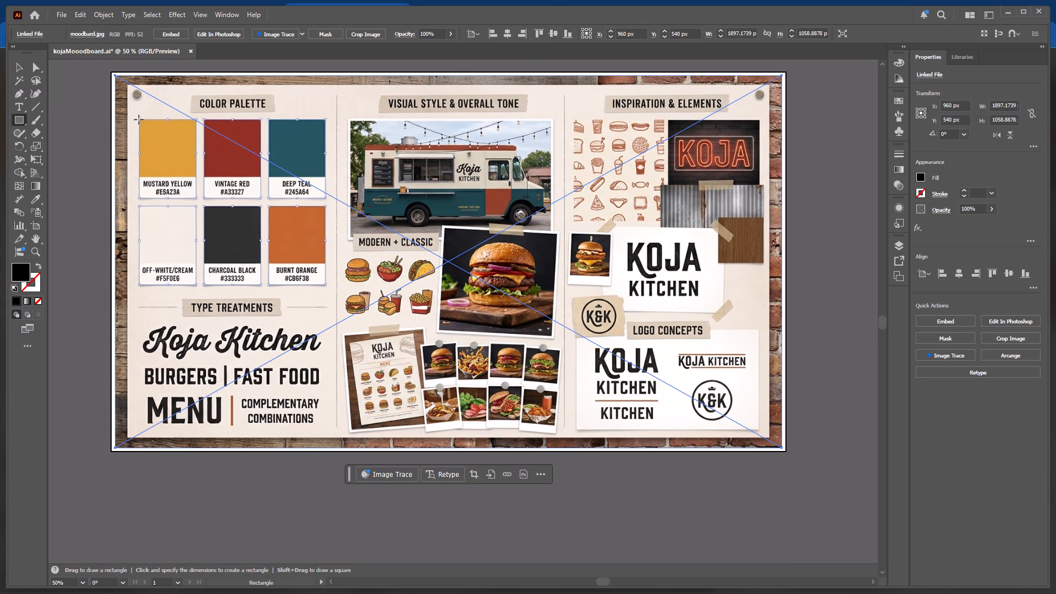
drag(139, 119, 194, 175)
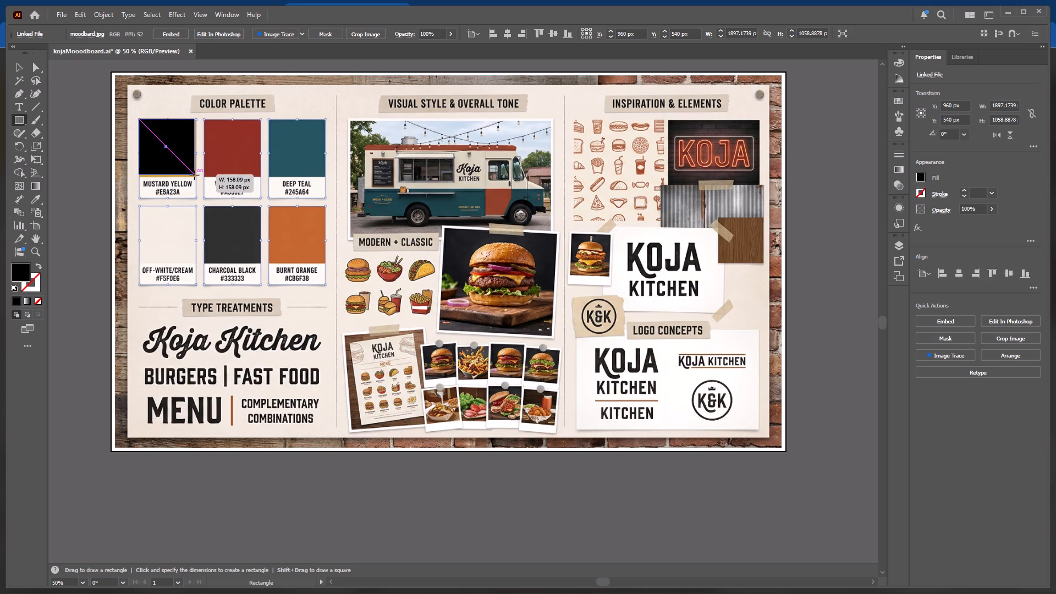
drag(194, 175, 196, 178)
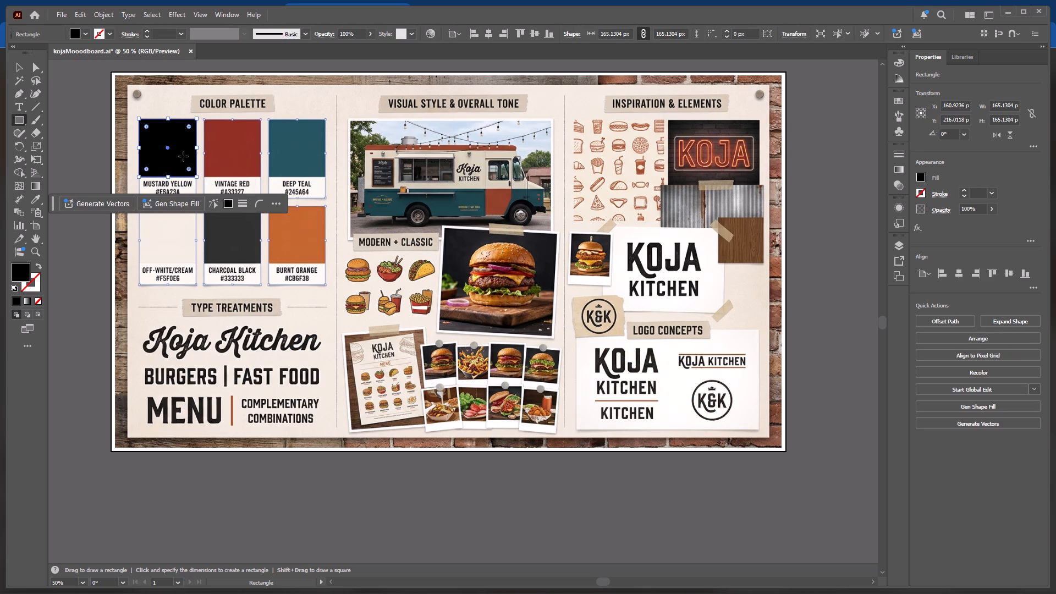
Duplicate the black square across the row so copies cover the Vintage Red and Deep Teal swatches.
key(v)
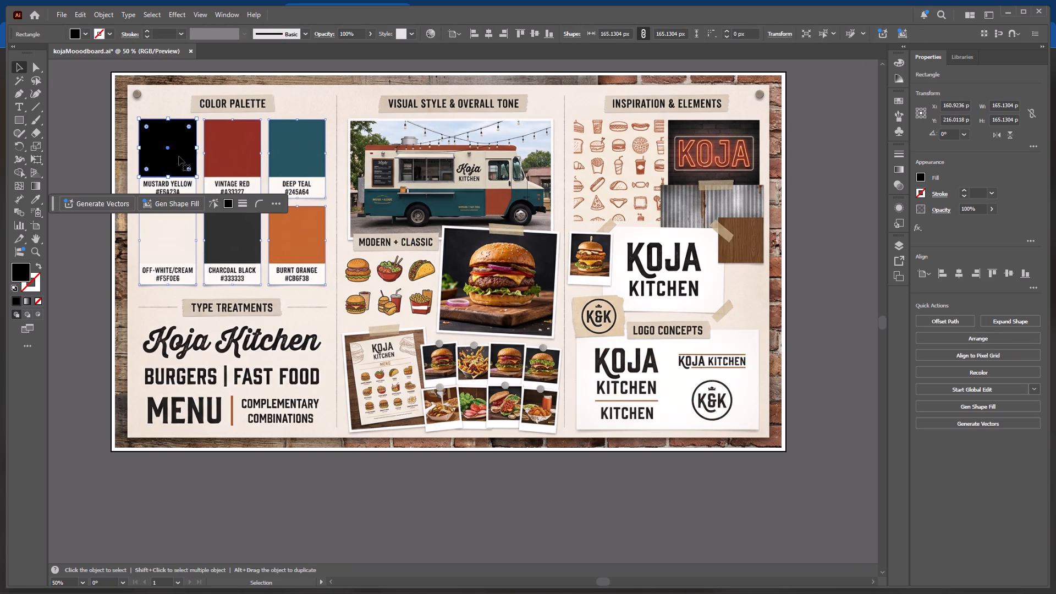
alt+drag(177, 156, 243, 158)
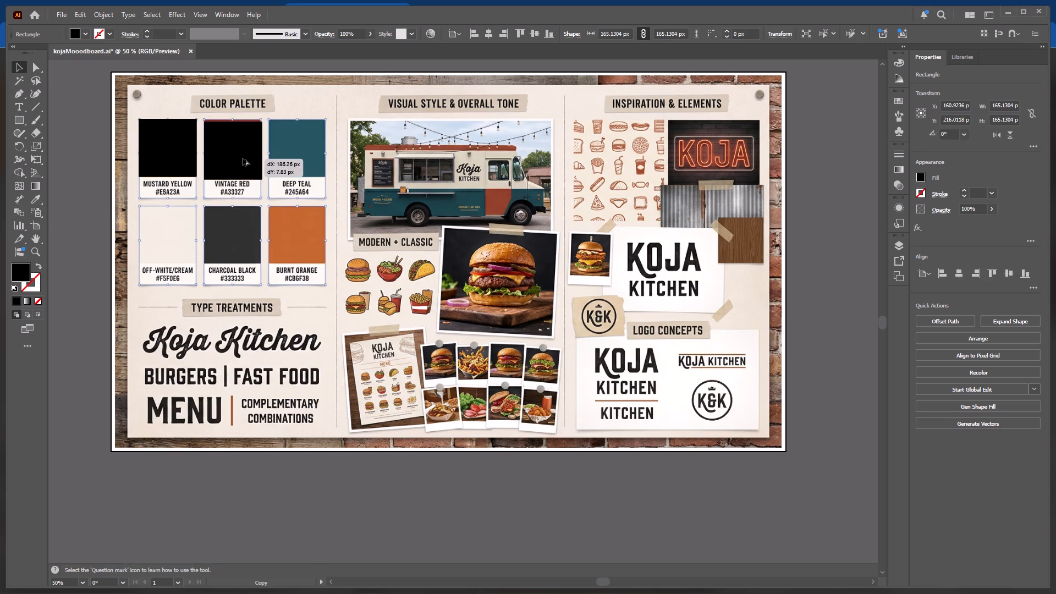
alt+drag(243, 158, 243, 157)
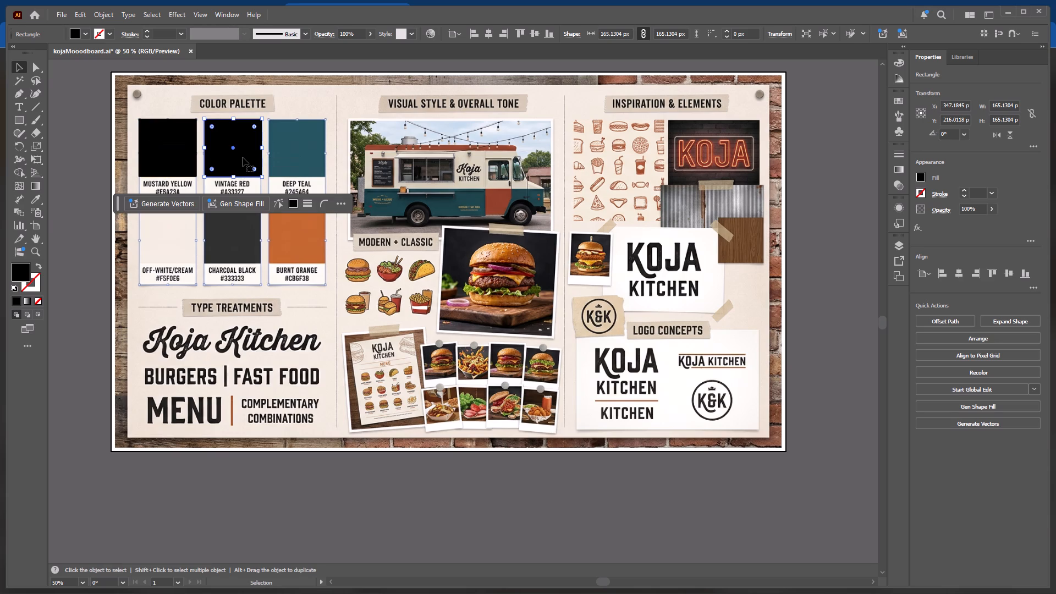
key(ctrl+d)
Lock the linked moodboard image inside Layer 1, leaving the three squares unlocked, and clear the selection.
click(180, 152)
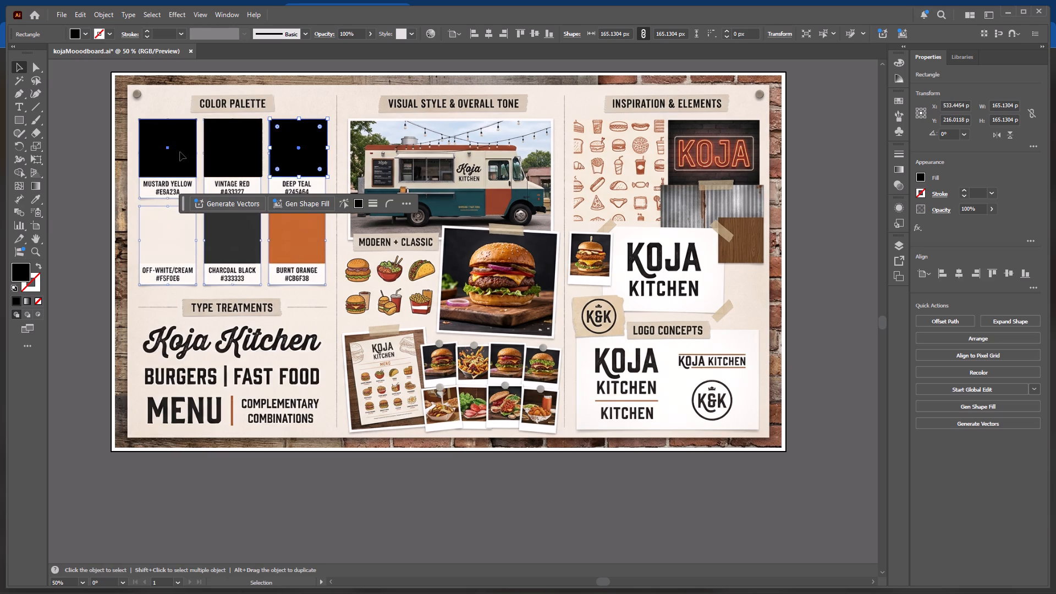
shift+click(228, 155)
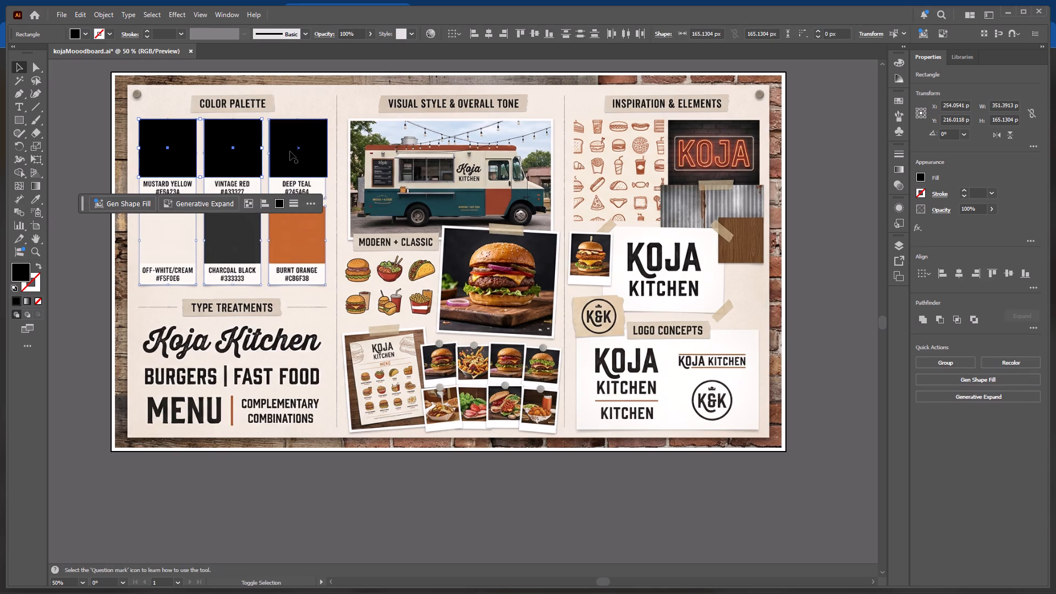
shift+click(291, 152)
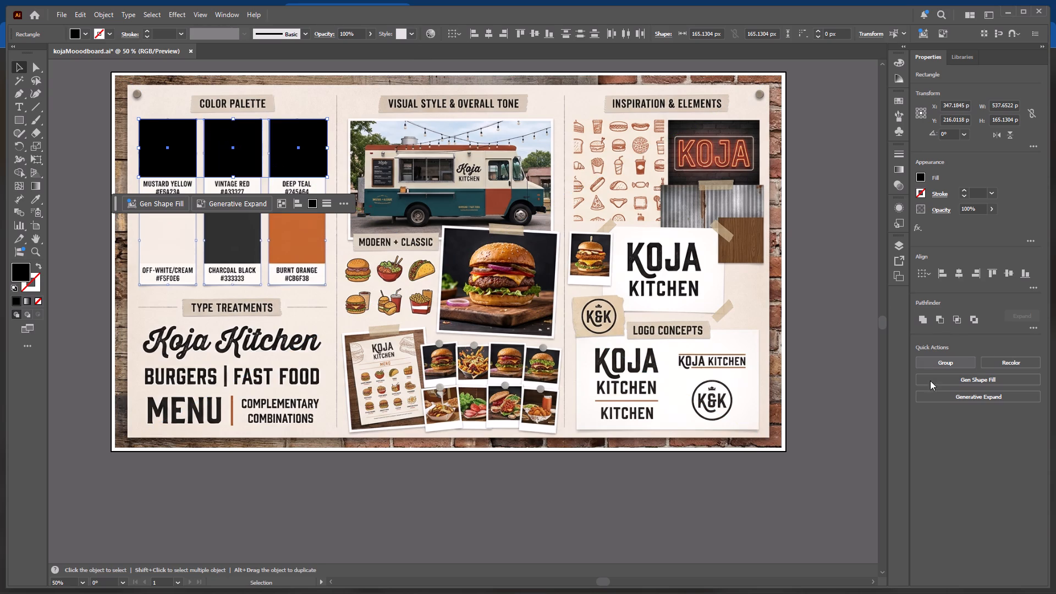
click(893, 244)
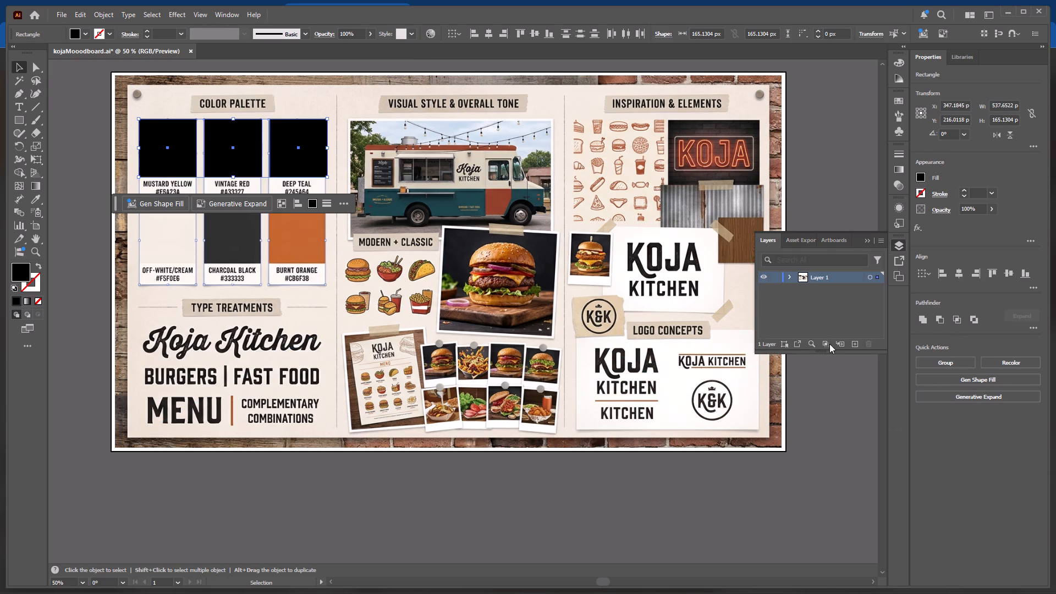
click(790, 278)
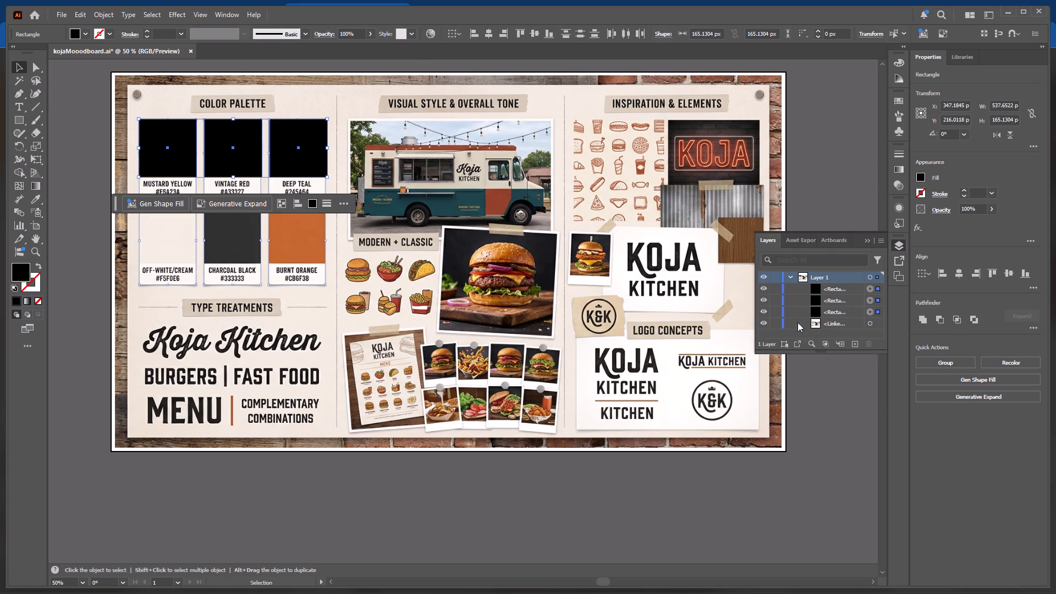
click(774, 323)
click(296, 97)
Align the three black squares over the upper swatches to each other by their vertical centres.
click(169, 136)
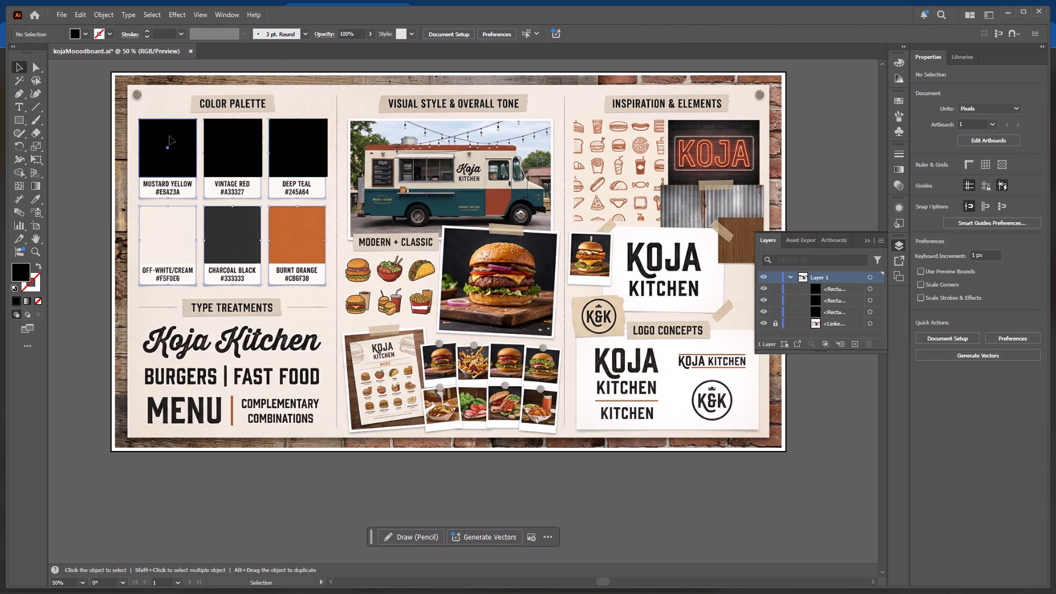
shift+click(219, 148)
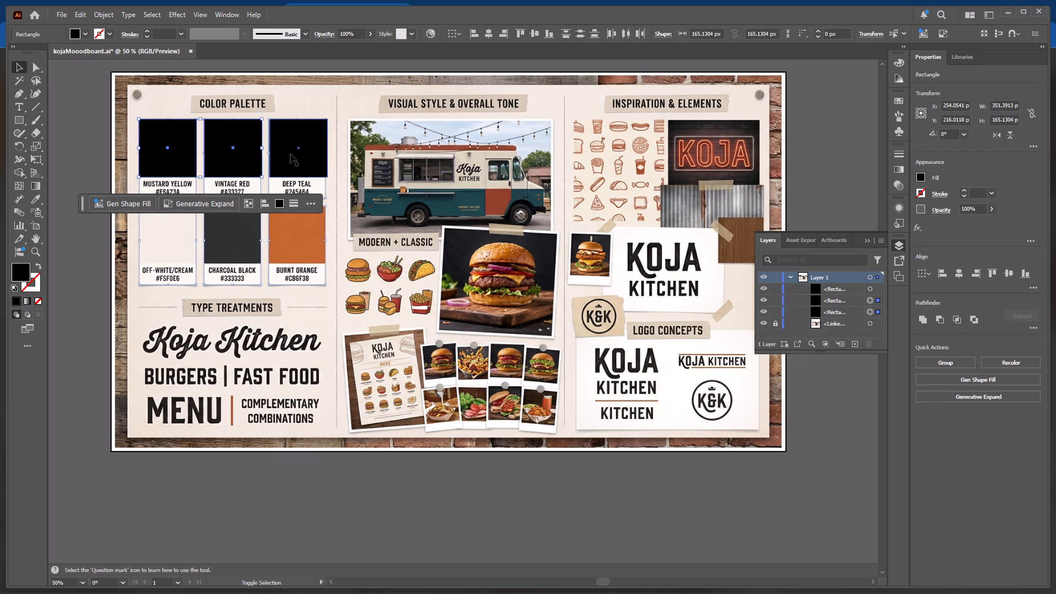
shift+click(291, 154)
click(486, 35)
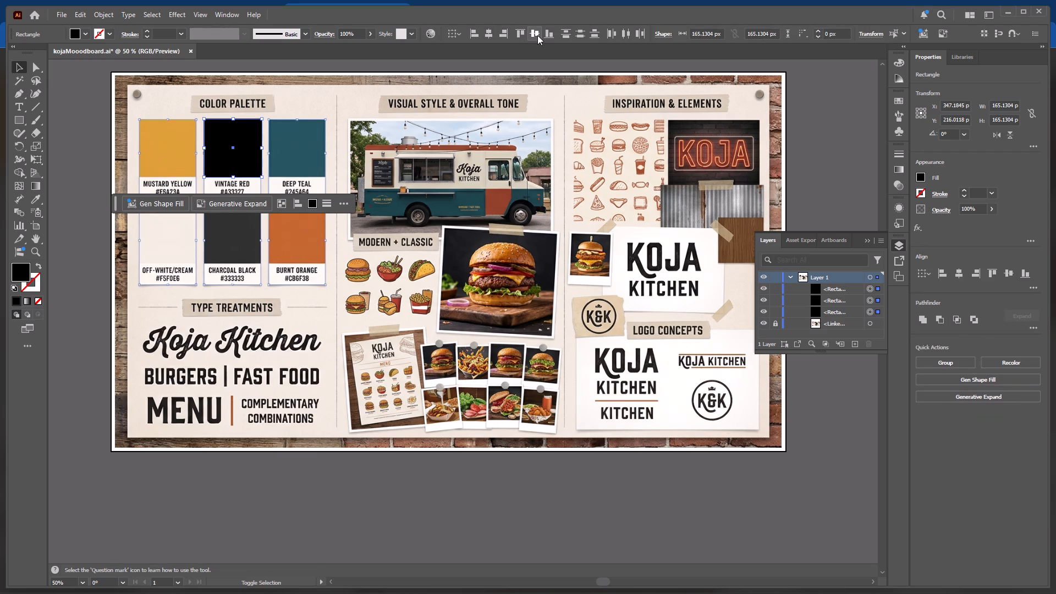
key(ctrl+z)
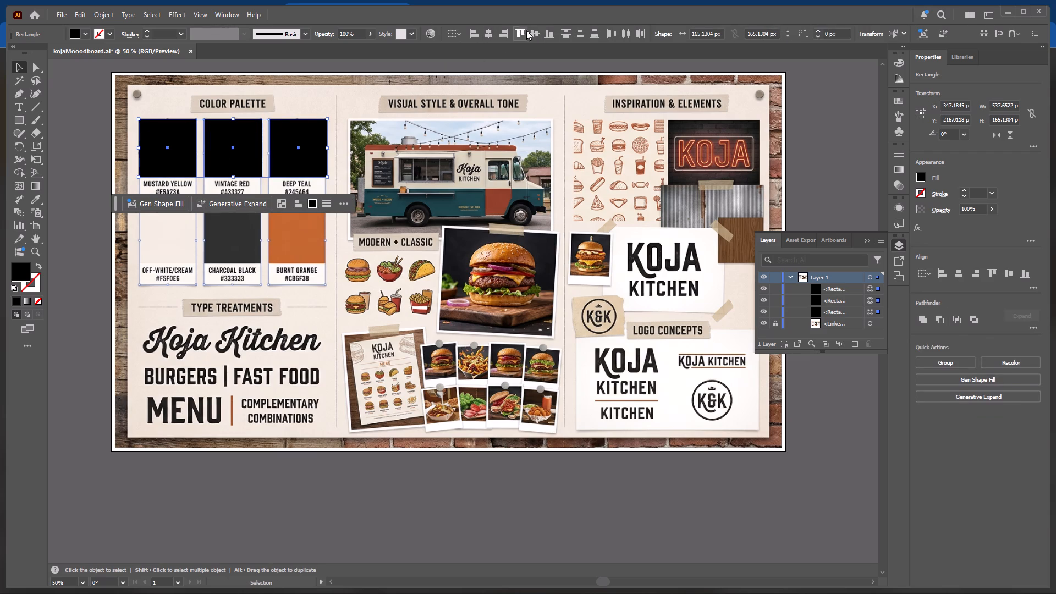
click(533, 31)
Move the row of squares down over the Off-White/Cream, Charcoal Black and Burnt Orange swatches, and copy it back over the upper swatches.
alt+drag(182, 151, 182, 226)
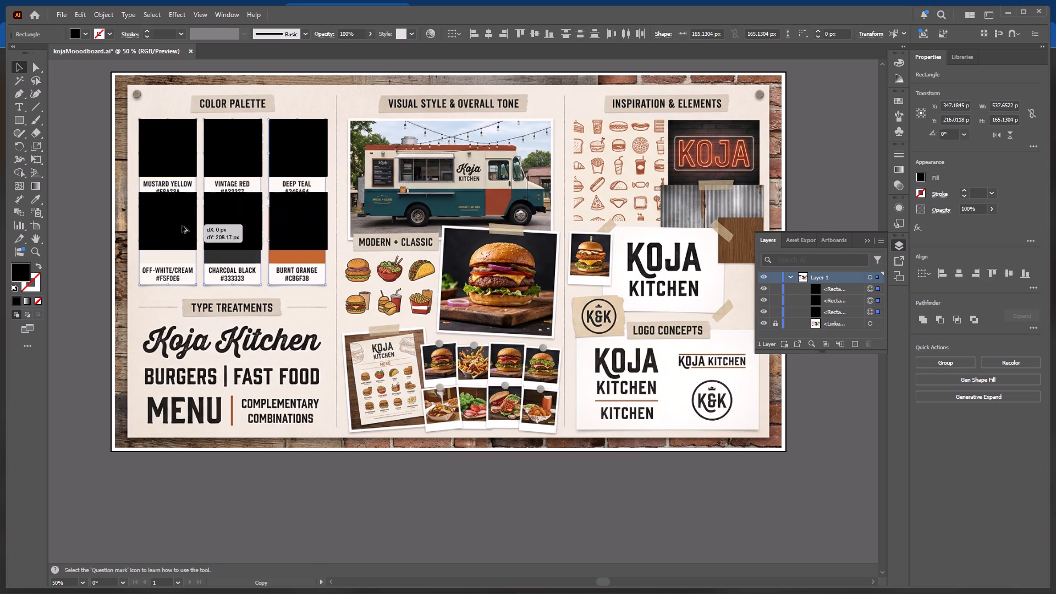
alt+drag(182, 226, 183, 239)
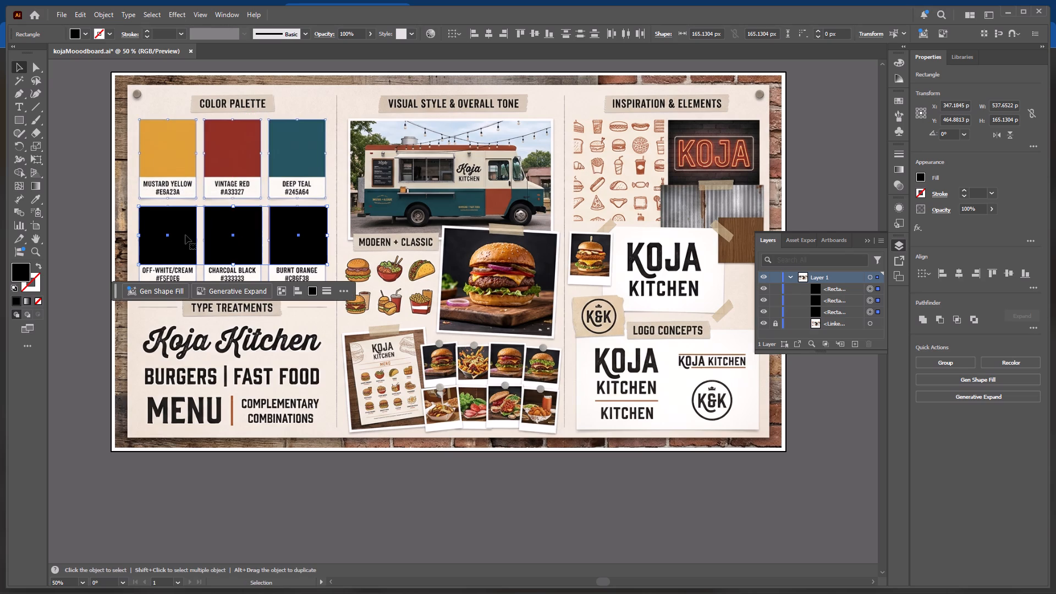
alt+drag(185, 235, 186, 147)
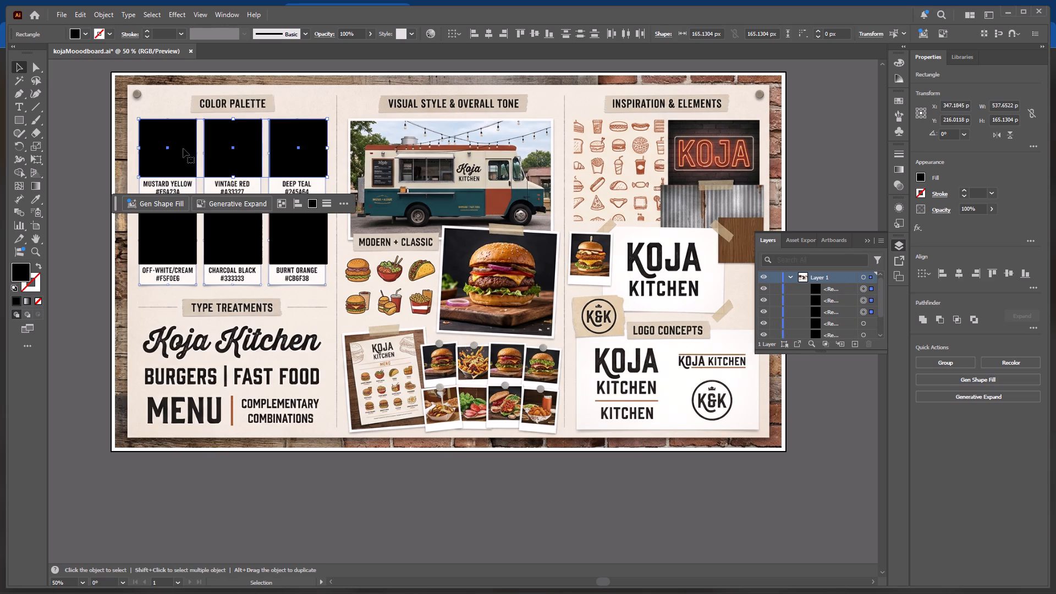
Move the upper row of three squares off the colour swatches onto the food truck photo and deselect it.
drag(183, 148, 432, 153)
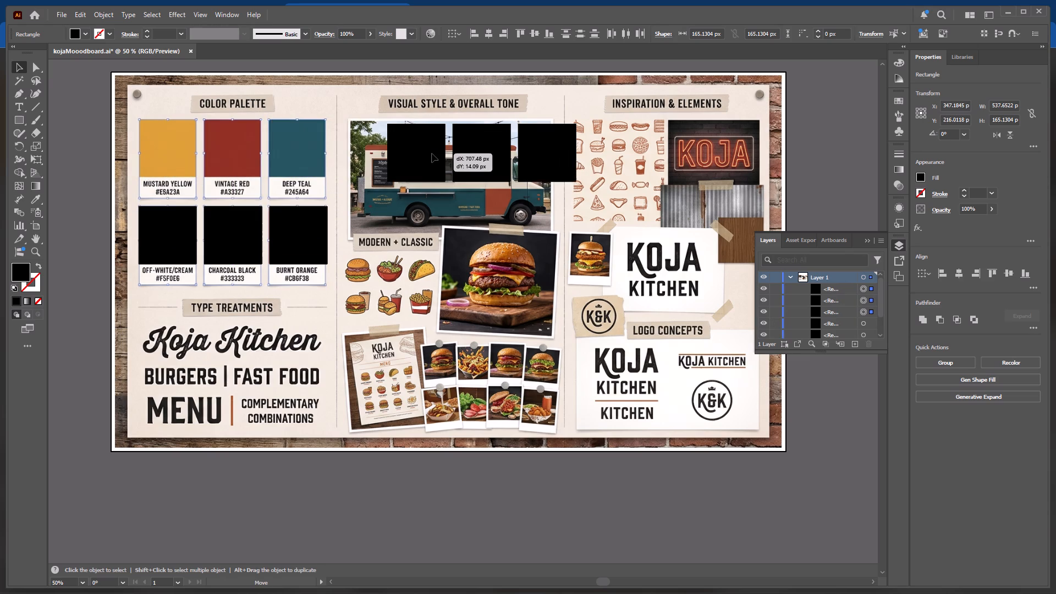
drag(432, 153, 413, 156)
click(402, 296)
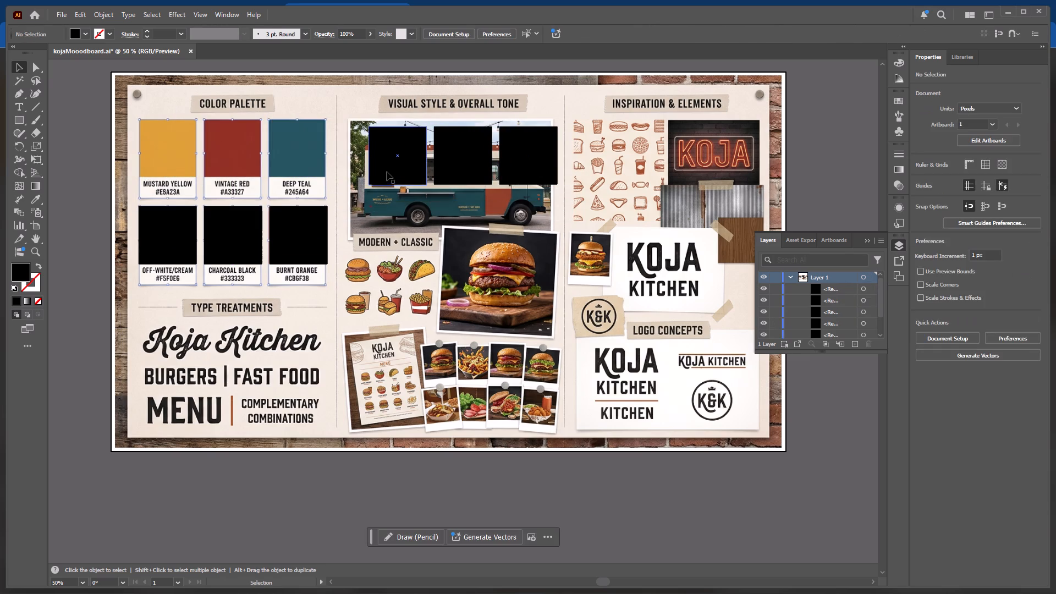
Fill the first square on the food truck photo with the Mustard Yellow swatch colour using the Eyedropper.
click(387, 172)
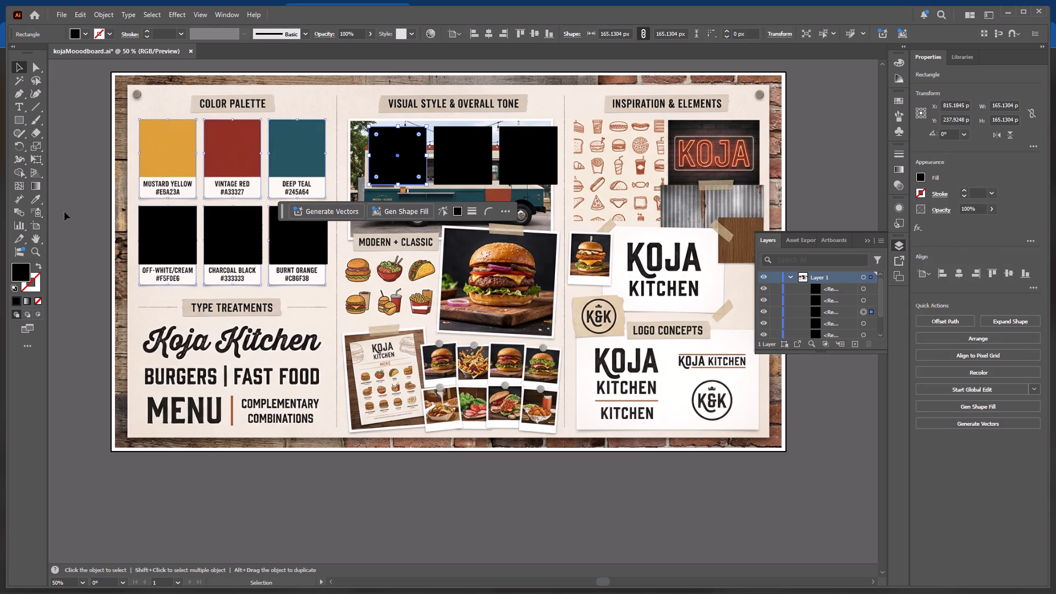
click(33, 197)
click(167, 154)
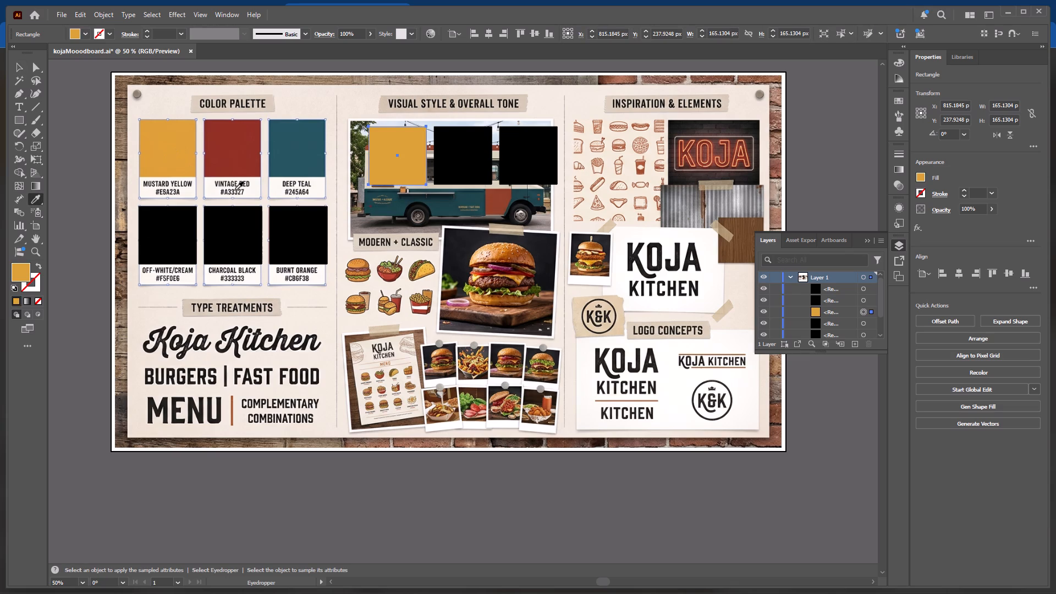
Fill the second square on the food truck photo with the Vintage Red swatch colour using the Eyedropper.
key(v)
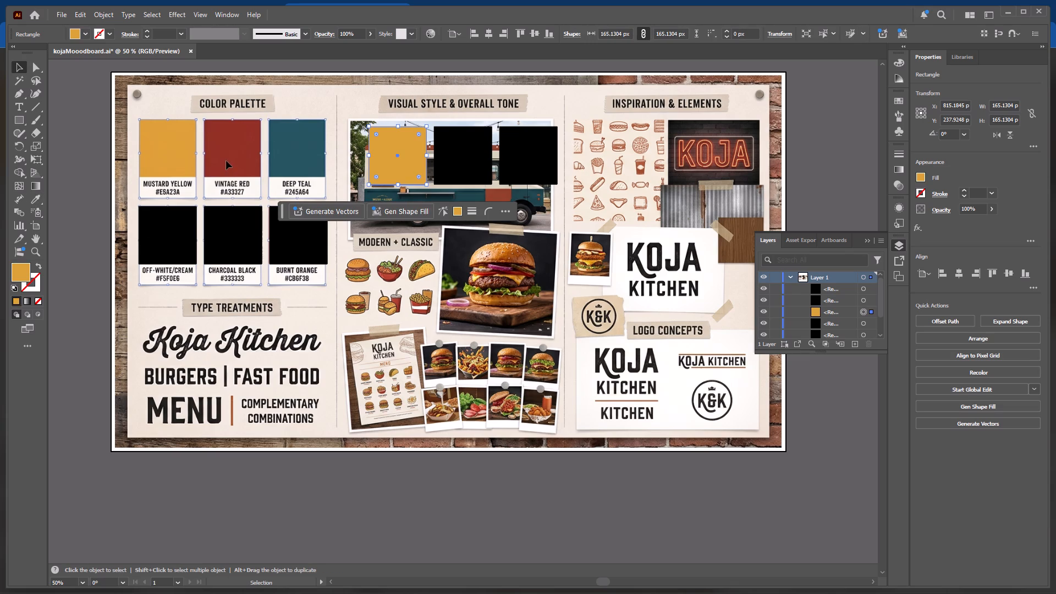
click(450, 158)
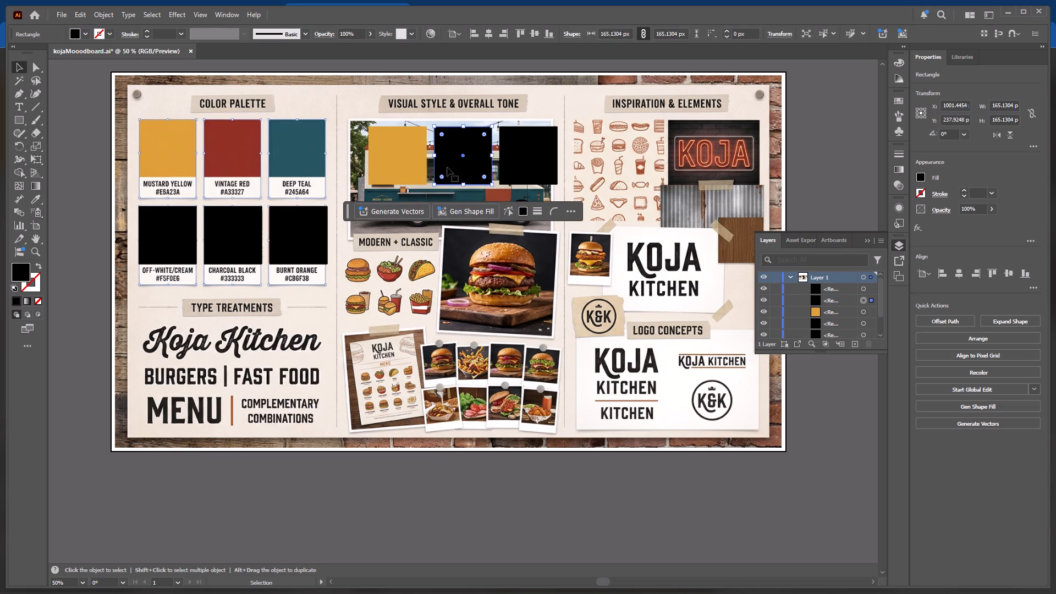
key(p)
key(i)
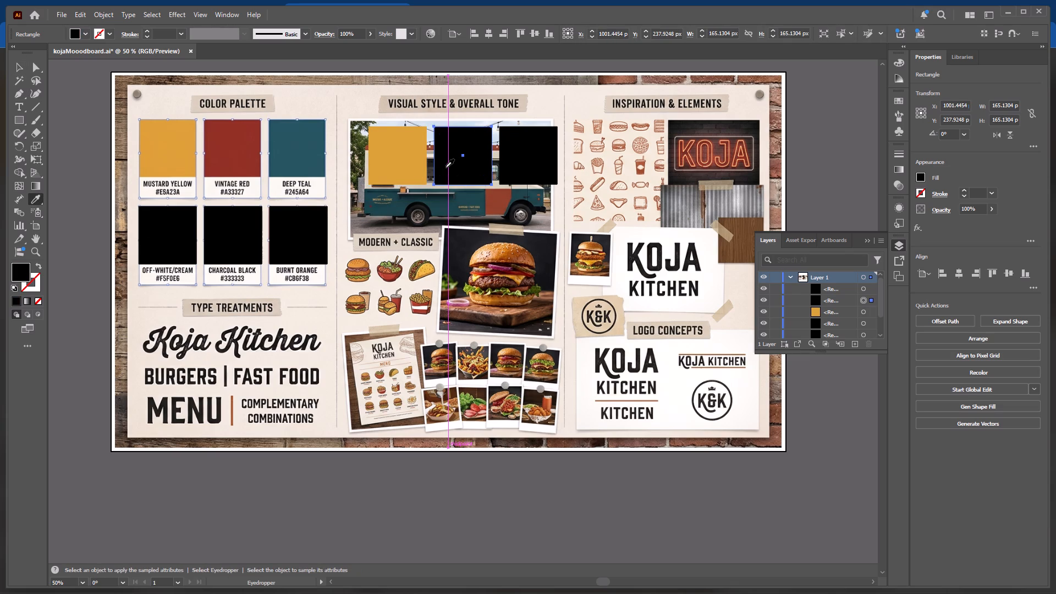
click(248, 155)
Fill the third square on the food truck photo with the Deep Teal swatch colour using the Eyedropper.
key(v)
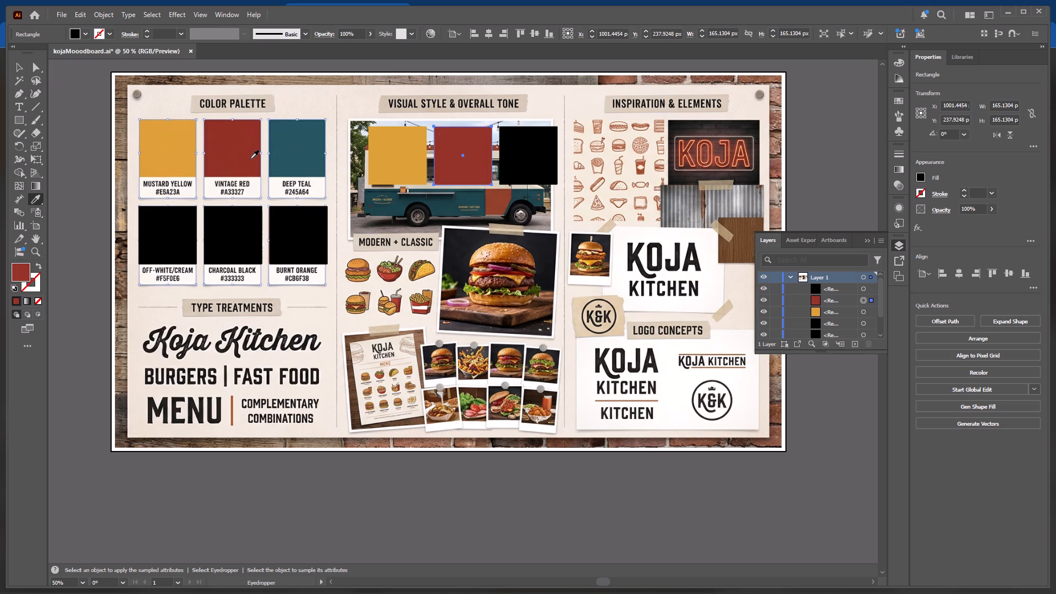
click(521, 162)
key(i)
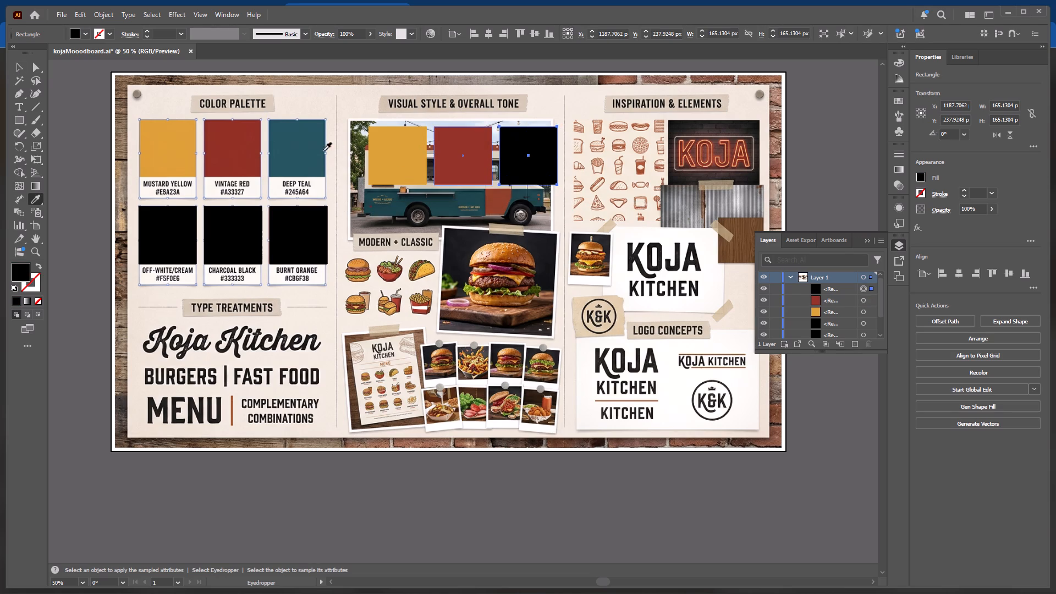
click(309, 154)
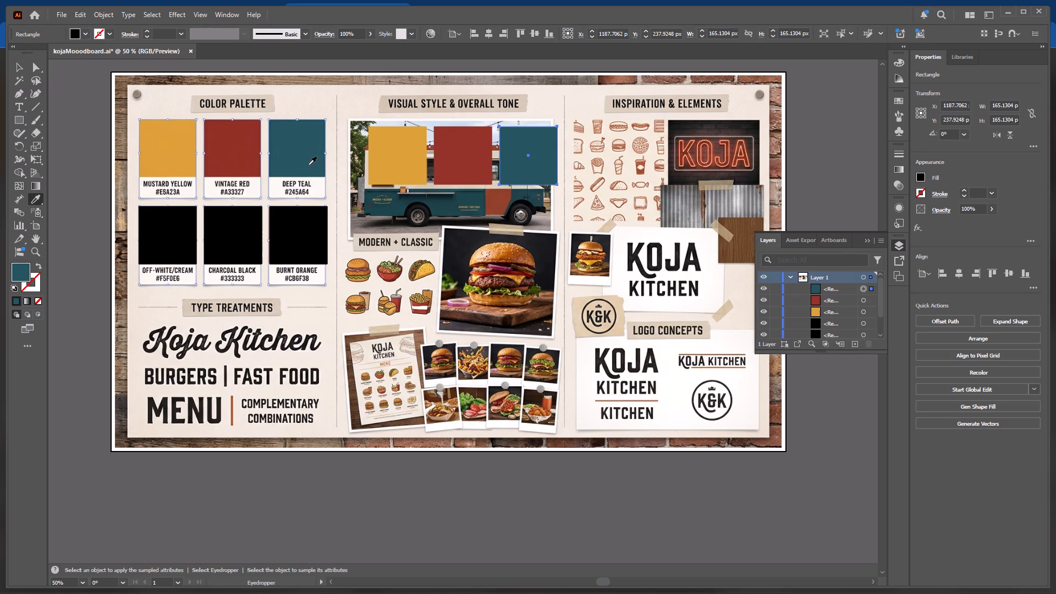
Move the yellow, red and teal squares together from the food truck photo back over the matching upper palette swatches.
key(v)
click(390, 158)
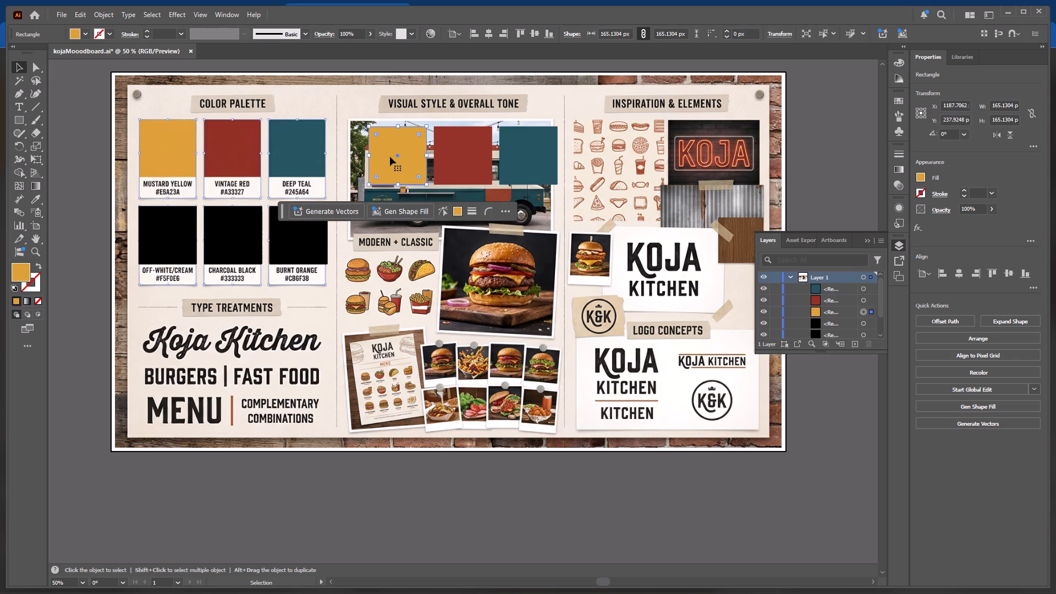
shift+click(471, 164)
shift+click(518, 166)
drag(520, 165, 306, 147)
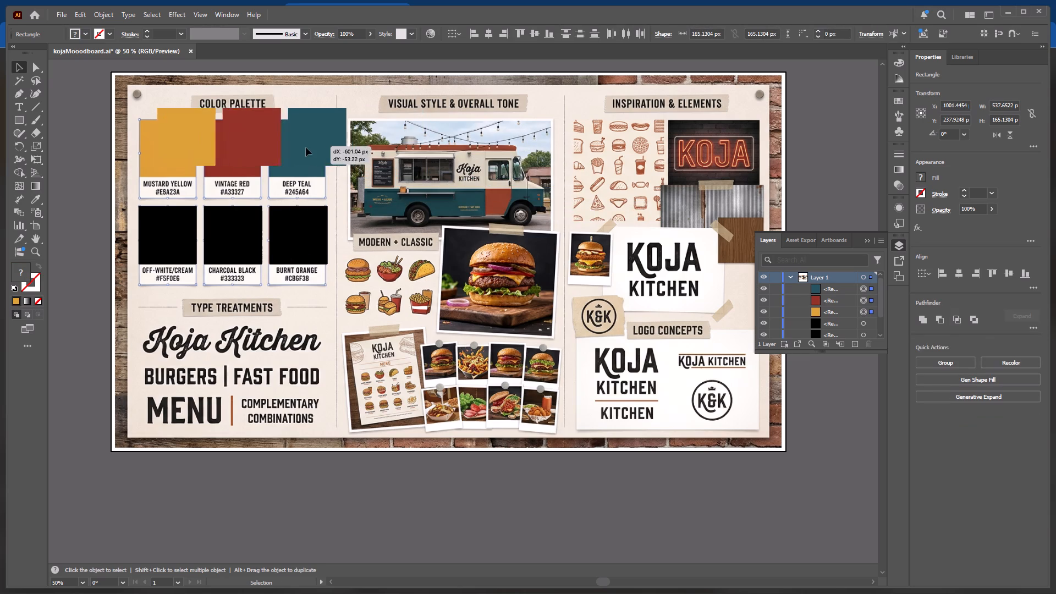
drag(306, 147, 288, 157)
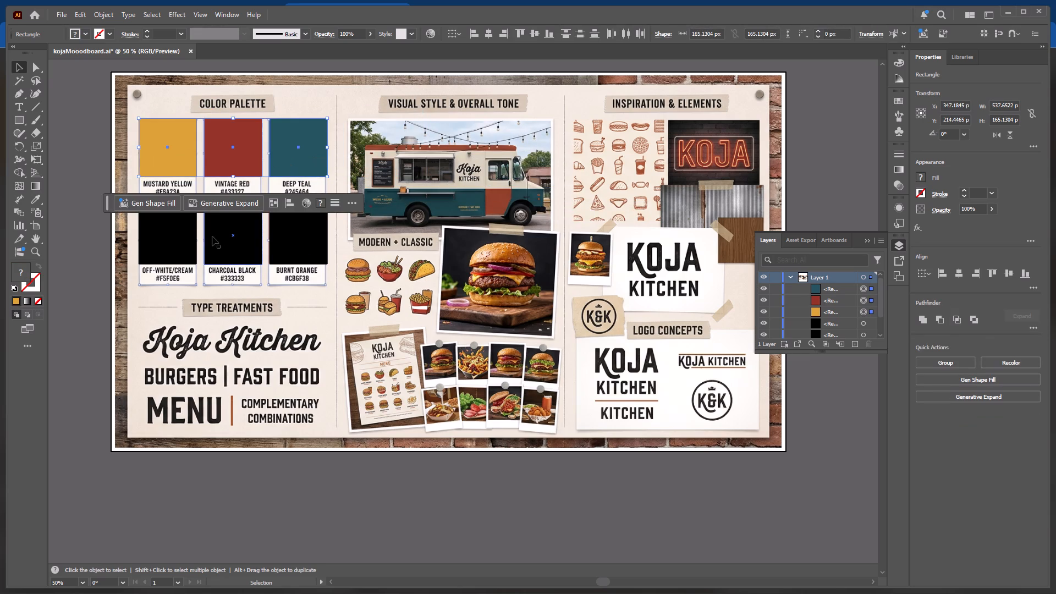
Move the three black squares off the lower palette swatches to just below the food truck photo and deselect them.
click(178, 245)
shift+click(232, 240)
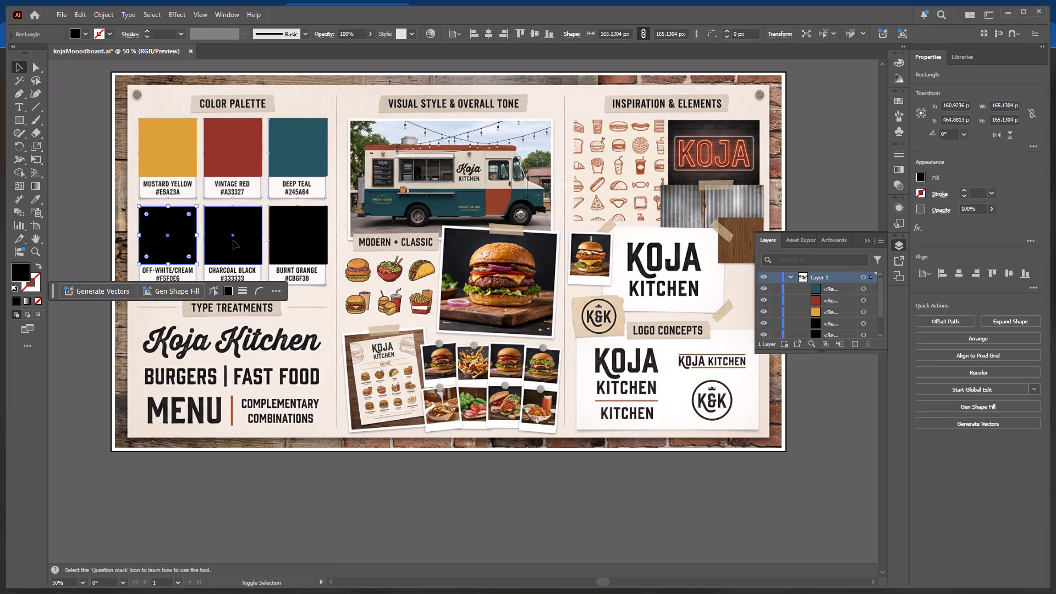
shift+click(293, 234)
drag(219, 243, 422, 257)
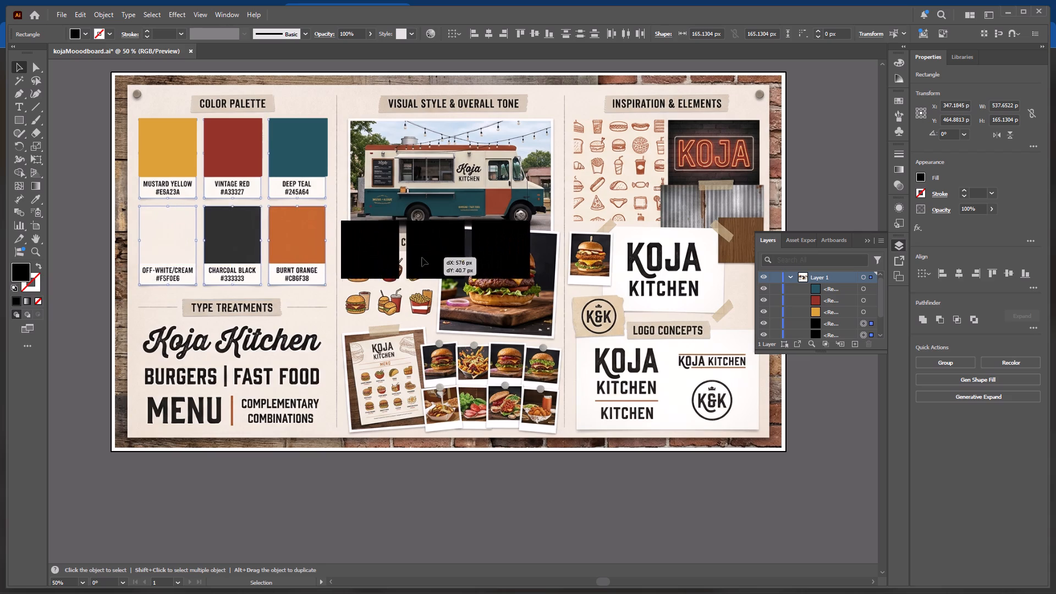
drag(422, 257, 424, 261)
click(356, 310)
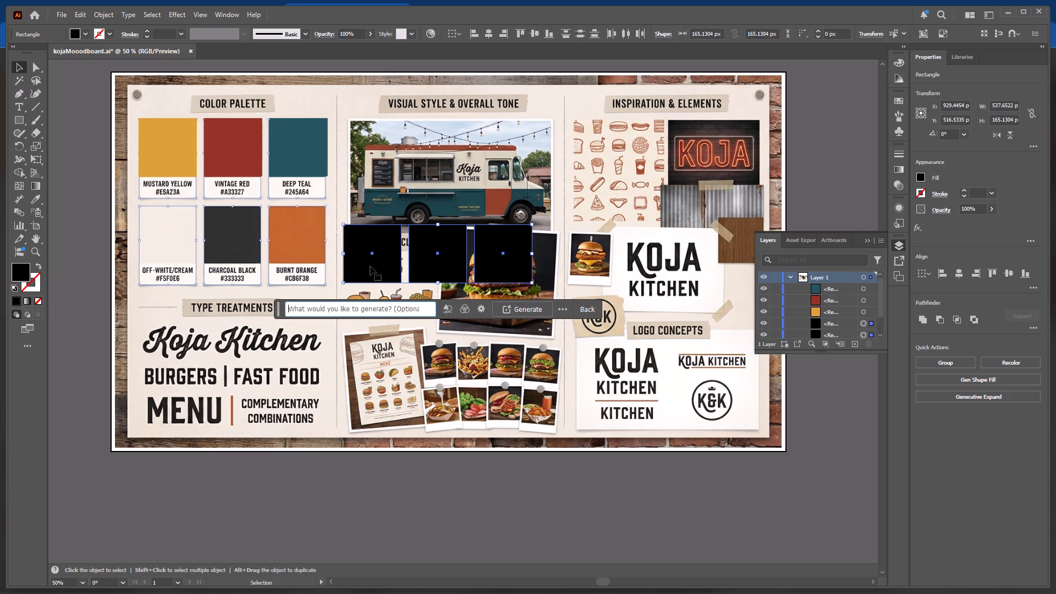
click(372, 263)
click(373, 313)
click(377, 337)
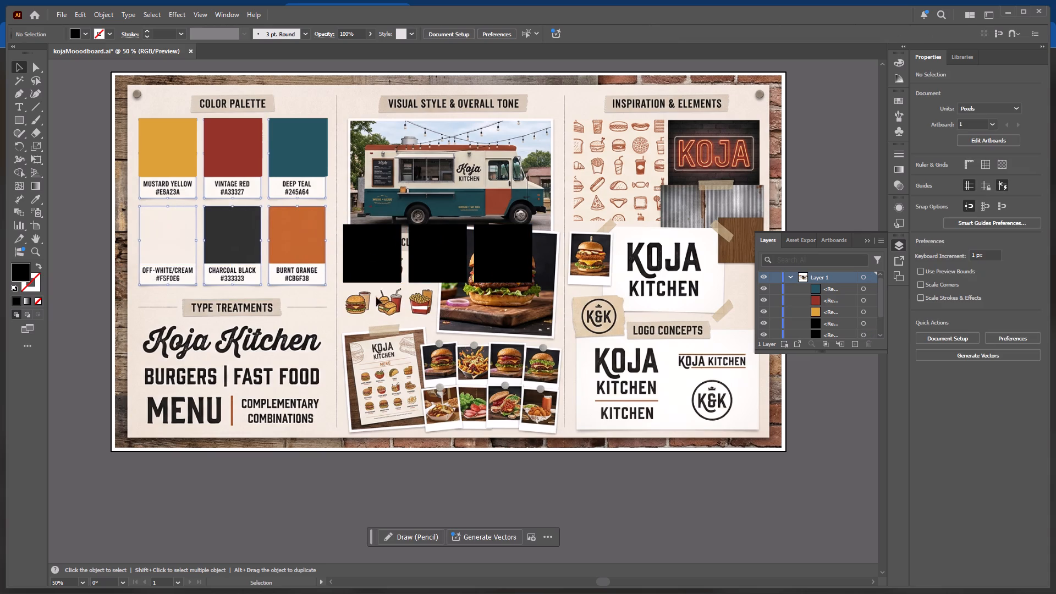
Fill the first of the moved black squares with the Off-White/Cream swatch colour using the Eyedropper.
click(376, 263)
key(i)
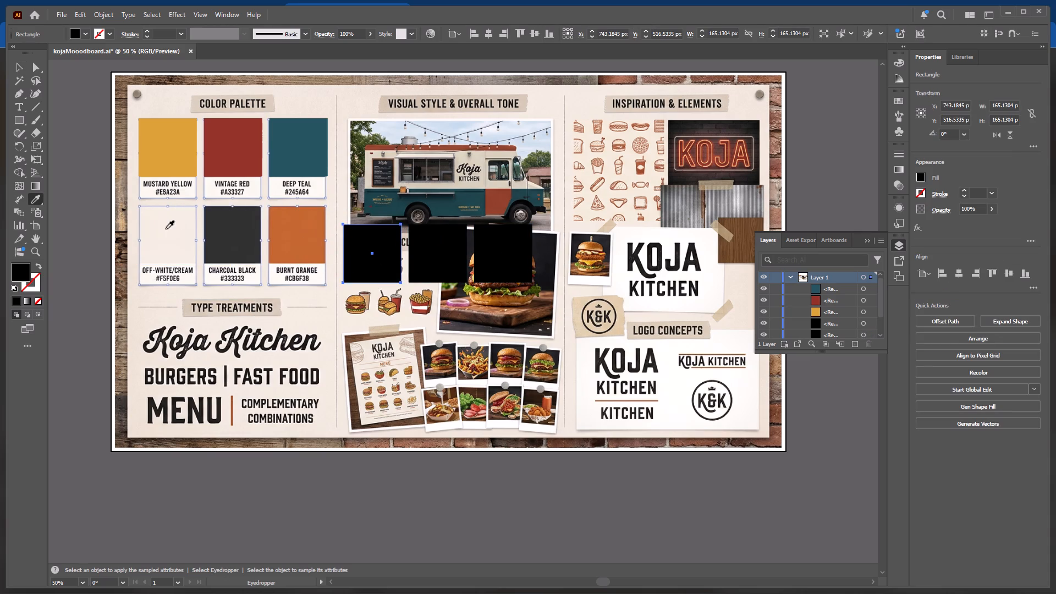
click(166, 229)
Fill the middle square of the moved row with the Charcoal Black swatch colour using the Eyedropper.
key(v)
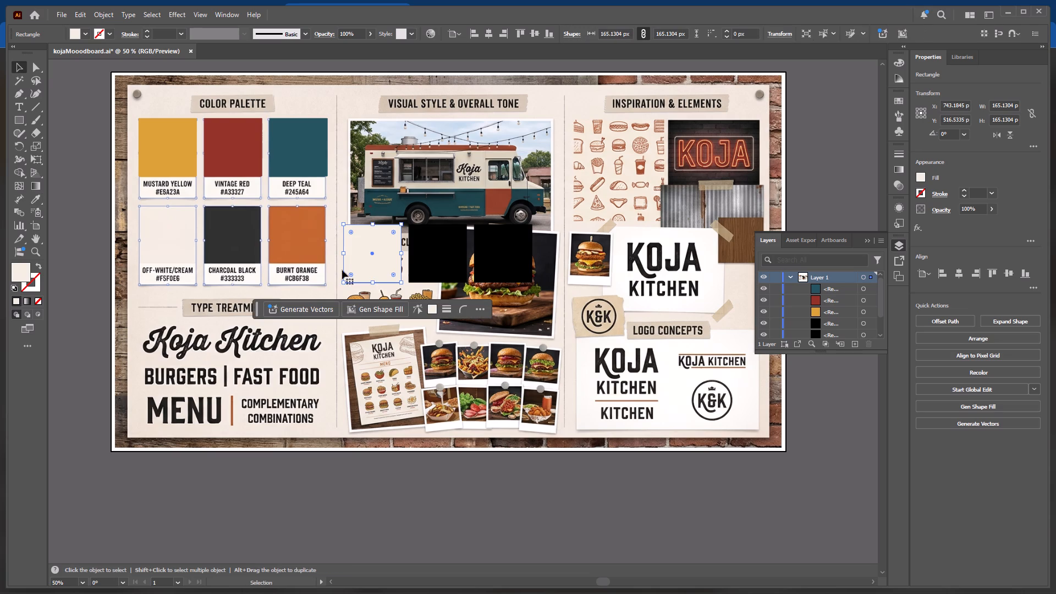
click(430, 260)
key(i)
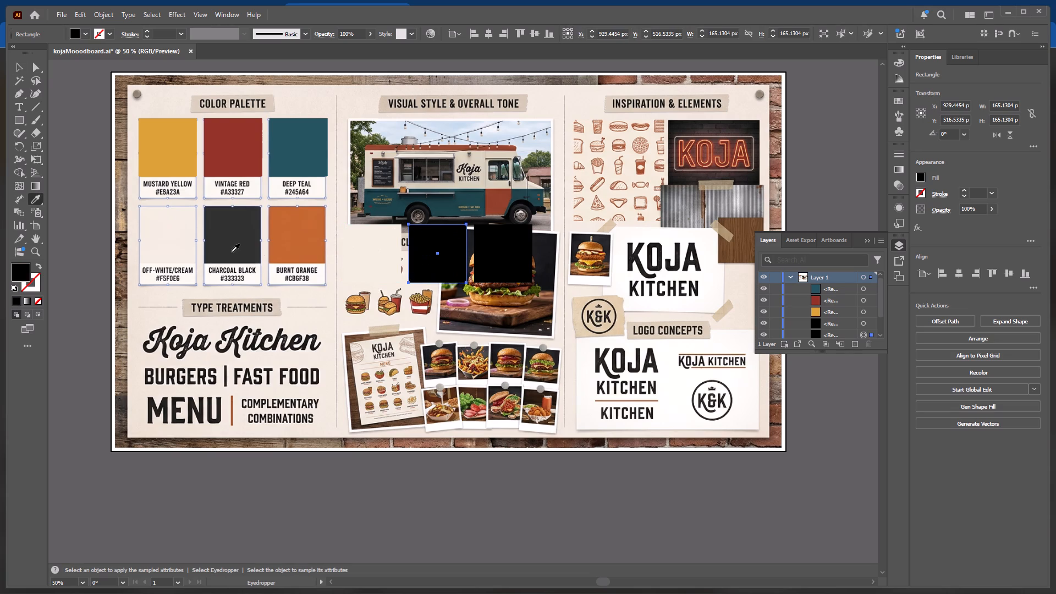
click(230, 244)
Fill the last square of the moved row with the Burnt Orange swatch colour using the Eyedropper.
key(v)
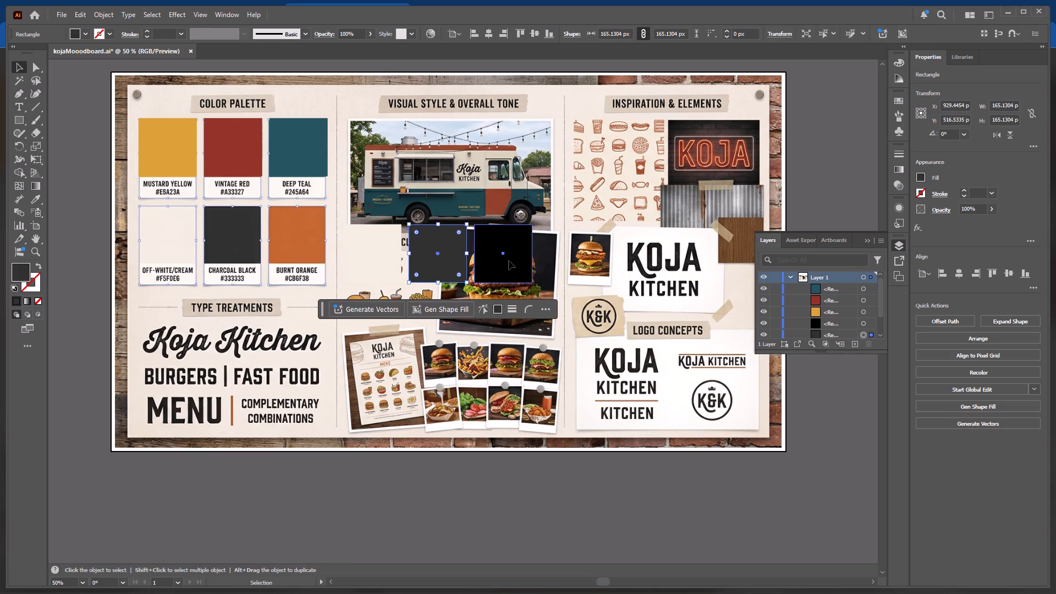
click(508, 261)
key(i)
click(304, 244)
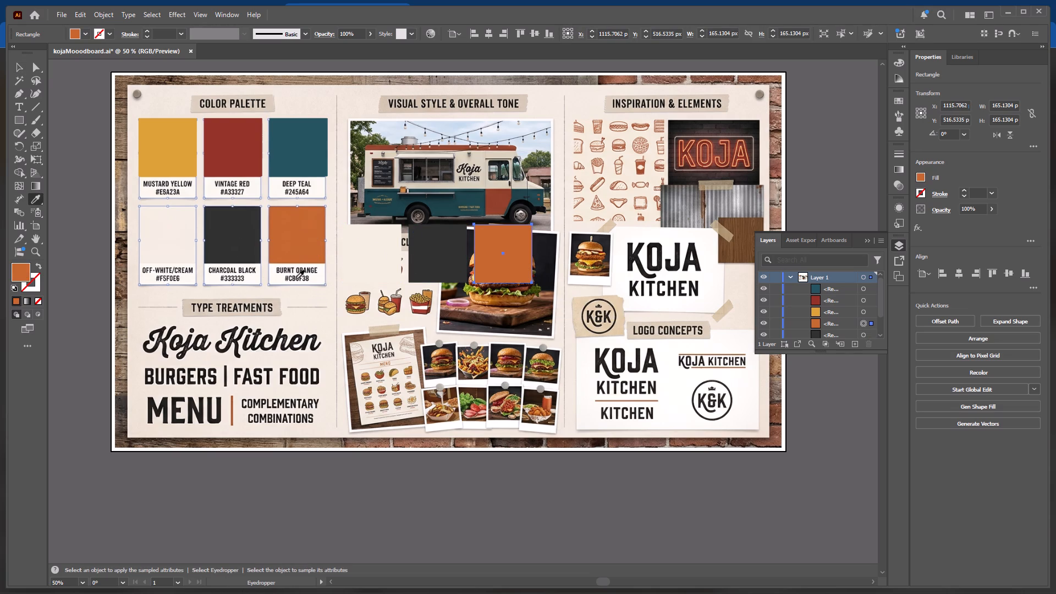
Move the cream, charcoal and orange squares together back over the matching lower palette swatches.
key(v)
click(374, 265)
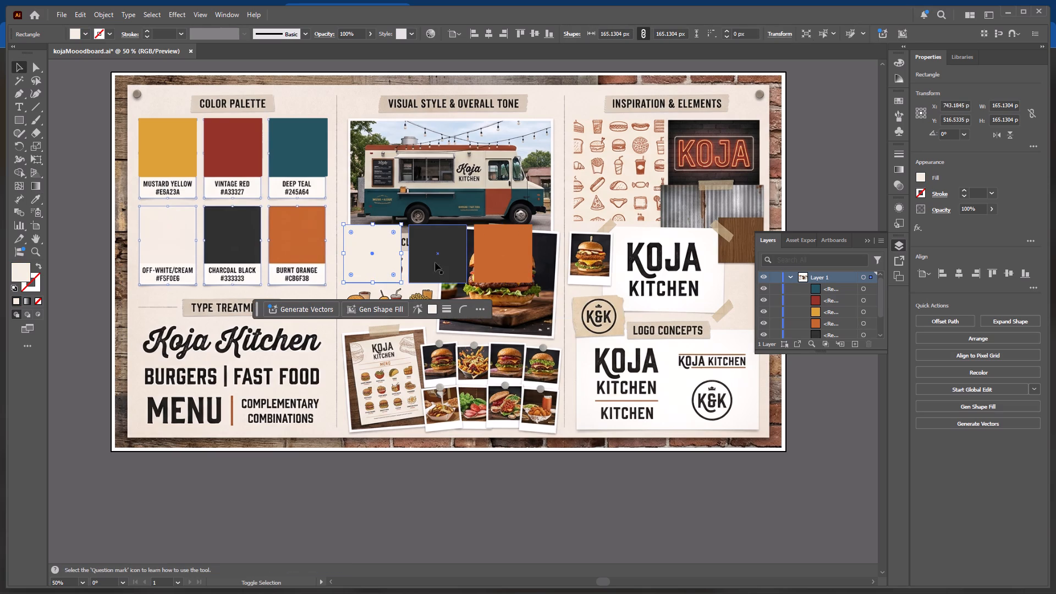
shift+click(447, 262)
shift+click(500, 262)
drag(504, 263, 261, 237)
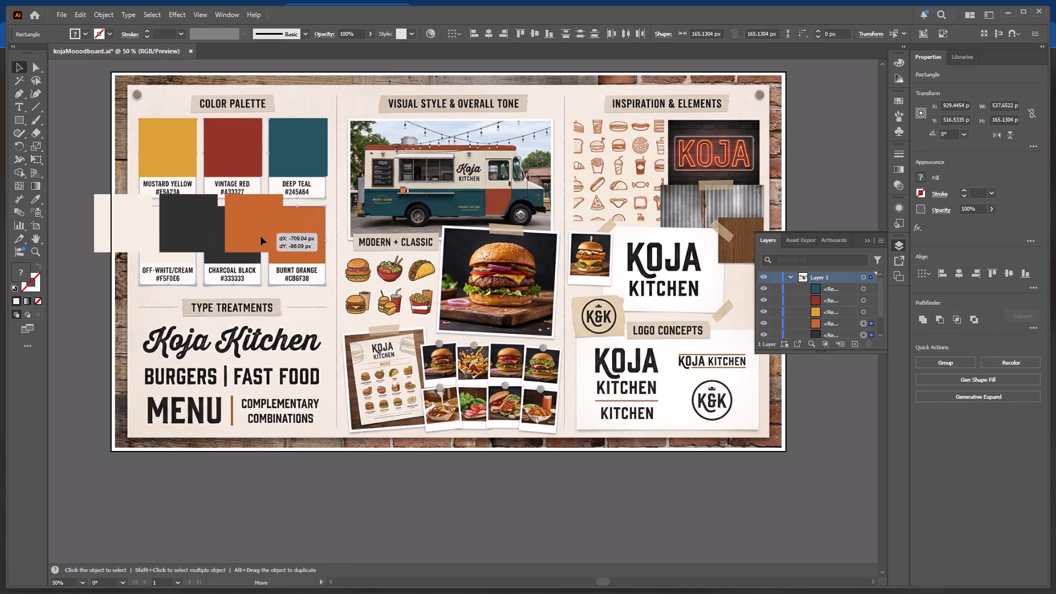
drag(261, 237, 299, 245)
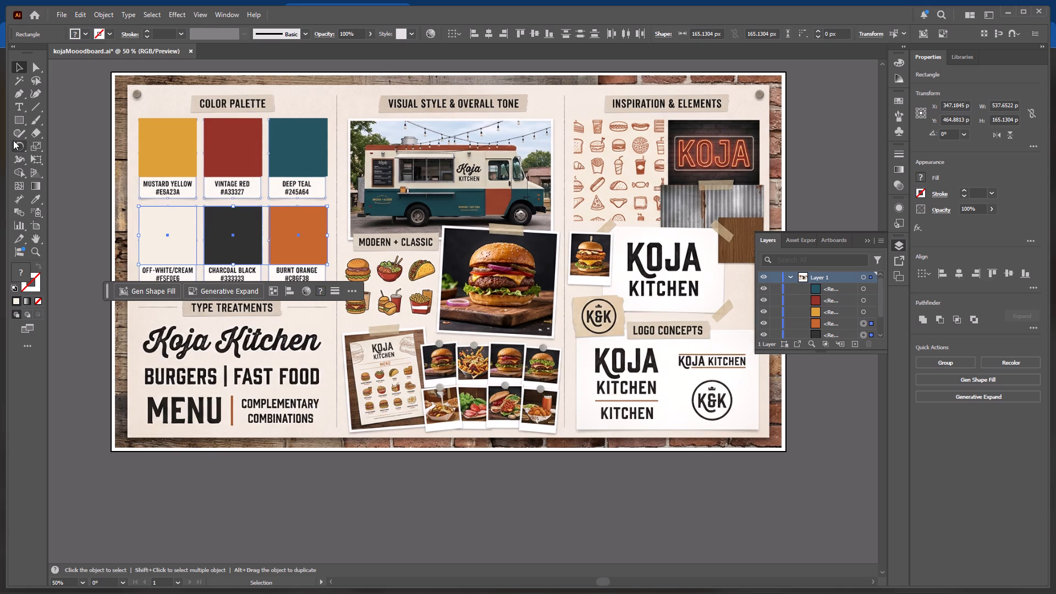
Add a placeholder text line at 21 pt and position it just beneath the Mustard Yellow swatch's label.
click(15, 108)
click(159, 189)
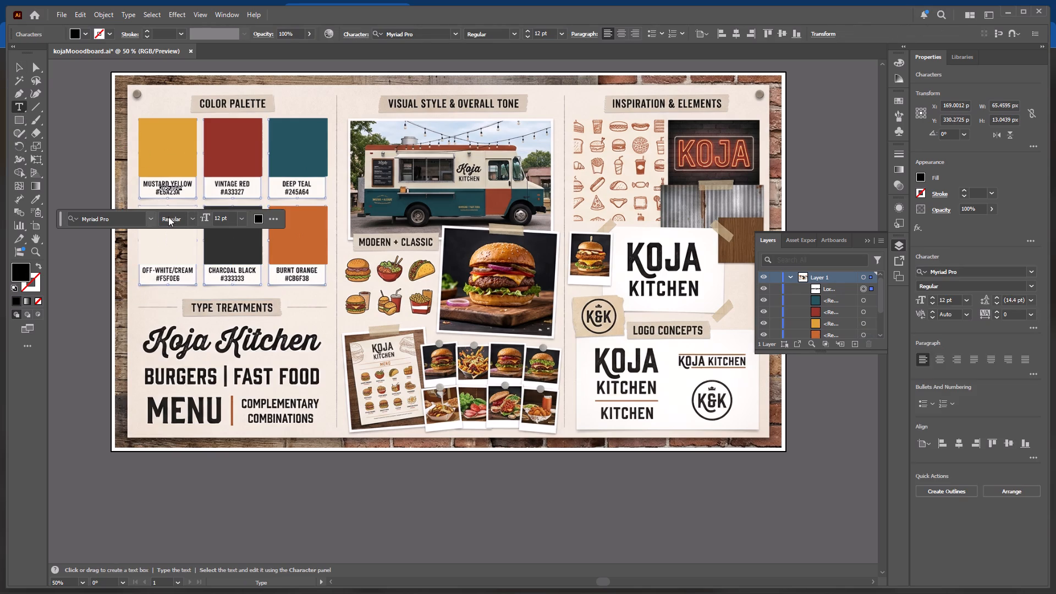
click(561, 37)
click(571, 169)
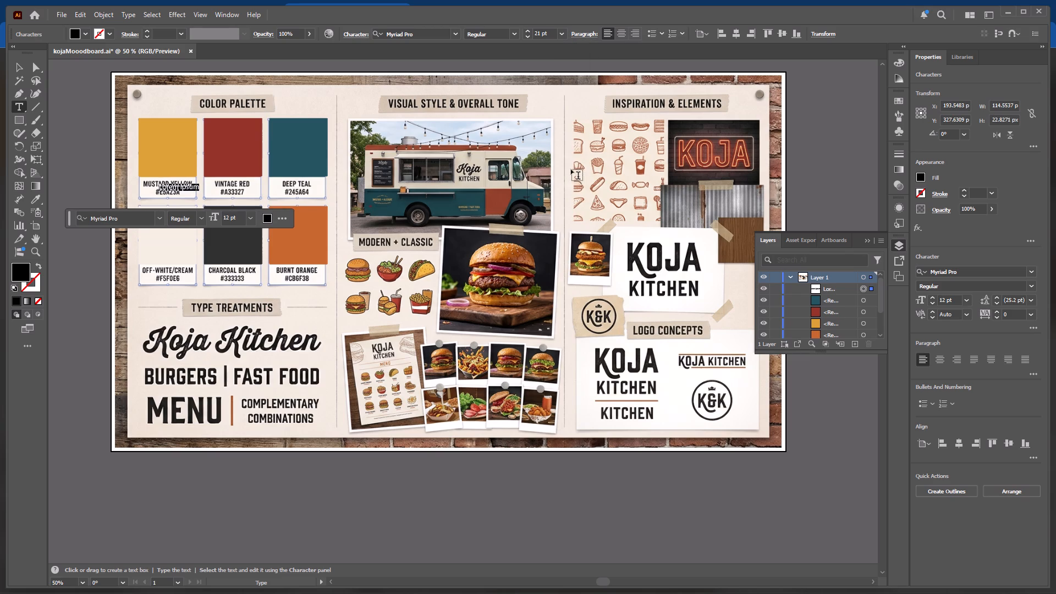
click(18, 66)
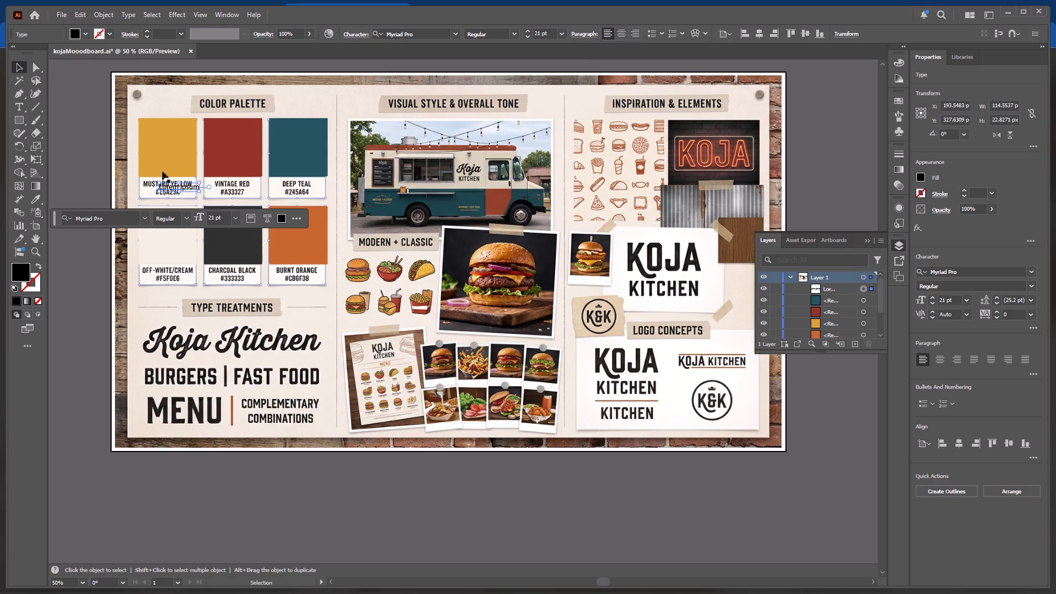
drag(186, 188, 174, 203)
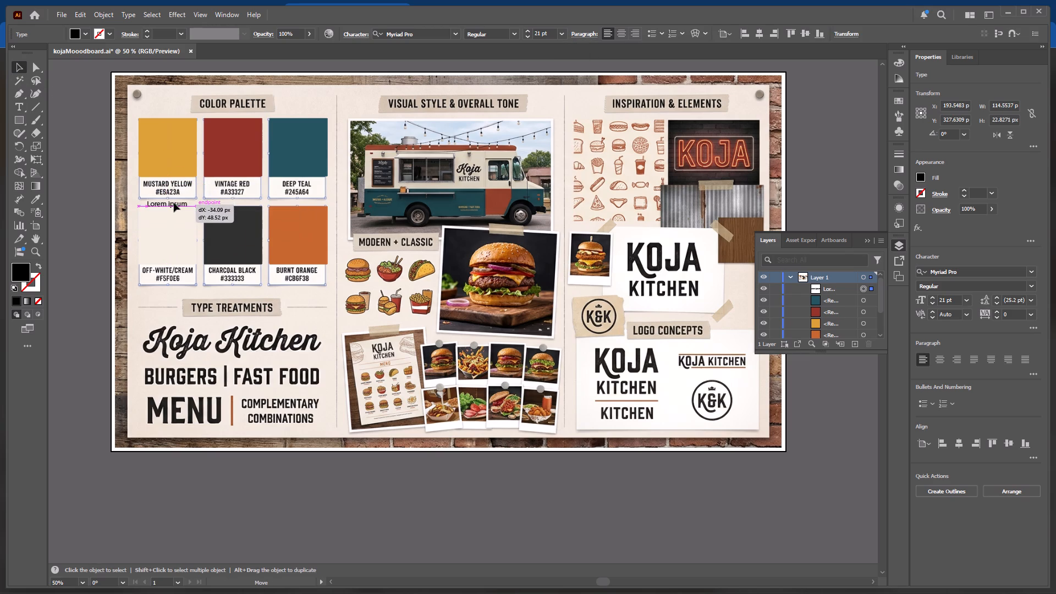
drag(174, 203, 175, 201)
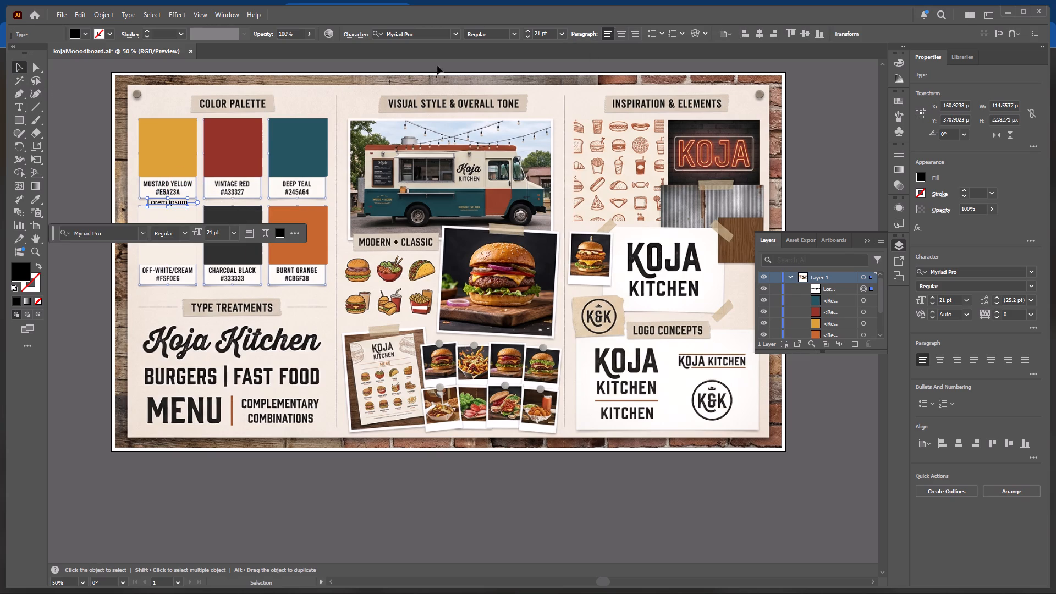
Set the placeholder text's font to Source Sans Variable in the Semibold style.
click(454, 31)
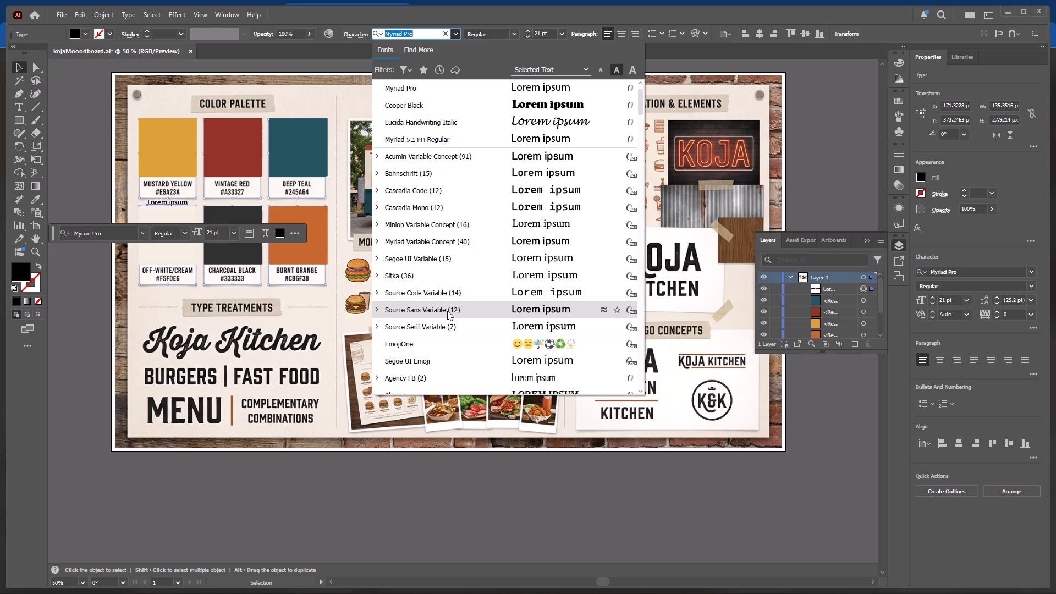
click(380, 309)
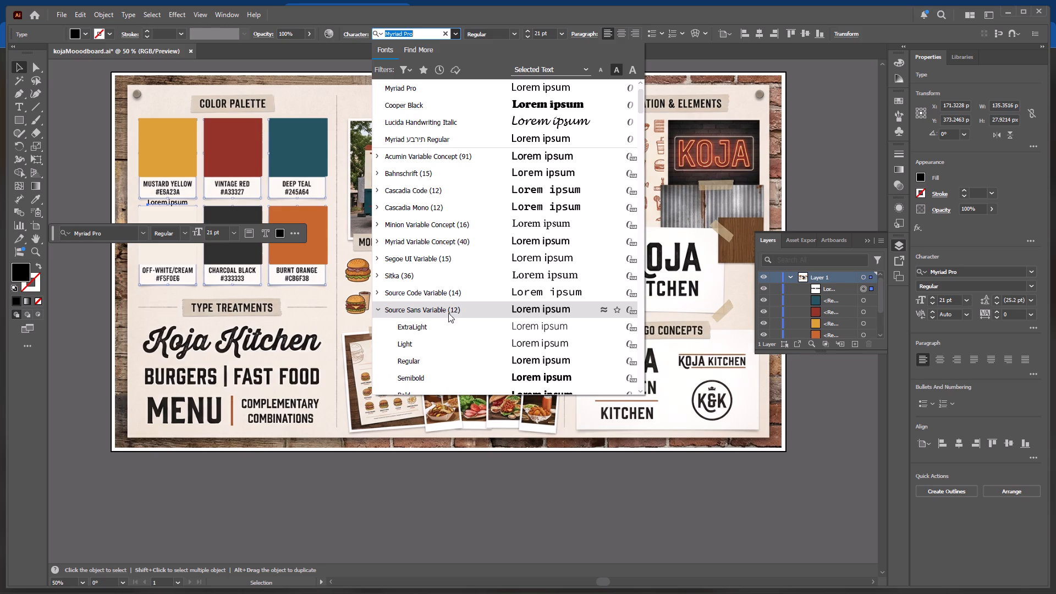
click(468, 311)
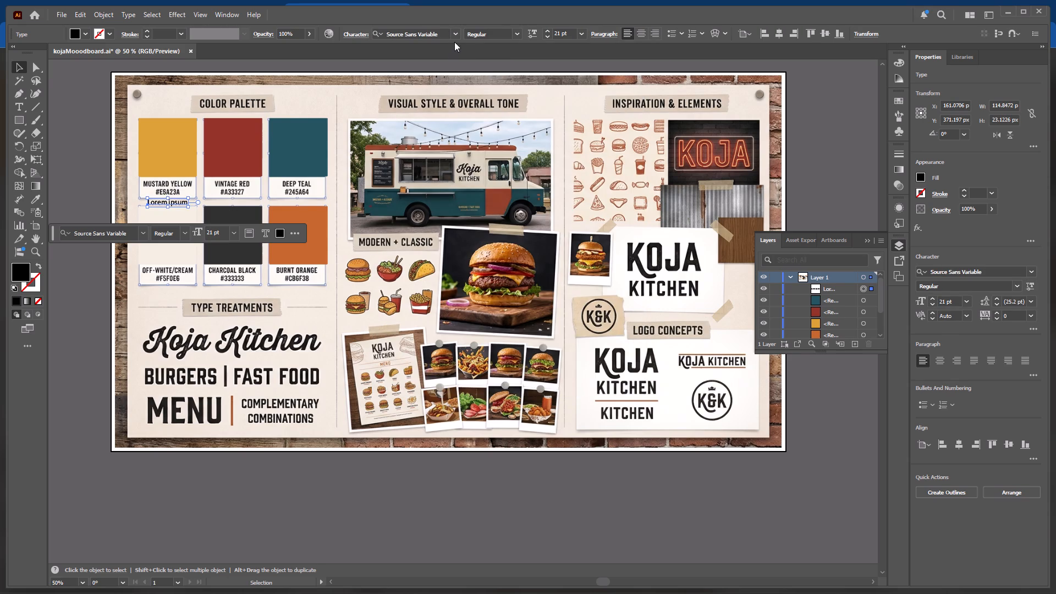
click(511, 34)
click(519, 35)
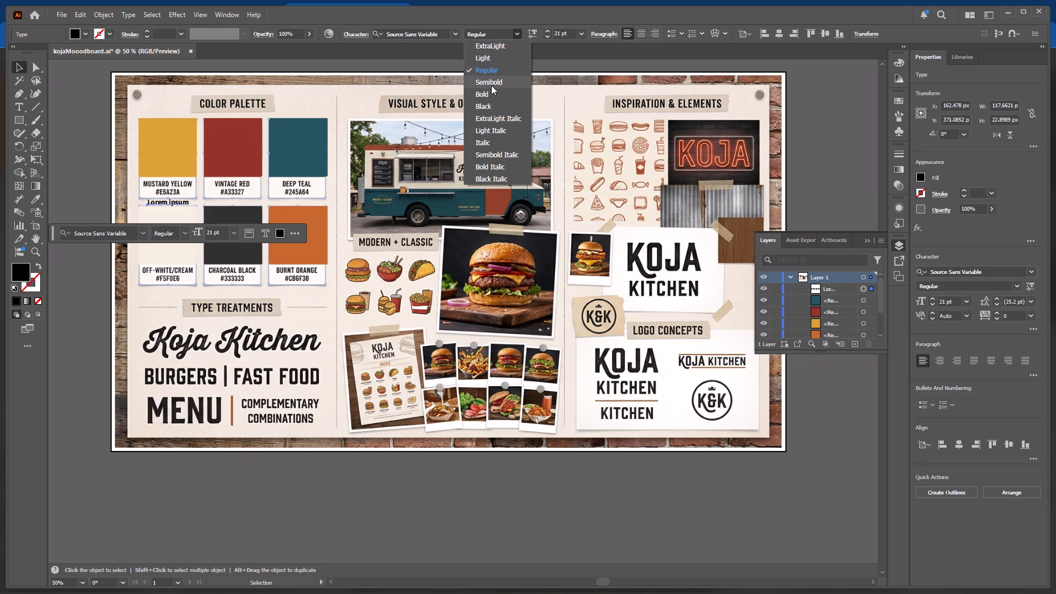
click(492, 84)
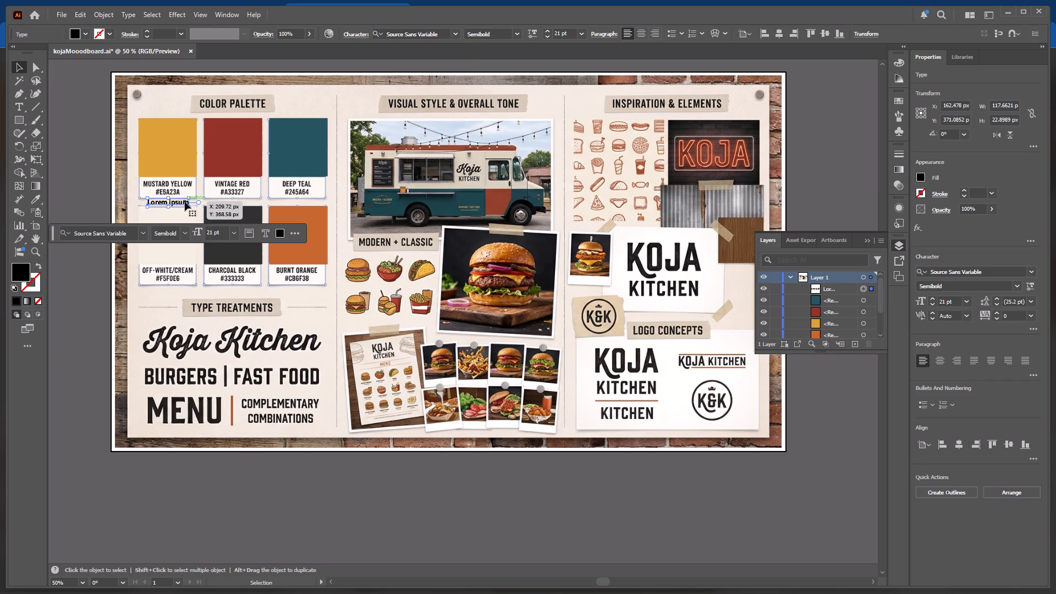
Replace the placeholder text below the Mustard Yellow swatch with MUSTARD YELLOW in capitals.
double_click(177, 204)
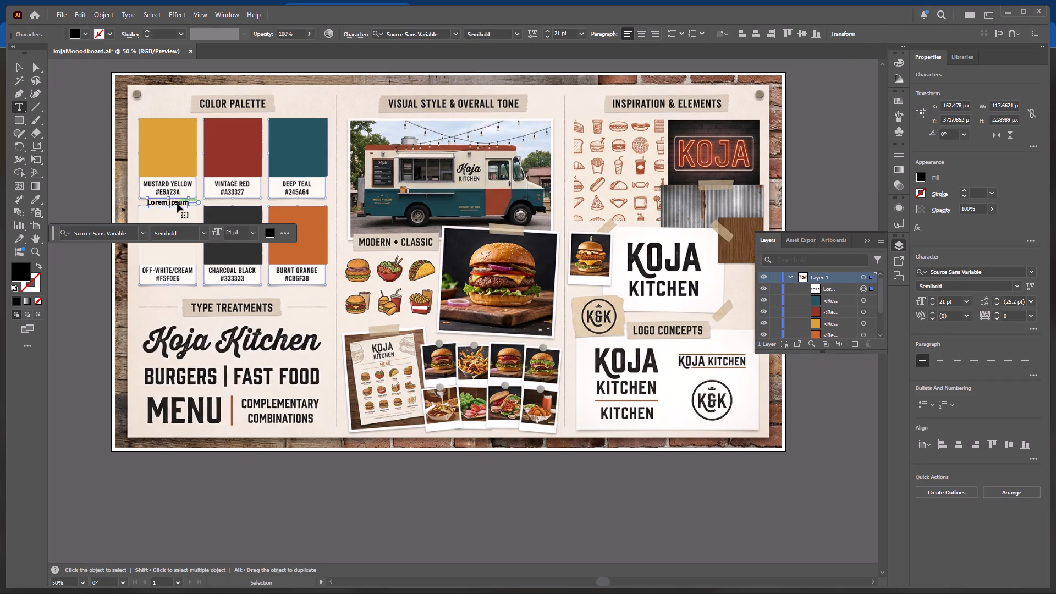
key(ctrl+a)
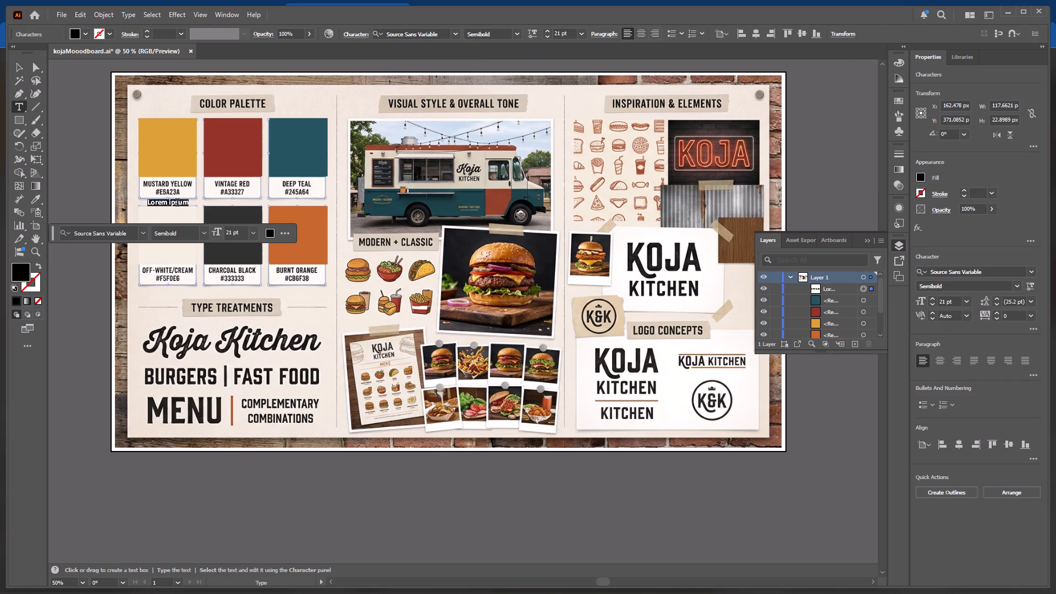
key(shift+numbersign)
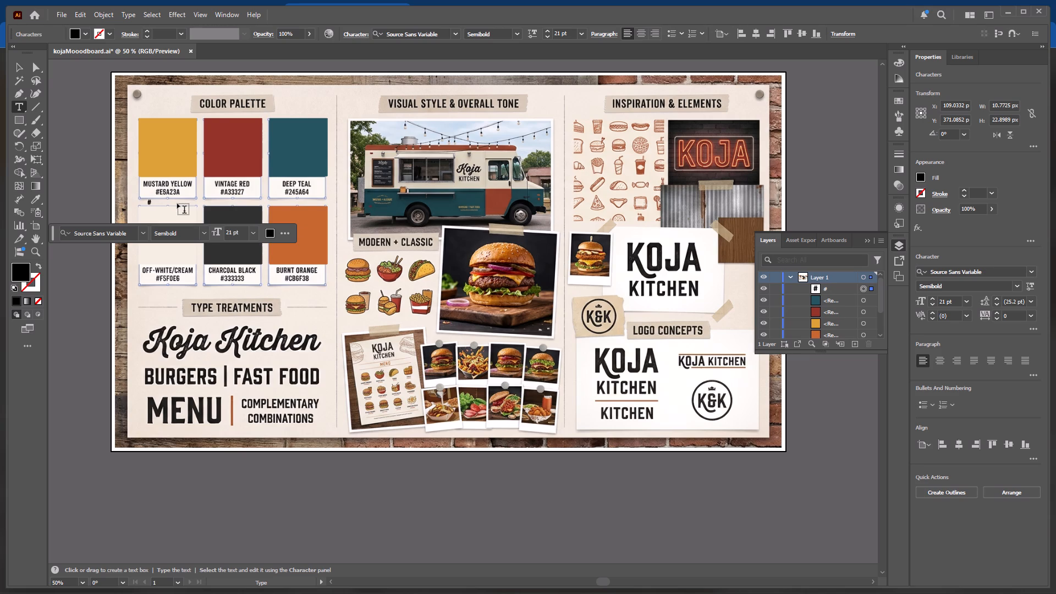
key(BackSpace)
text(musta)
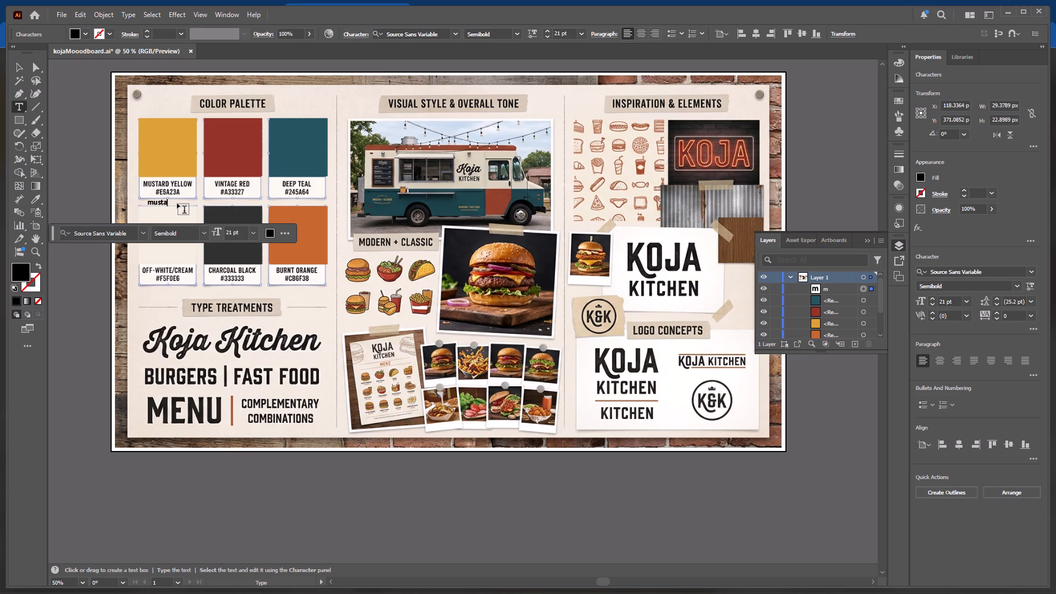
key(BackSpace)
key(BackSpace)
key(BackSpace)
key(BackSpace)
key(BackSpace)
text(MUSTARD)
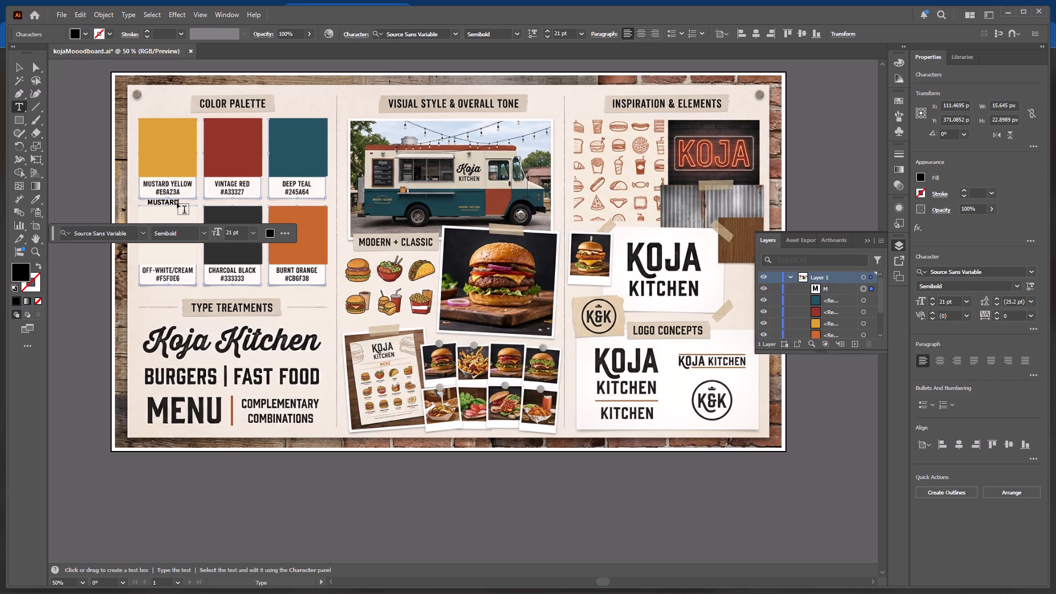
key(space)
text(YELLOW)
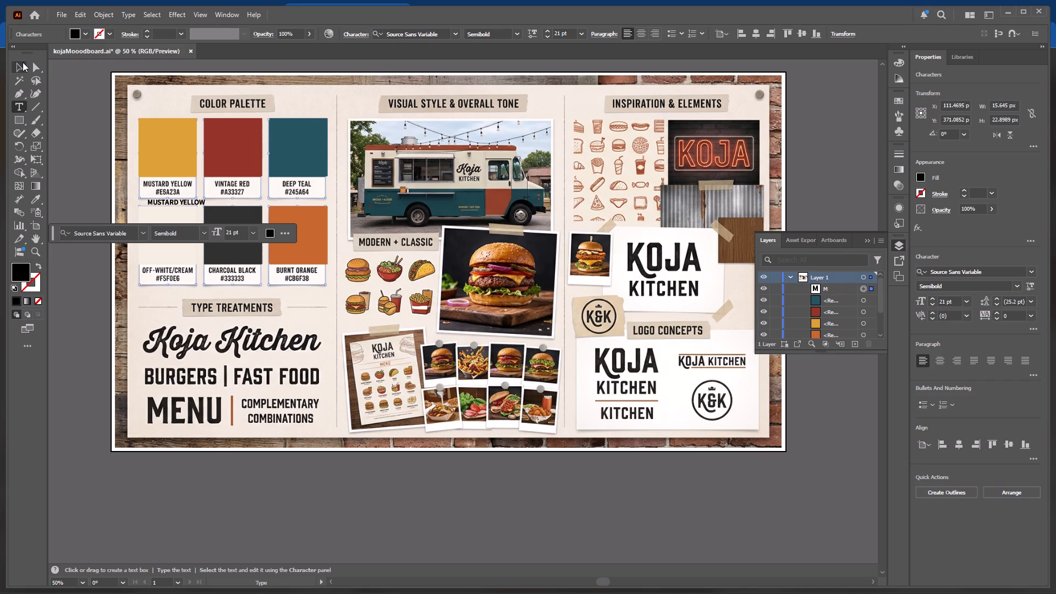
Move the MUSTARD YELLOW text up over the name in the reference label under the Mustard Yellow swatch.
click(21, 64)
drag(161, 200, 161, 201)
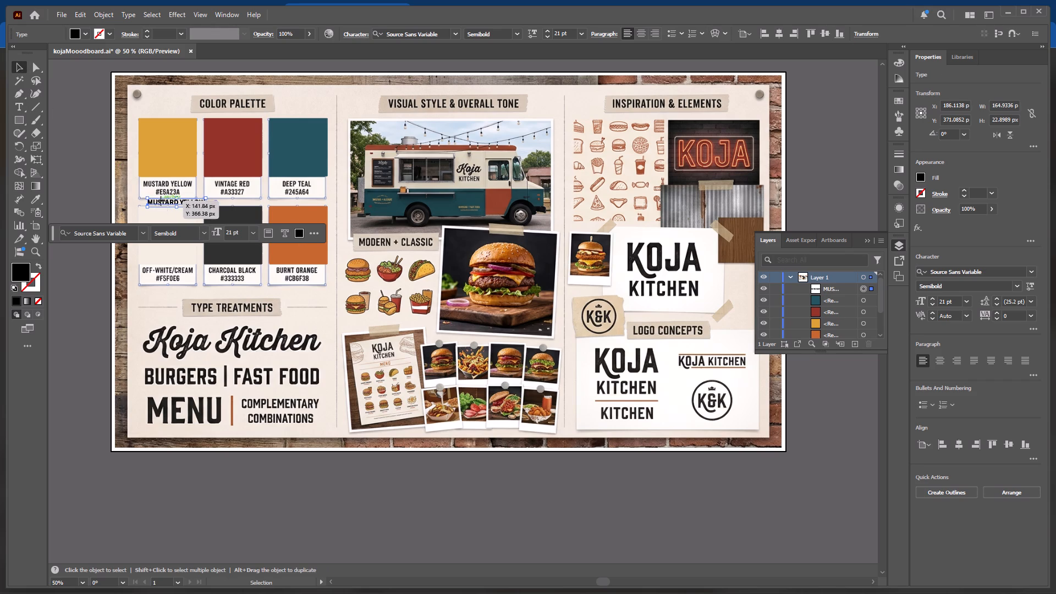
drag(161, 201, 152, 185)
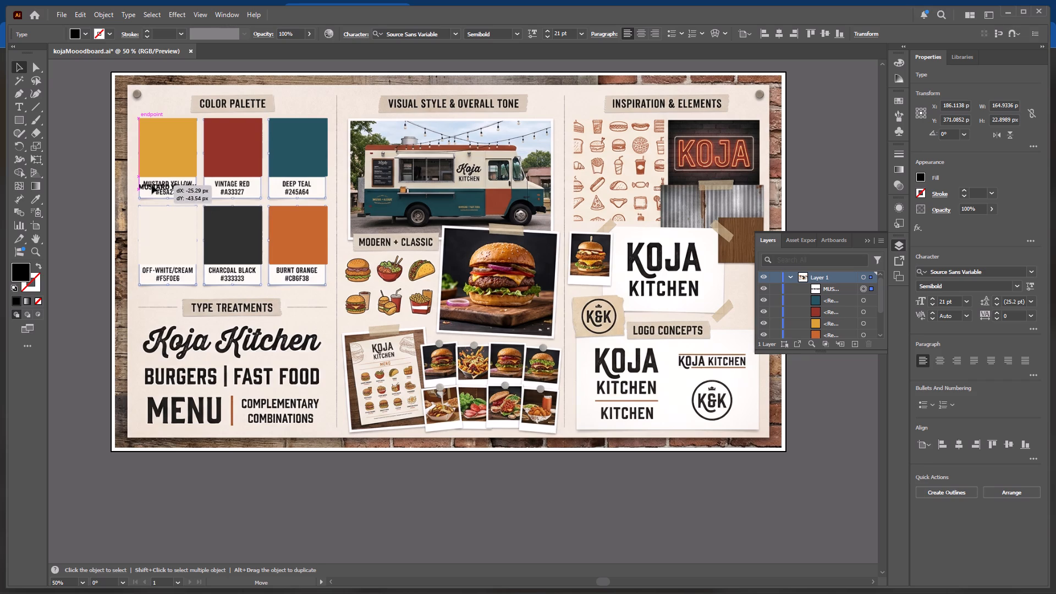
drag(152, 185, 152, 184)
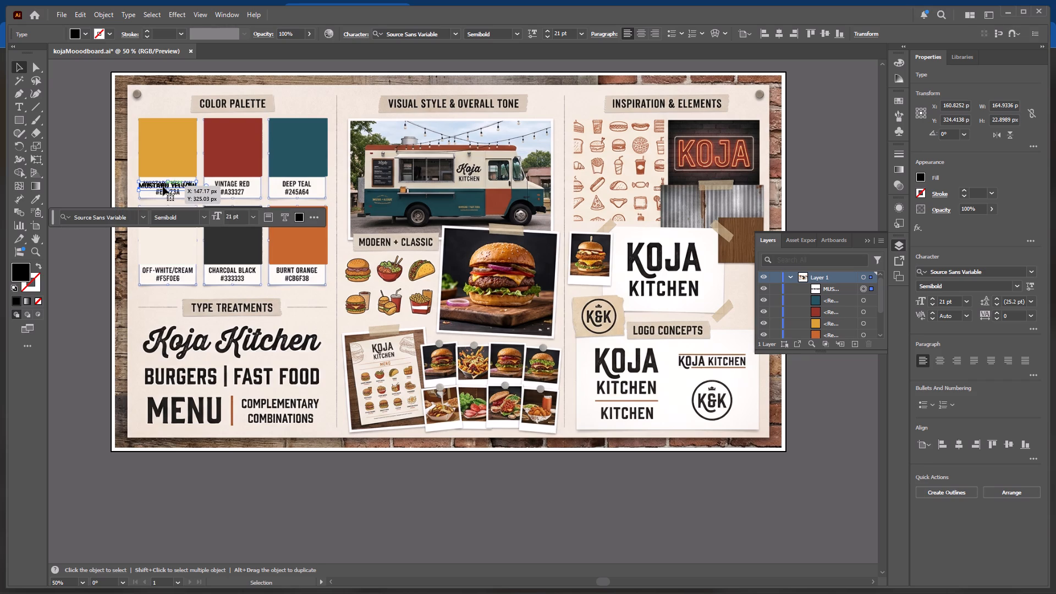
Copy the MUSTARD YELLOW text across onto the Vintage Red and Deep Teal swatch labels.
alt+drag(163, 186, 227, 187)
alt+drag(227, 187, 293, 190)
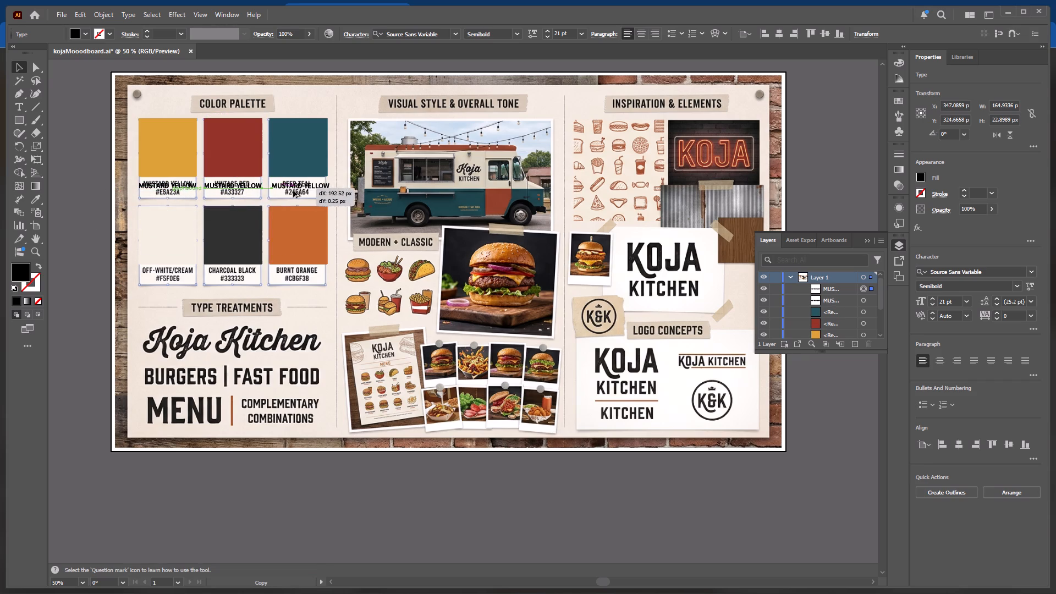
alt+drag(293, 190, 293, 188)
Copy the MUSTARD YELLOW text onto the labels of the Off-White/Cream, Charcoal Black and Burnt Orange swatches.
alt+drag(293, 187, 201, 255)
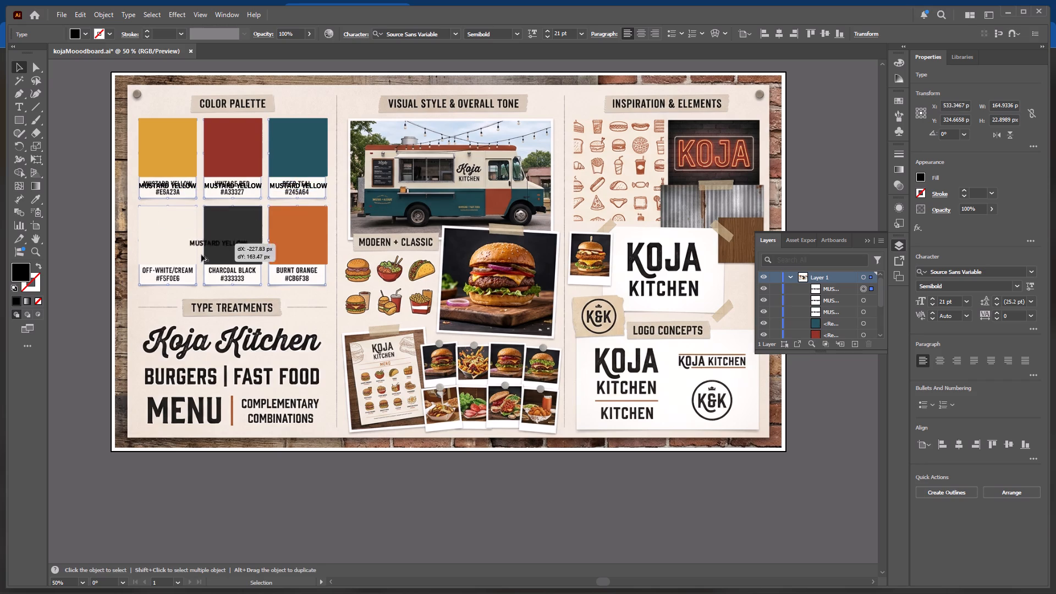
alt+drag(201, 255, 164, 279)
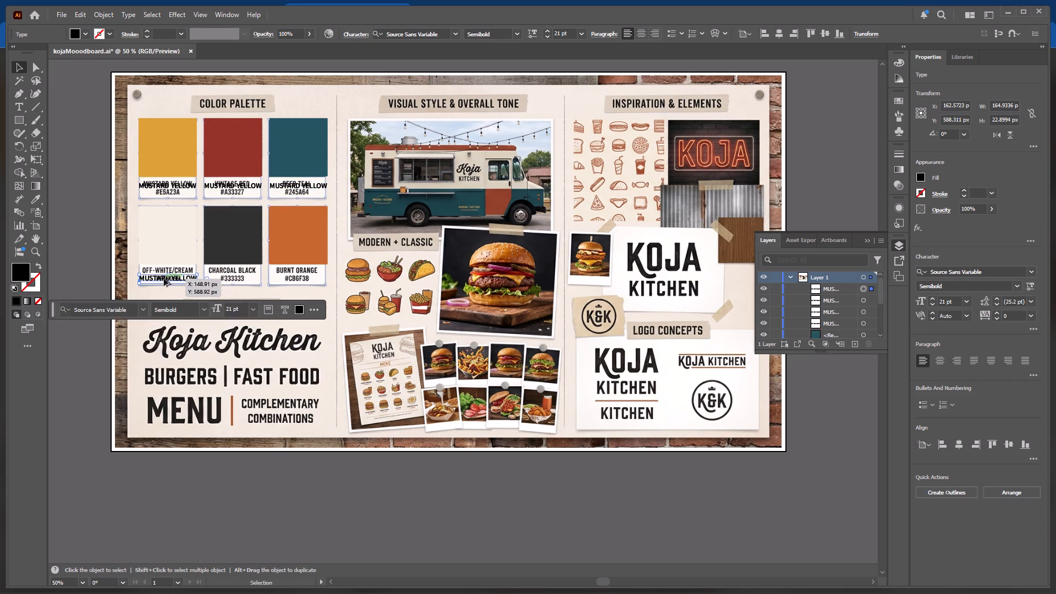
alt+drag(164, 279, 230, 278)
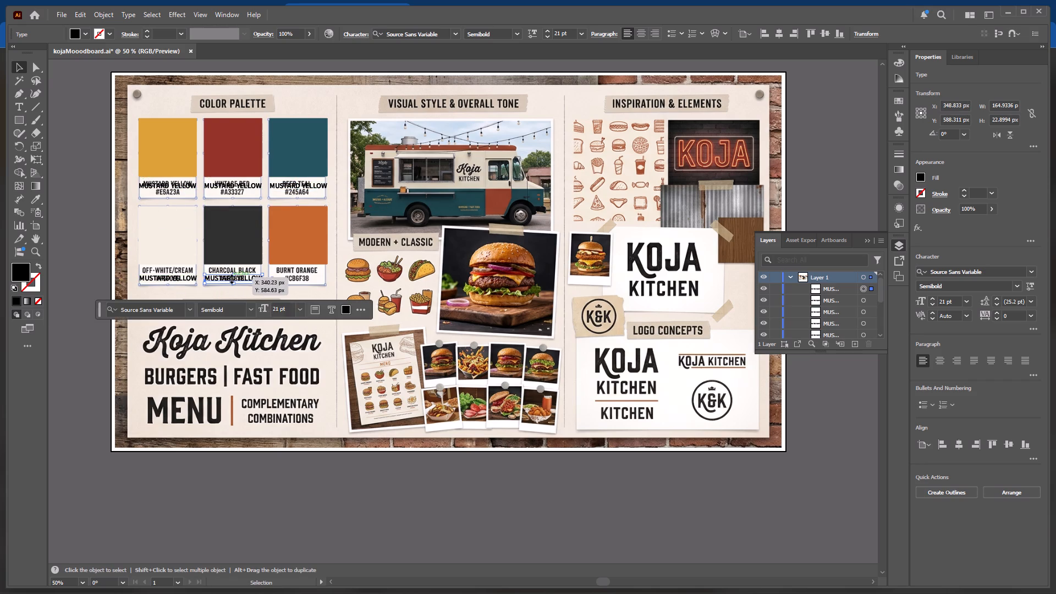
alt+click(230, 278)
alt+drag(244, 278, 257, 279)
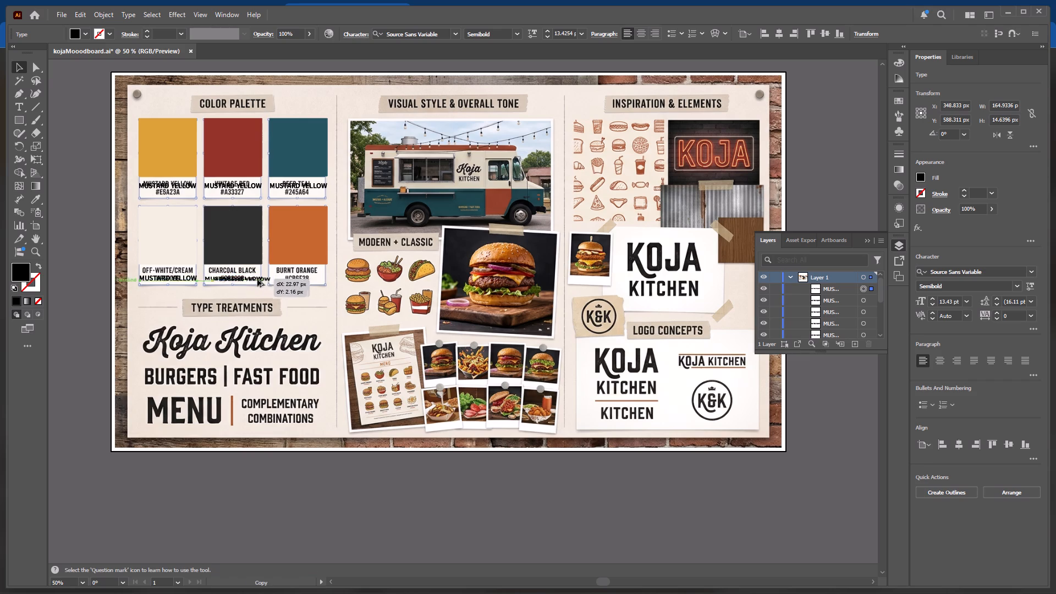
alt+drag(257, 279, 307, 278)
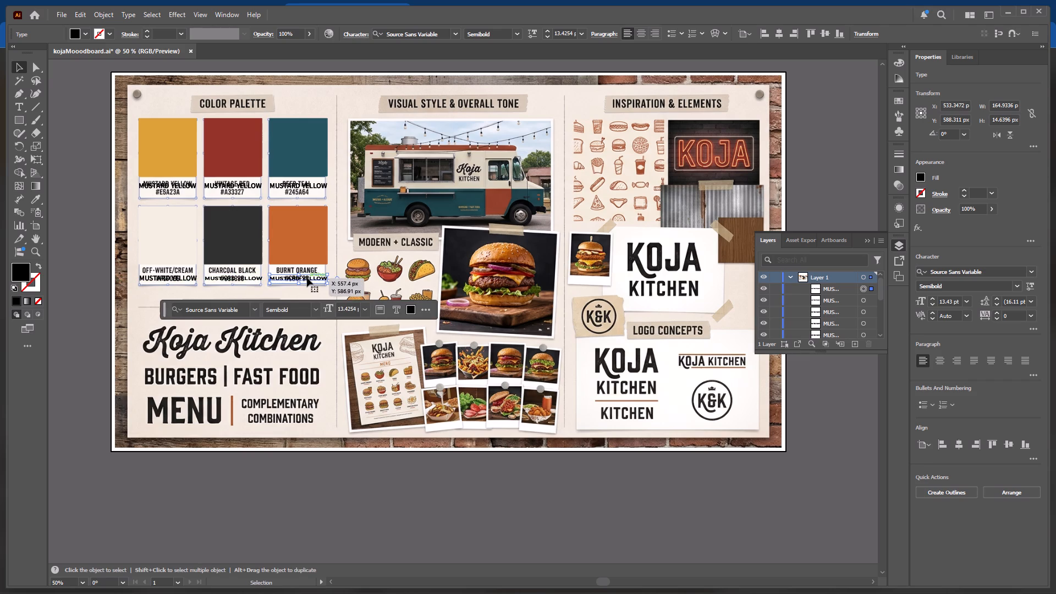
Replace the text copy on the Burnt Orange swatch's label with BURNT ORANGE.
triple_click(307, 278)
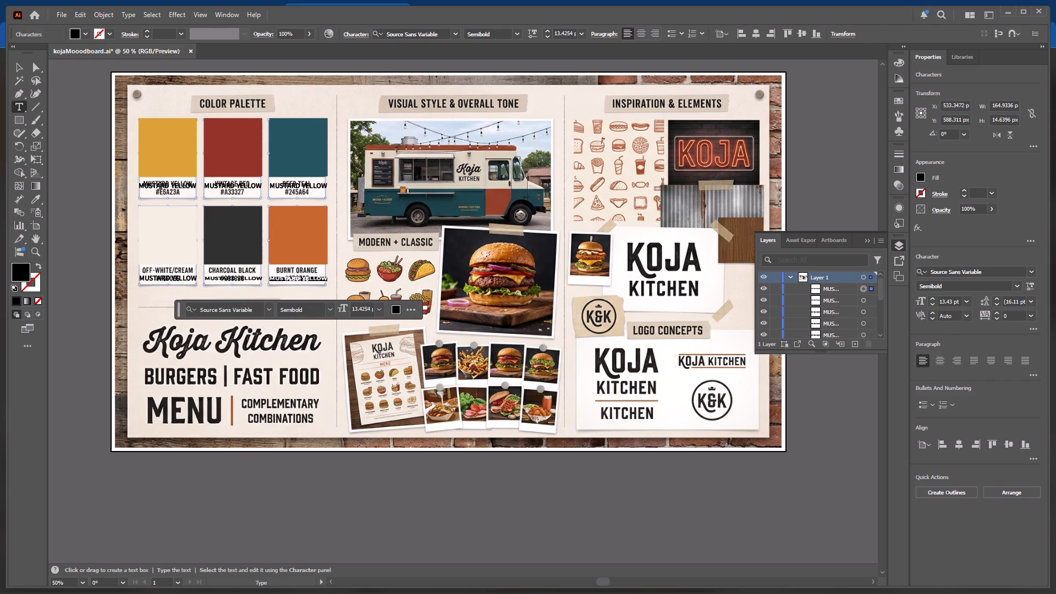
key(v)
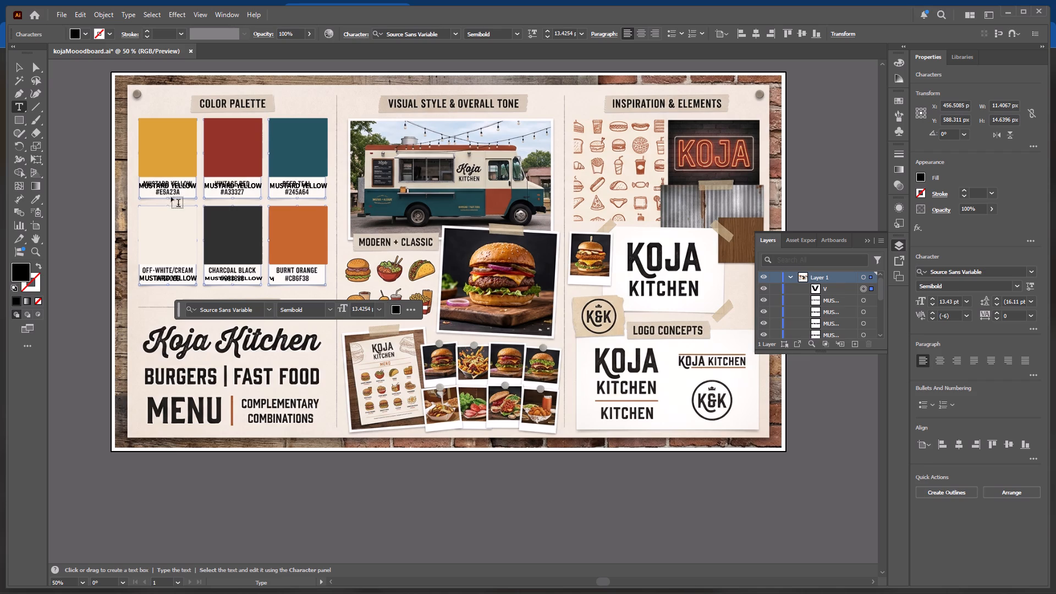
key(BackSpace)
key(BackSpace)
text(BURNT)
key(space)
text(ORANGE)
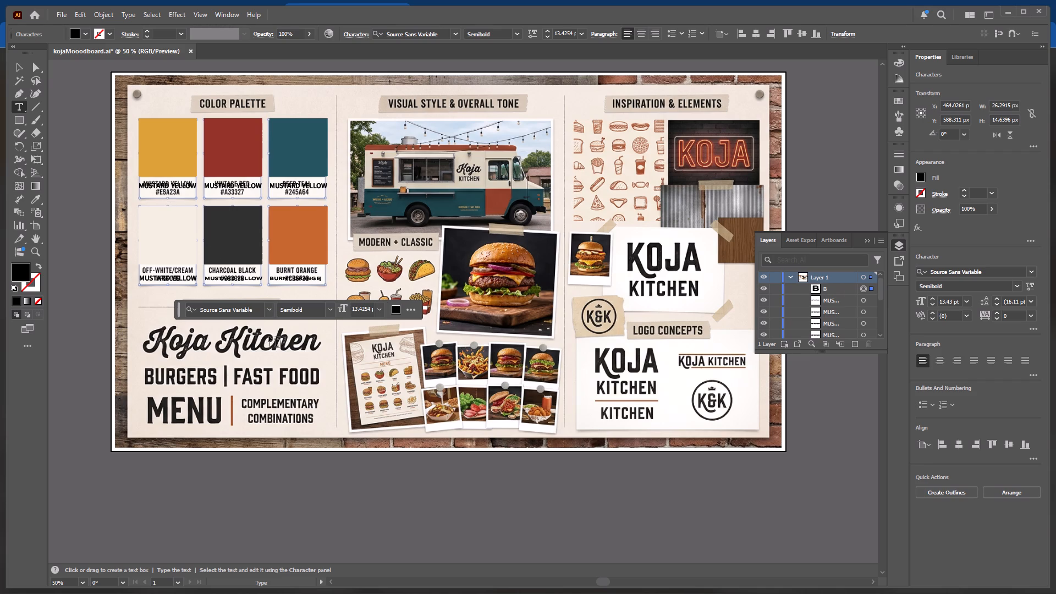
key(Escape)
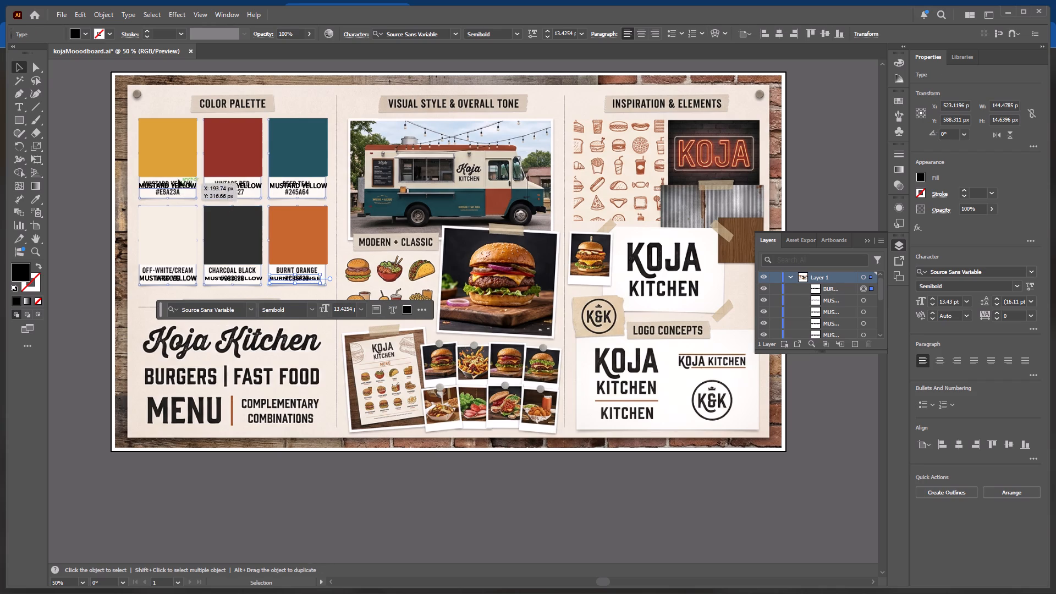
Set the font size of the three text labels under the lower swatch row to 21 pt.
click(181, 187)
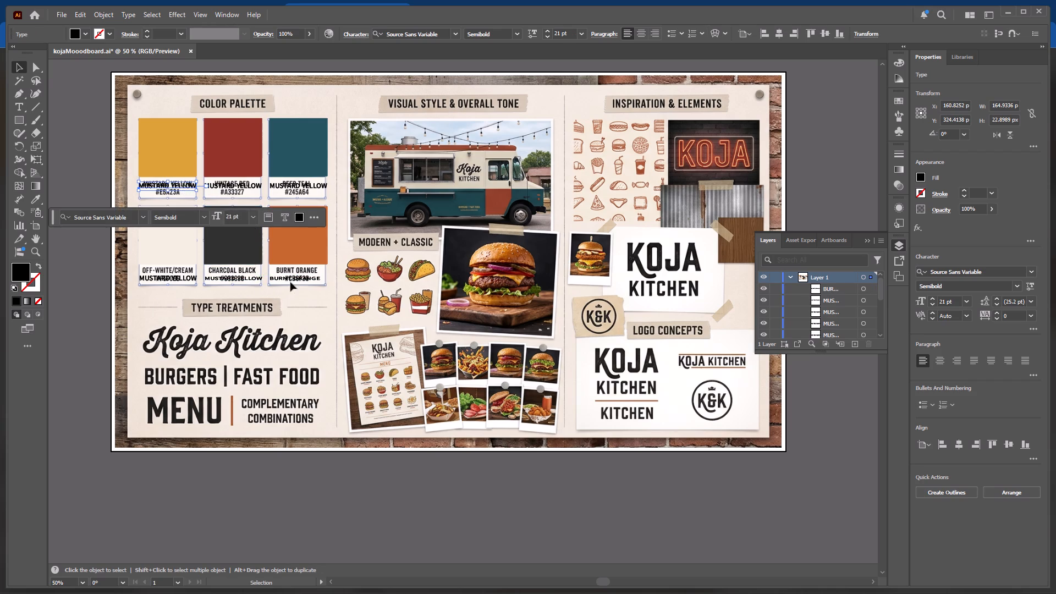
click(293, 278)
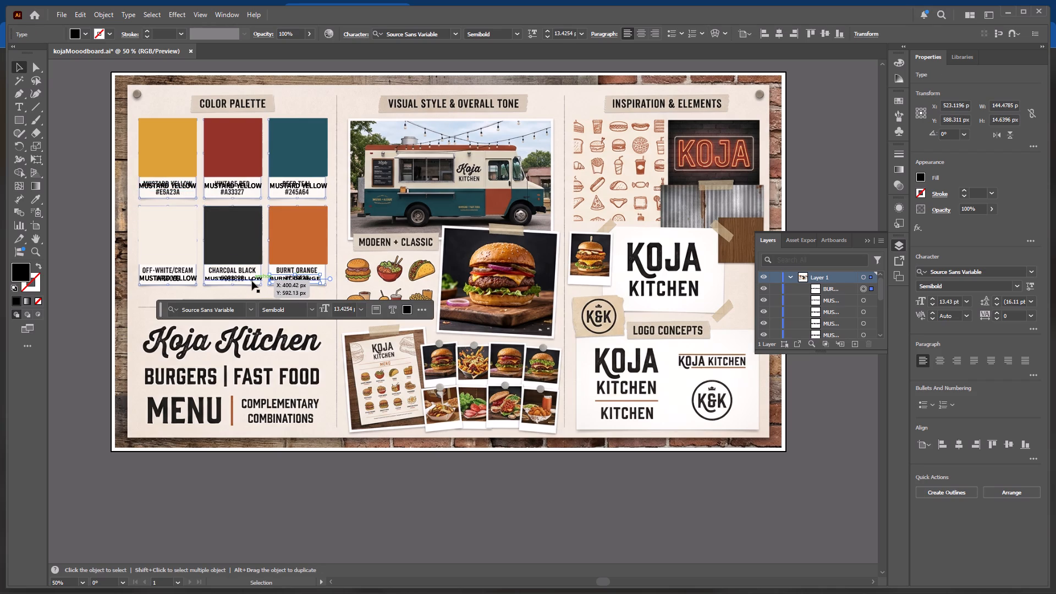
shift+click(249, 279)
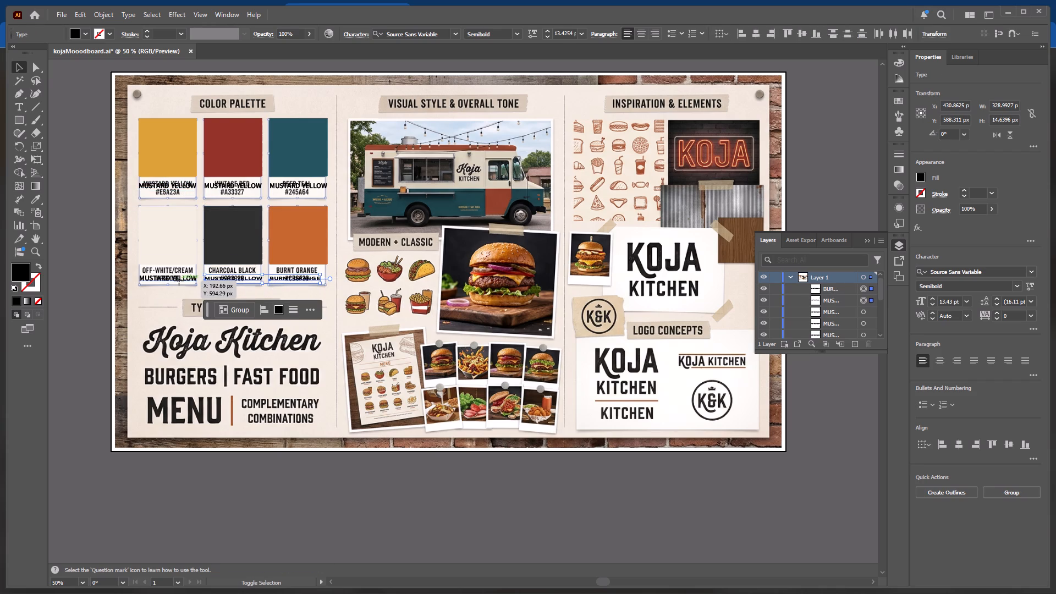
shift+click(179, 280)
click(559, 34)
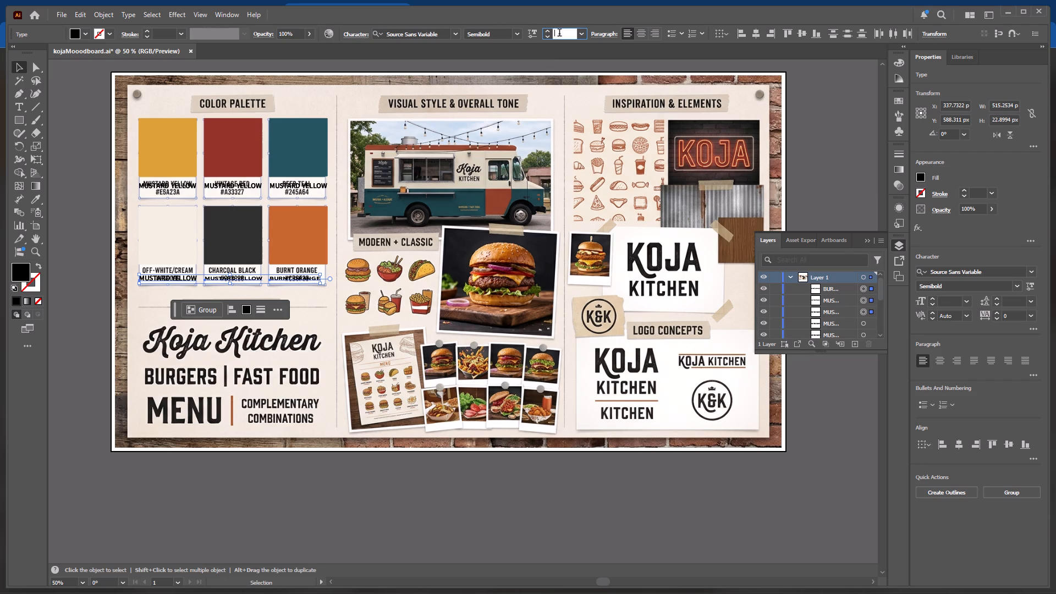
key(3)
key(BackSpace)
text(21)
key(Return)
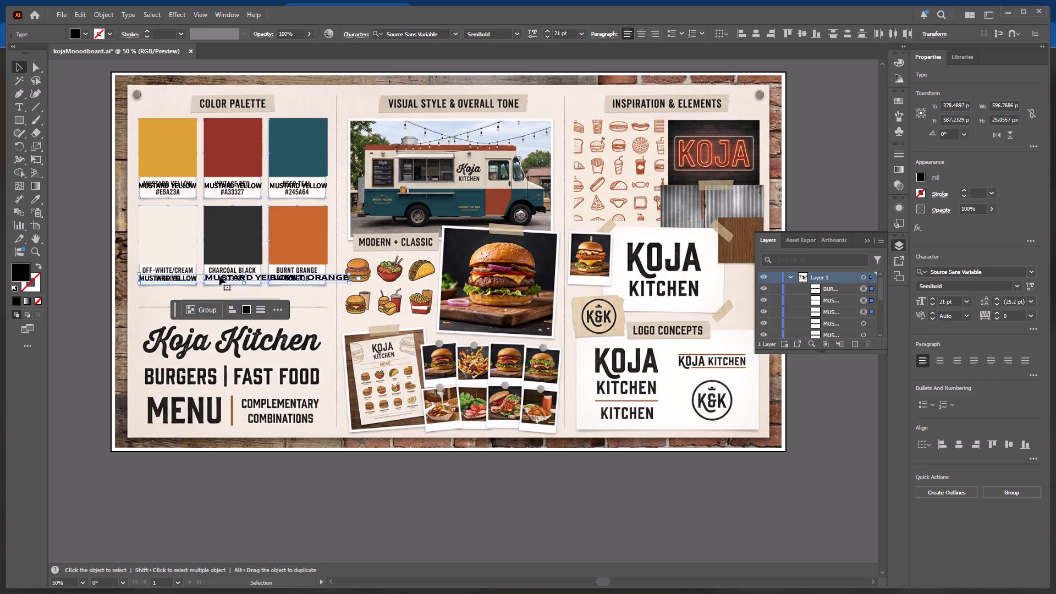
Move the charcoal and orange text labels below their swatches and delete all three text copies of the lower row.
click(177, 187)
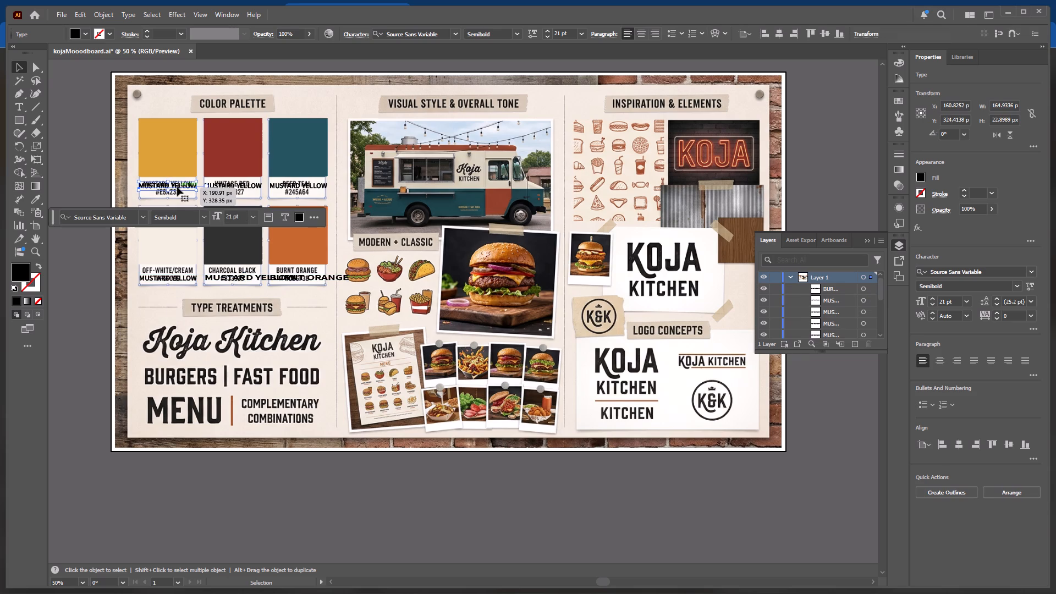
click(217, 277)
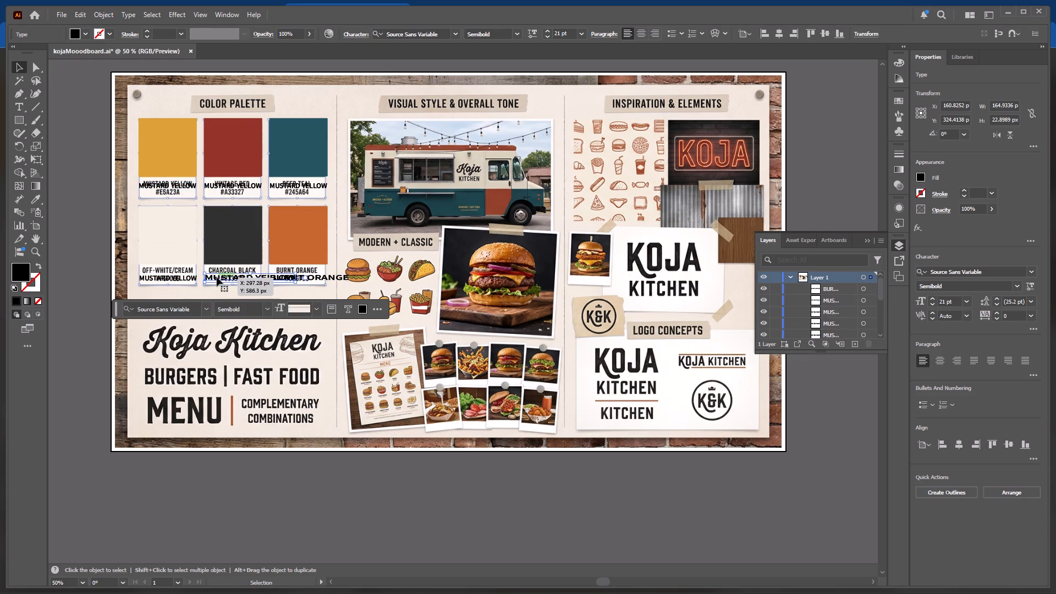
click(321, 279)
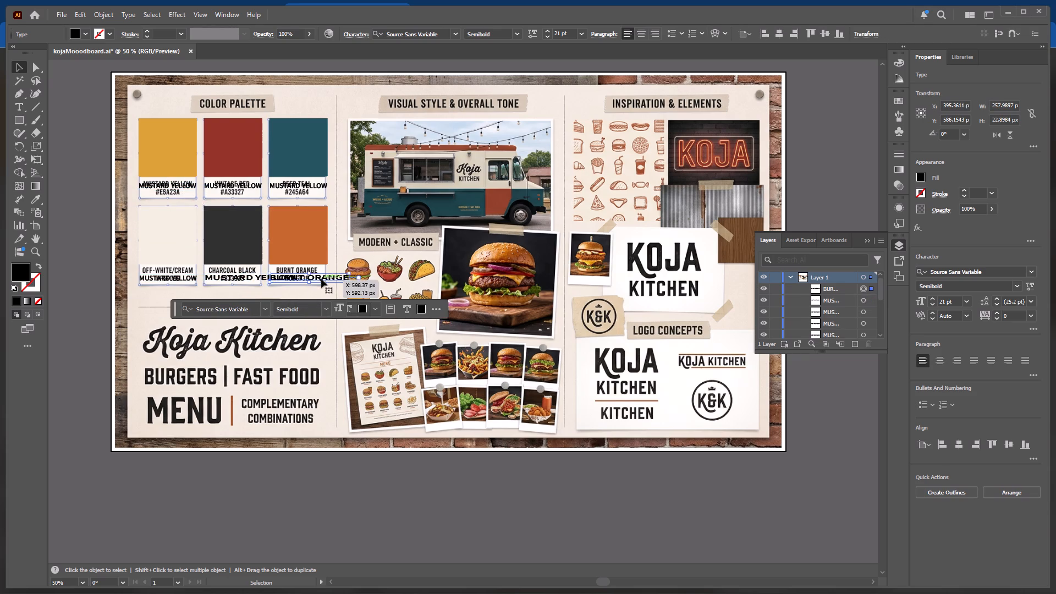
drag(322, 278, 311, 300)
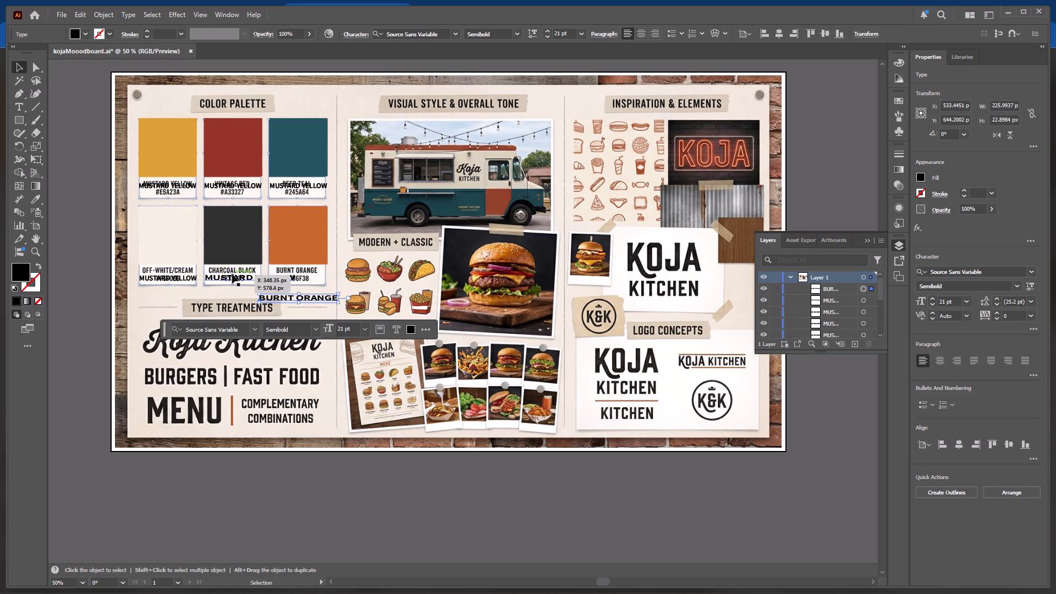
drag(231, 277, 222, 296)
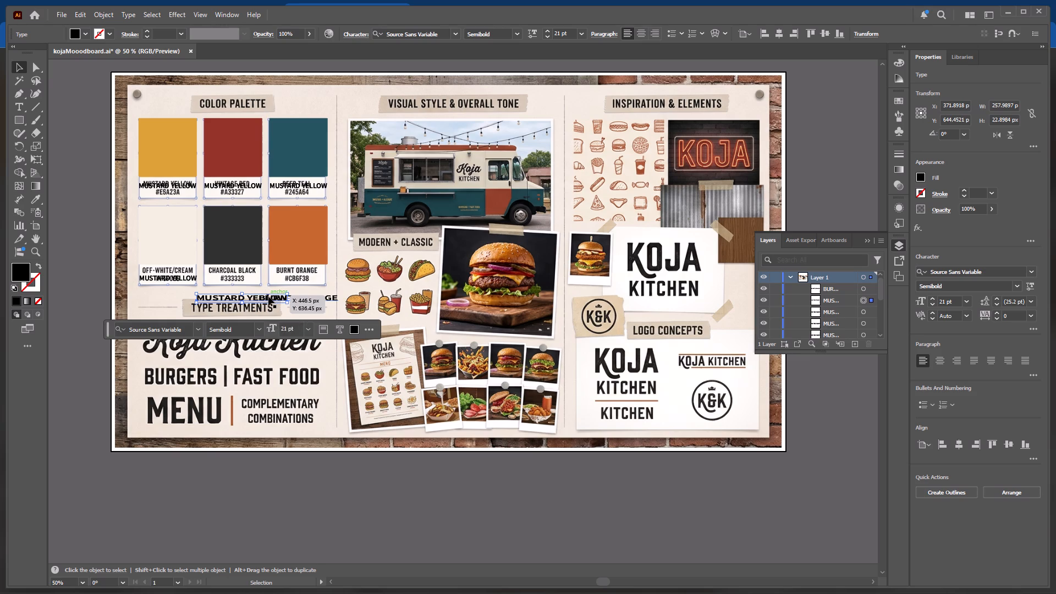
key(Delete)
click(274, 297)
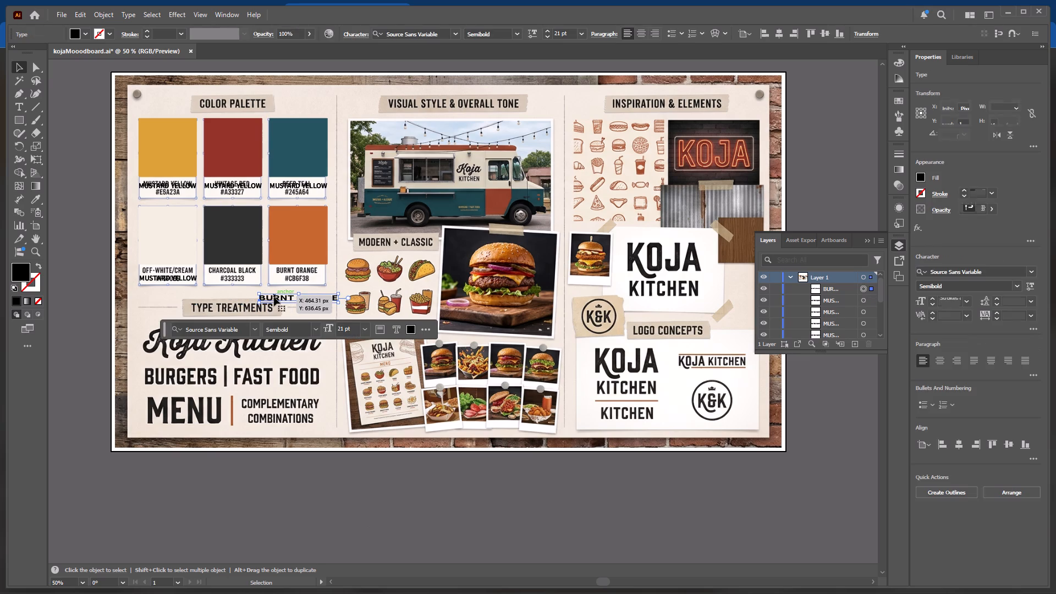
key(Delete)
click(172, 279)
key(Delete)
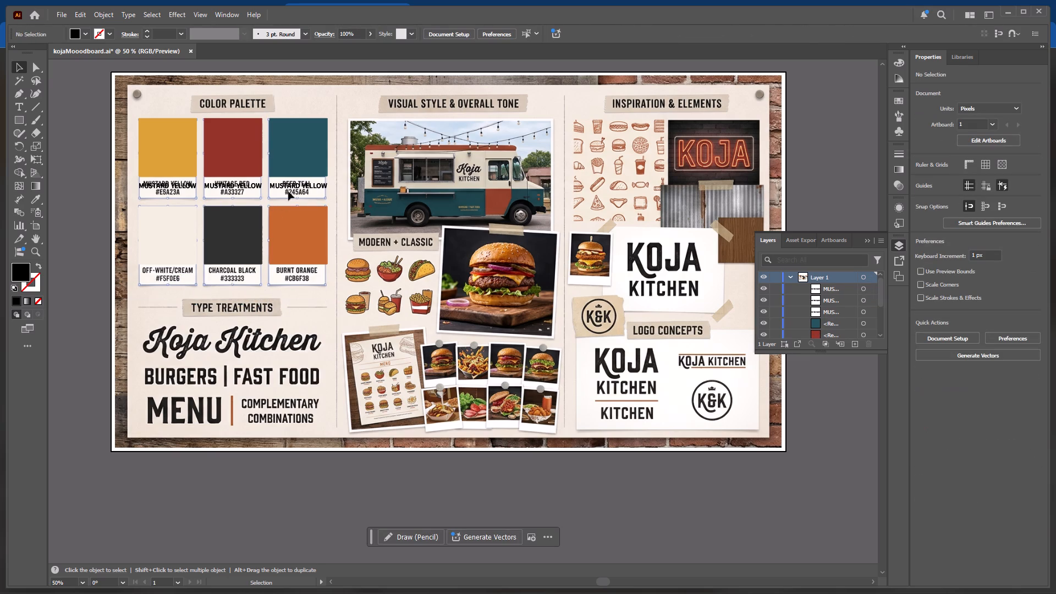
Copy the MUSTARD YELLOW text below each of the three lower swatches: Off-White/Cream, Charcoal Black and Burnt Orange.
click(291, 185)
click(161, 186)
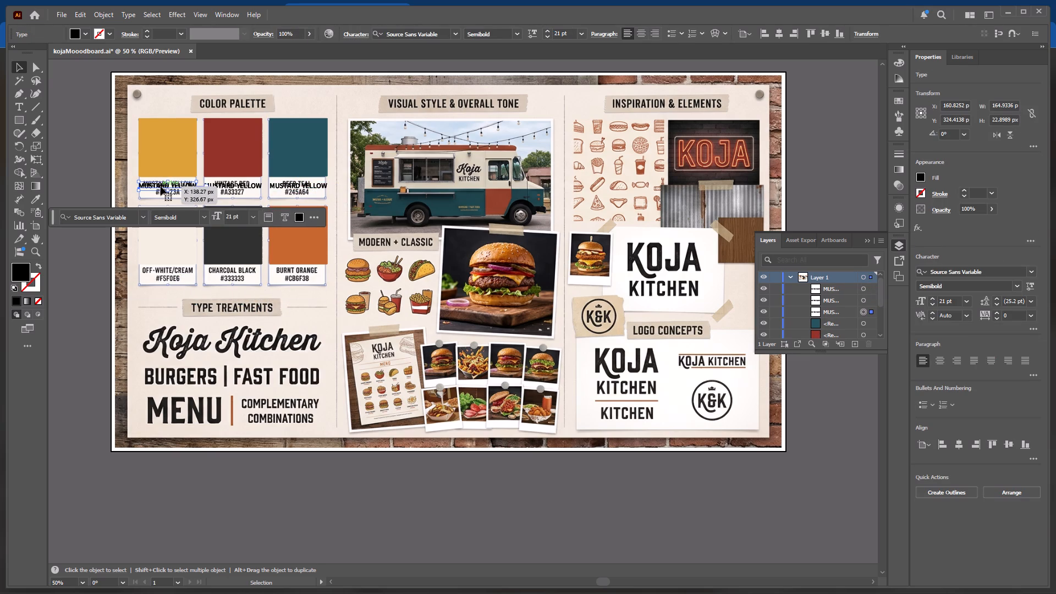
alt+drag(161, 186, 161, 288)
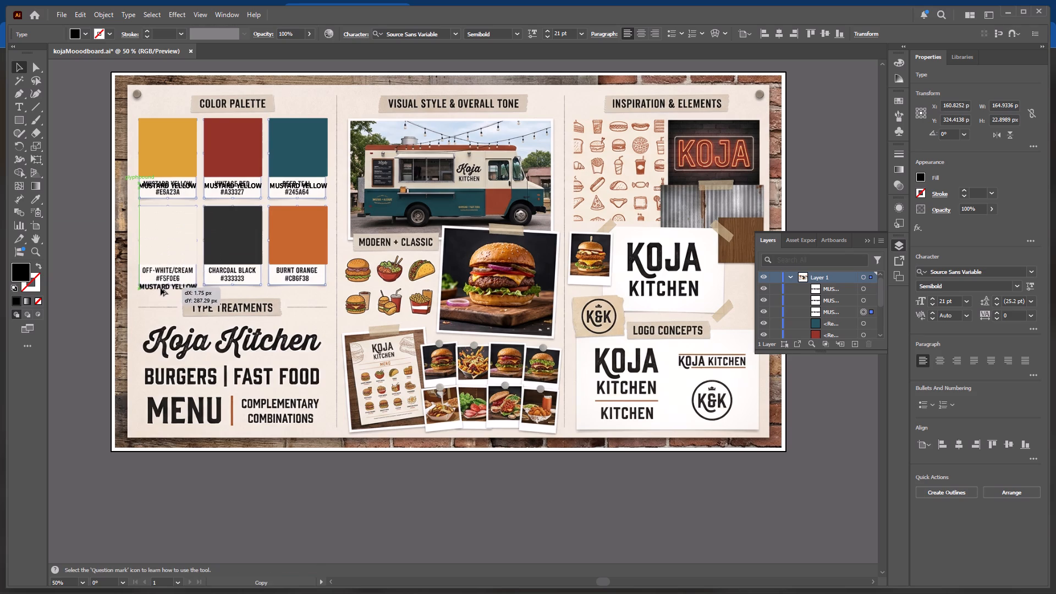
alt+drag(161, 288, 160, 289)
alt+drag(182, 289, 231, 291)
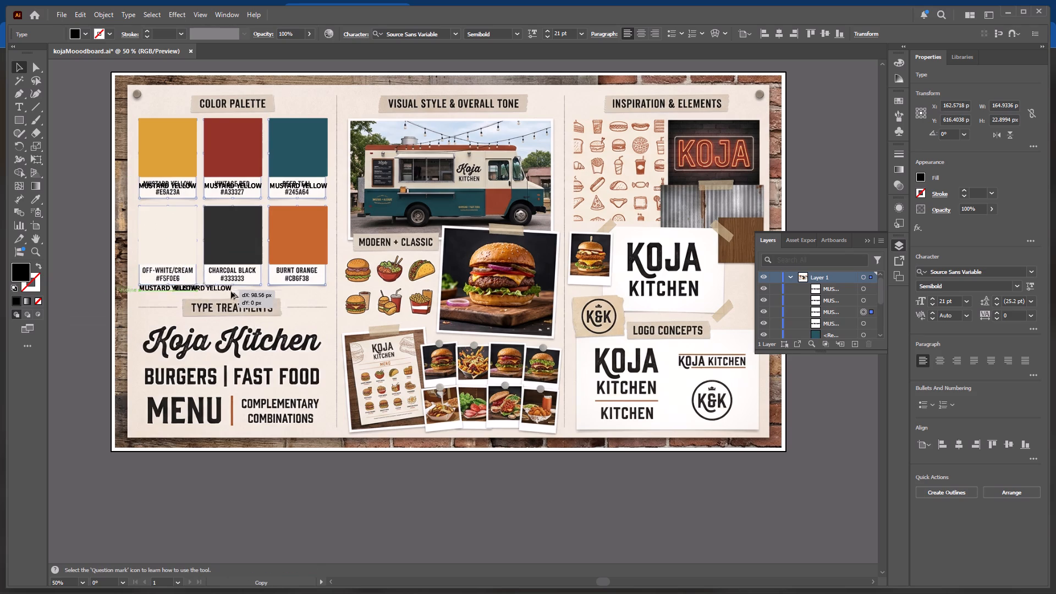
alt+drag(231, 291, 250, 292)
alt+drag(251, 289, 287, 289)
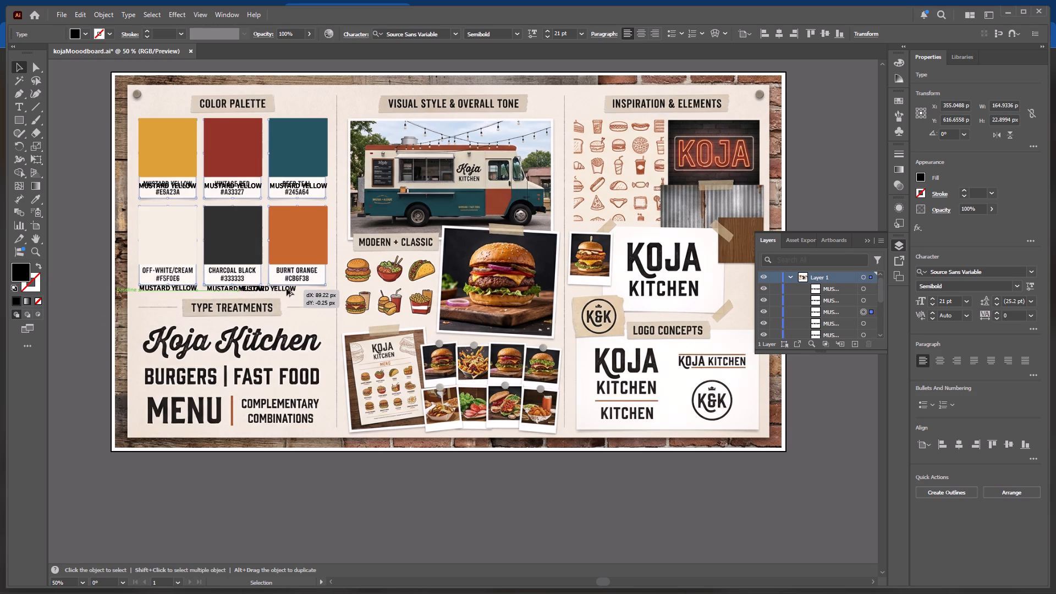
alt+drag(287, 289, 314, 290)
Replace the text copy below the Burnt Orange swatch with BURNT ORANGE.
double_click(305, 289)
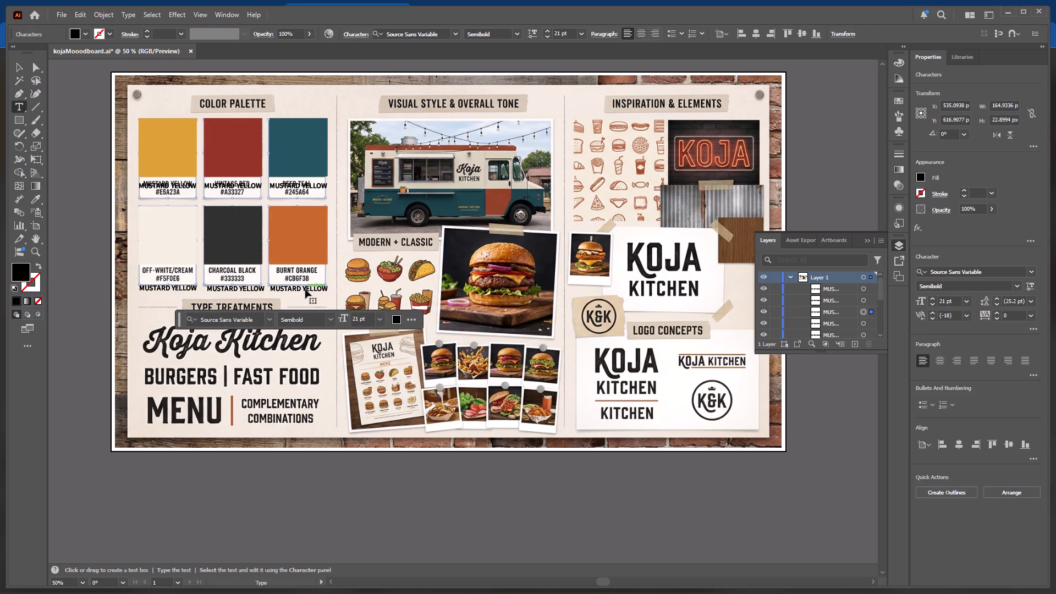
key(ctrl+a)
text(BURNT ORANGE)
Replace the text copy below the Charcoal Black swatch with CHARCOAL BLACK.
click(227, 285)
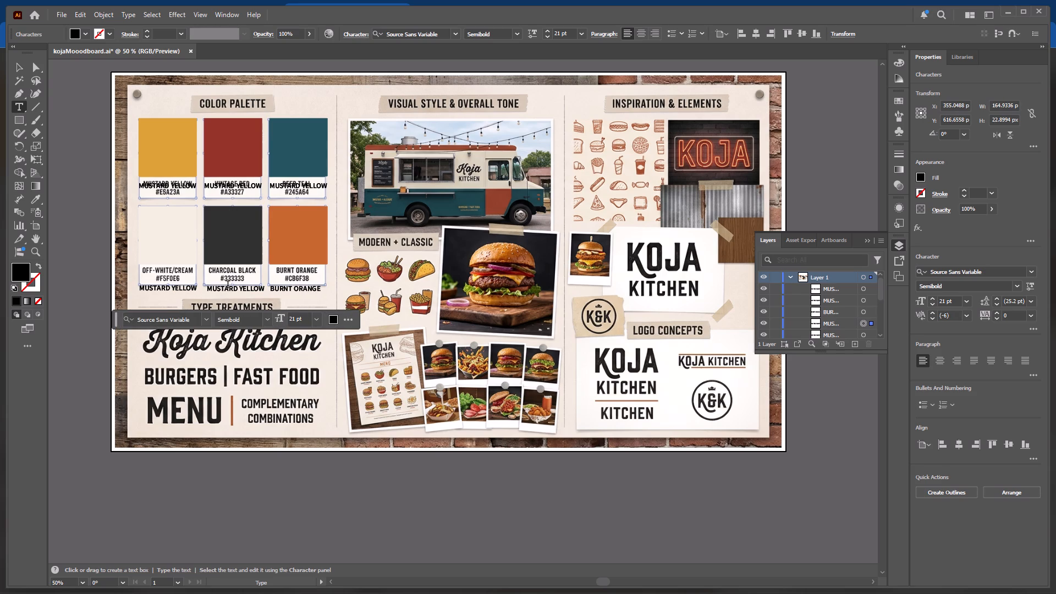
click(228, 291)
key(ctrl+a)
text(CHARCOAL)
key(space)
text(BLAV)
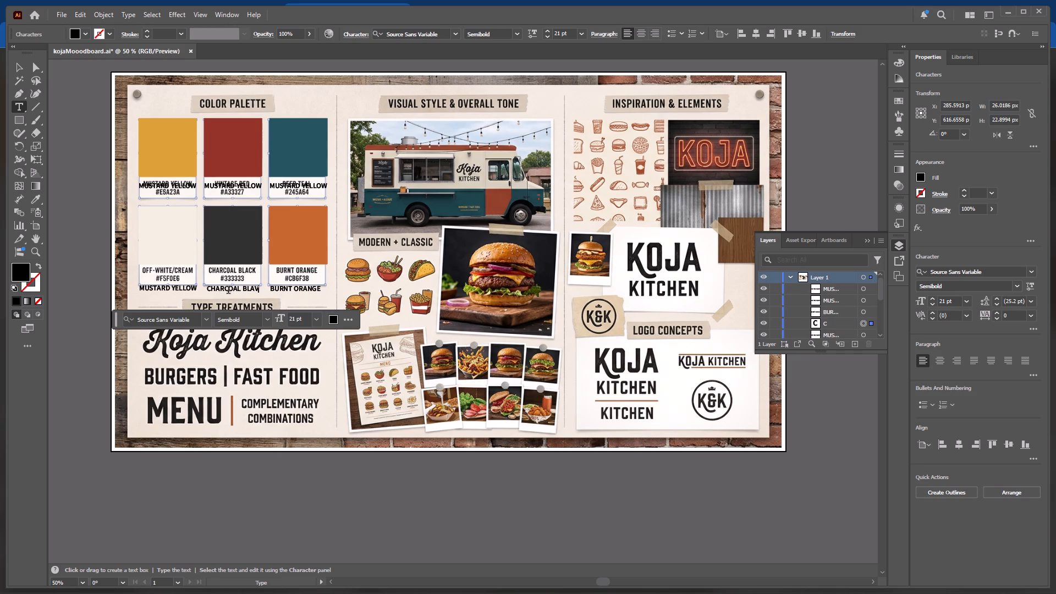
key(BackSpace)
text(CK)
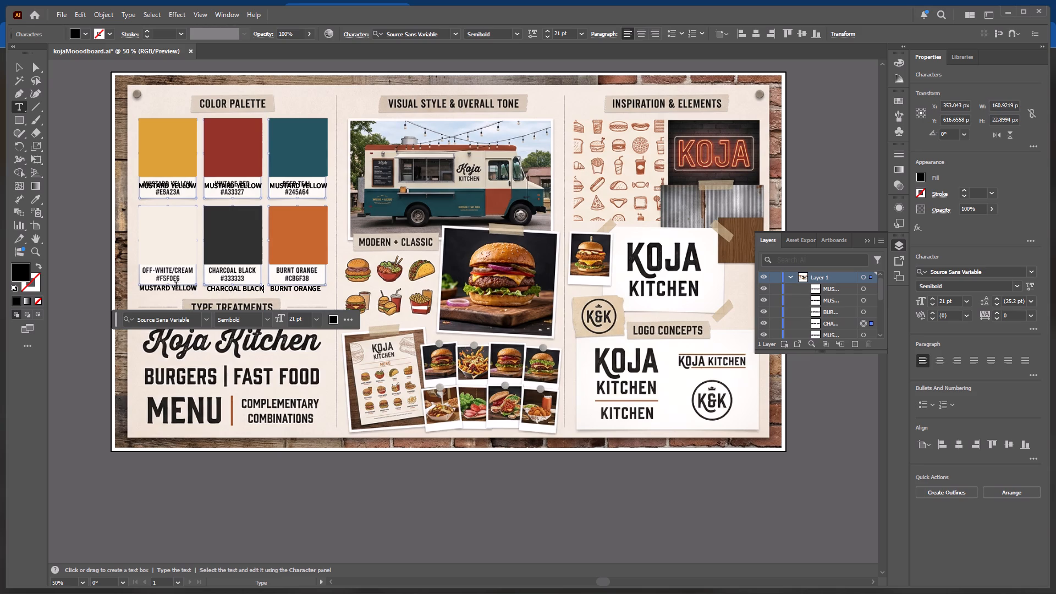
Replace the text copy below the Off-White/Cream swatch with CREAM WHITE.
click(174, 290)
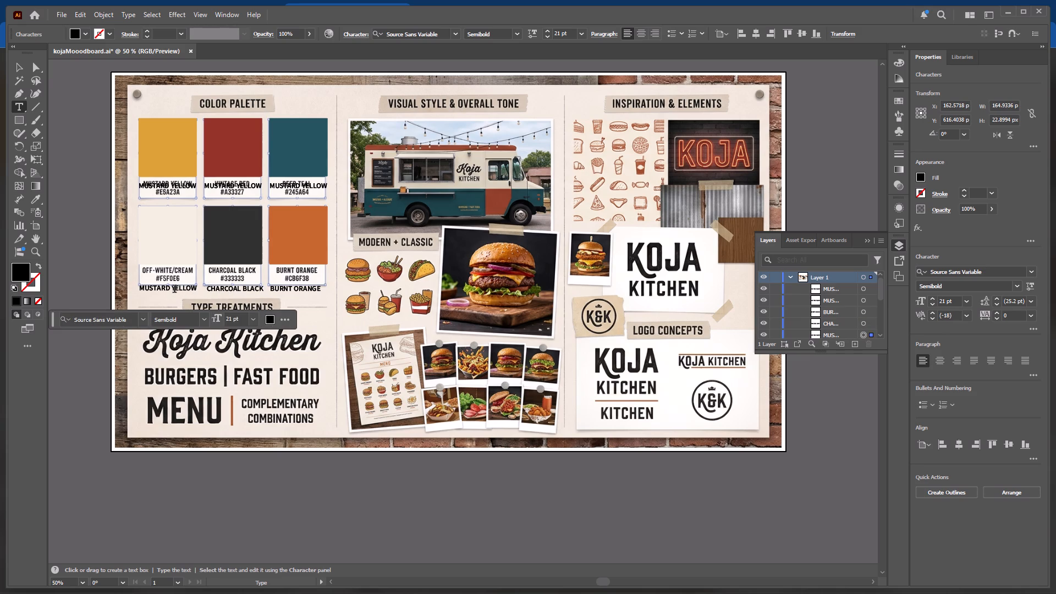
key(ctrl+a)
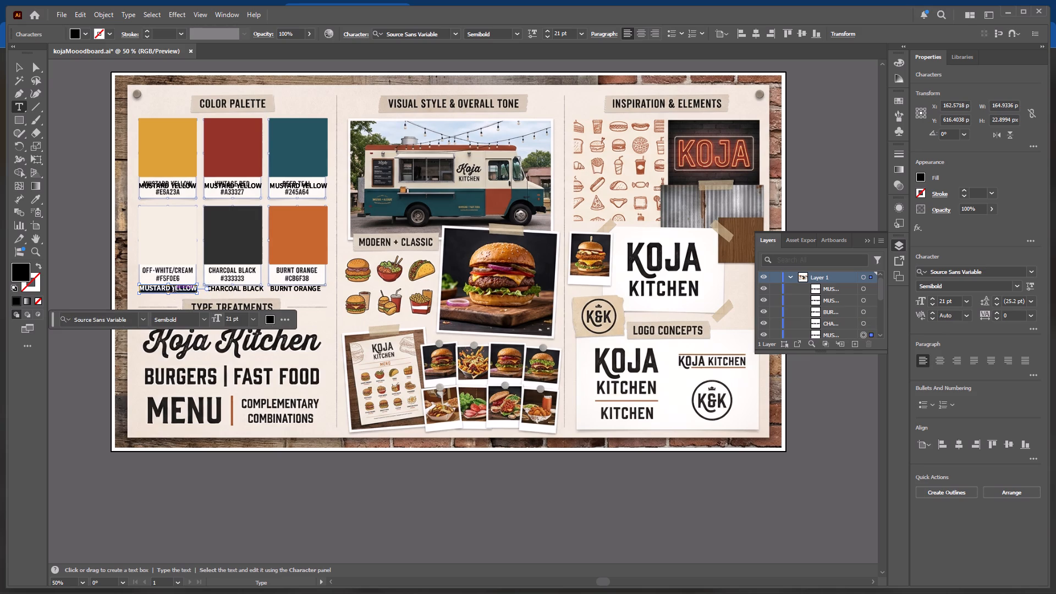
text(CREAM WHITE)
click(13, 69)
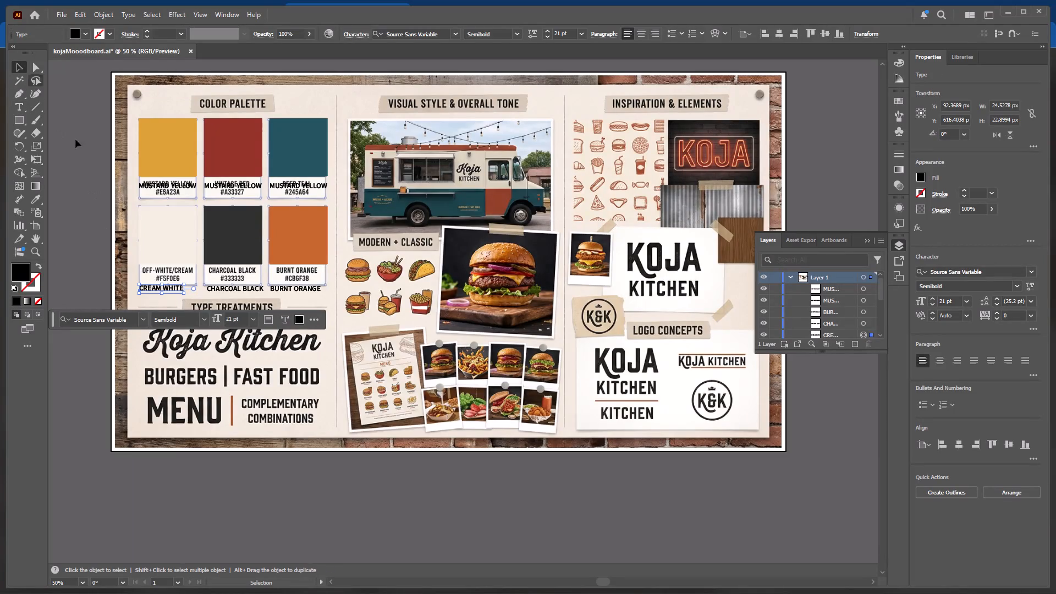
Move the text copy on the Vintage Red swatch's label slightly down and replace its wording with VINTAGE RED.
click(223, 288)
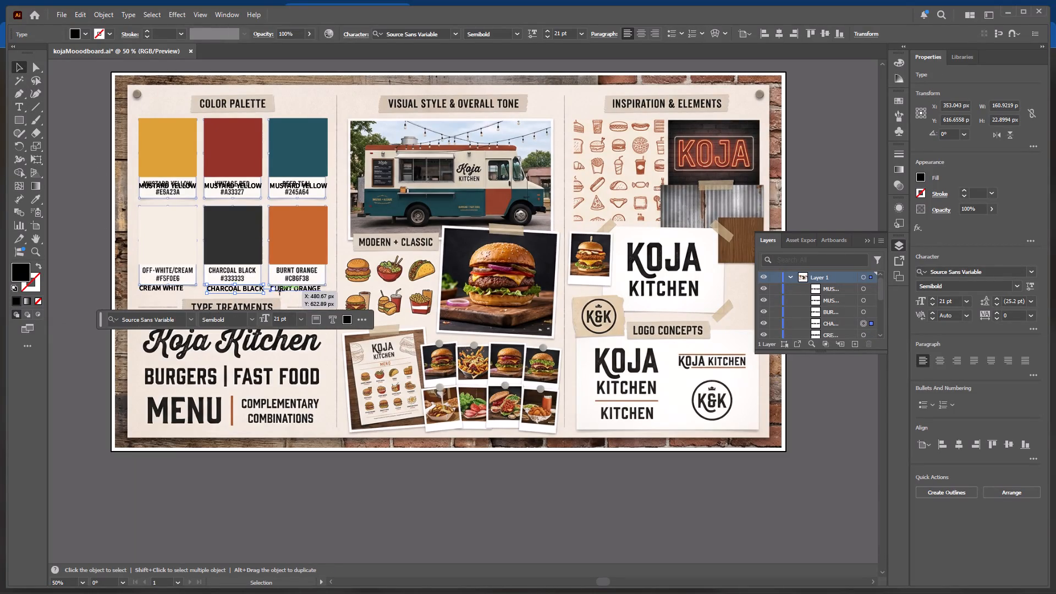
click(279, 290)
click(172, 186)
drag(226, 188, 226, 197)
double_click(226, 196)
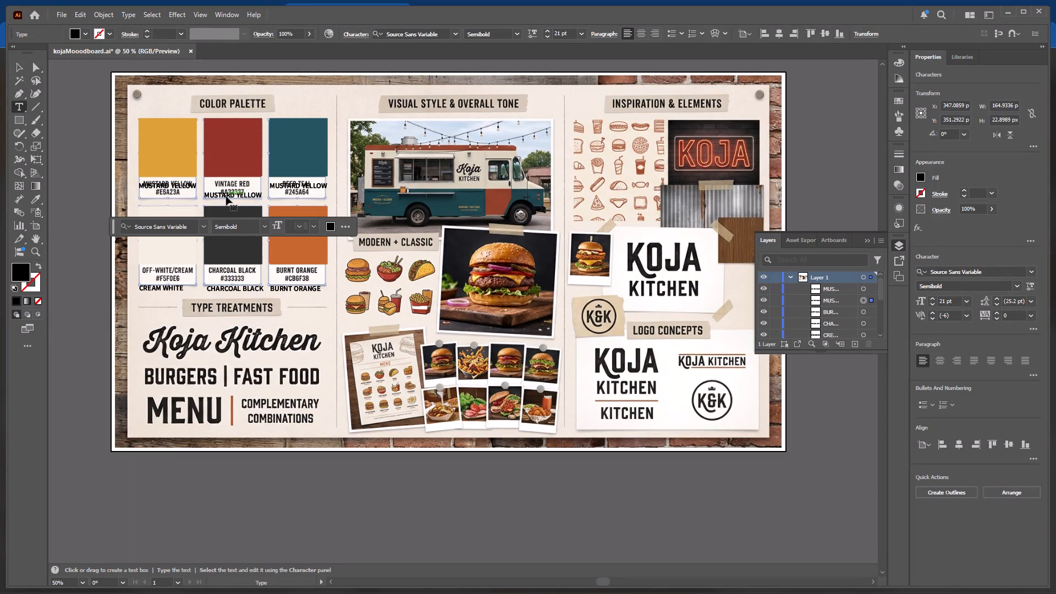
key(ctrl+a)
text(VINTAGE RED)
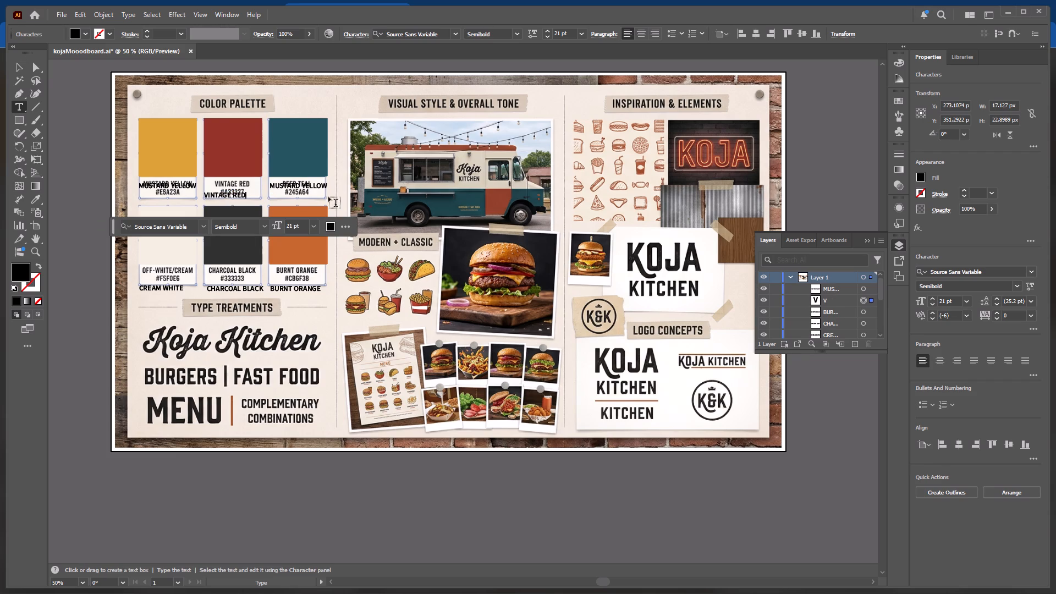
Replace the text copy on the Deep Teal swatch's label with DEEP TEAL.
click(302, 186)
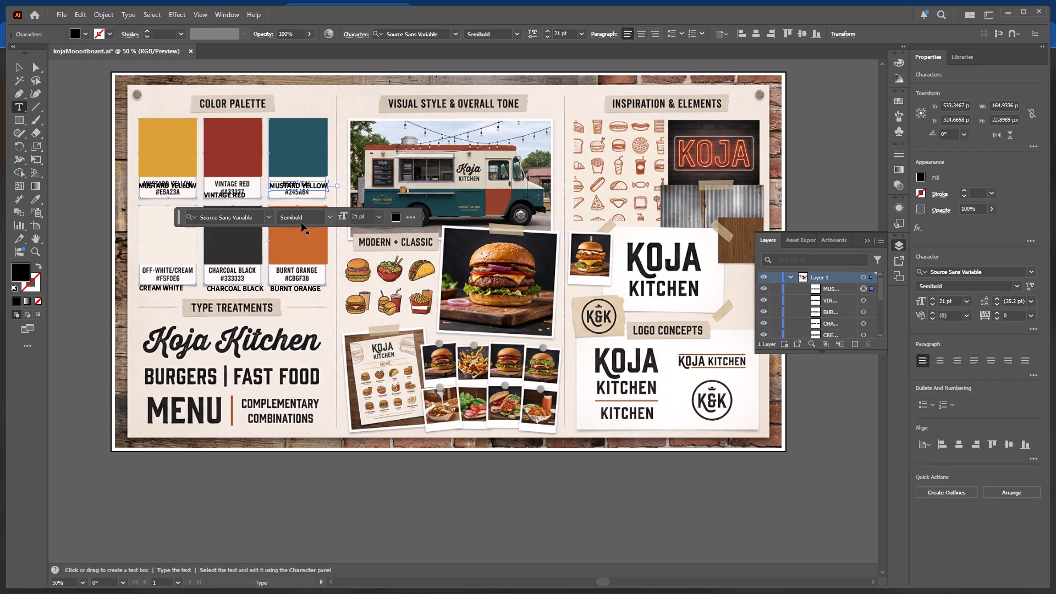
key(ctrl+a)
key(BackSpace)
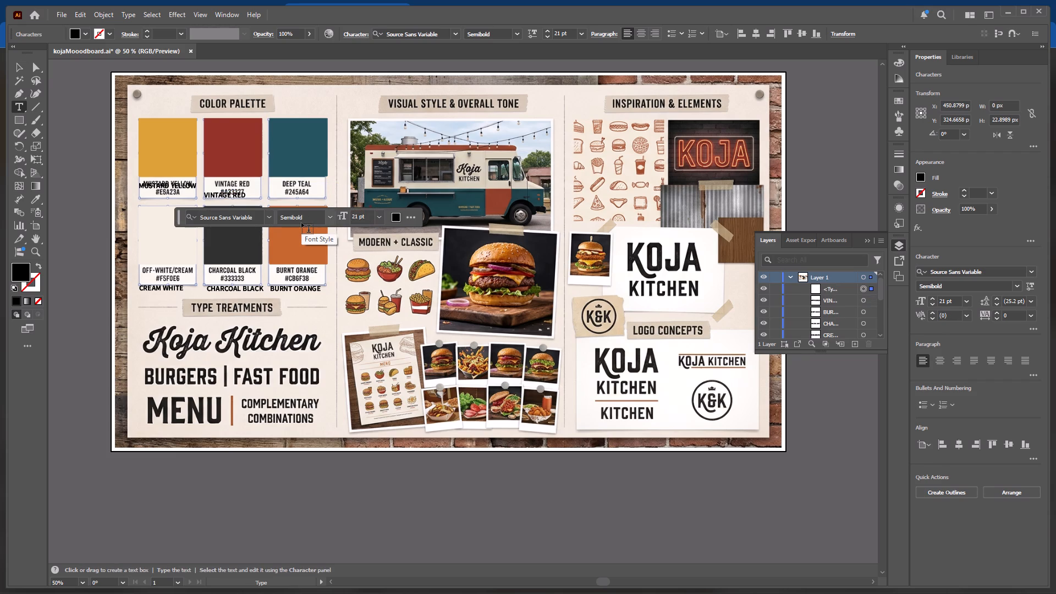
text(DEEP)
key(space)
key(r)
key(BackSpace)
text(TEAL)
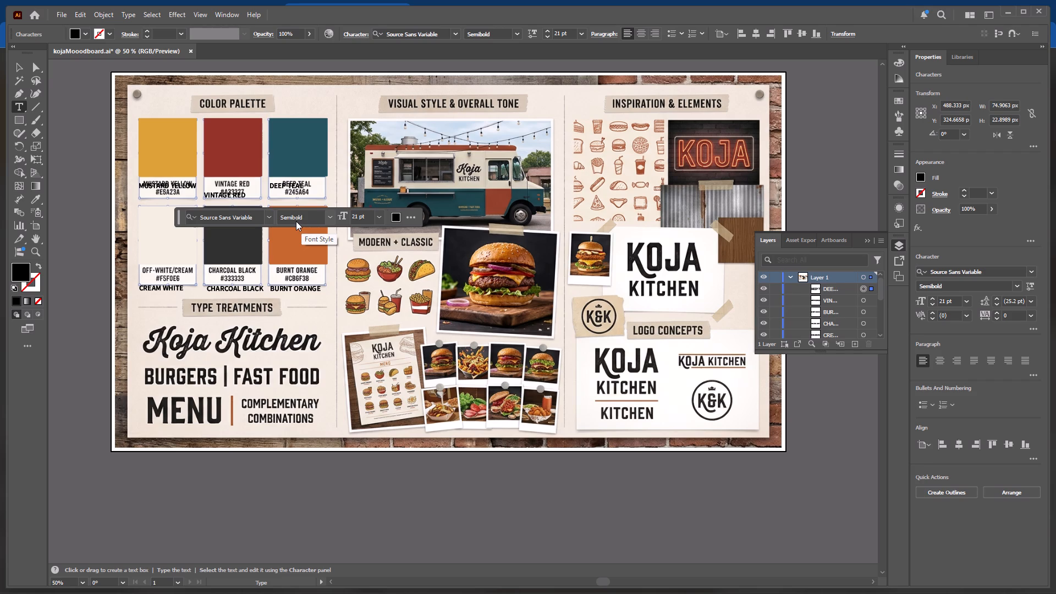
key(Escape)
key(v)
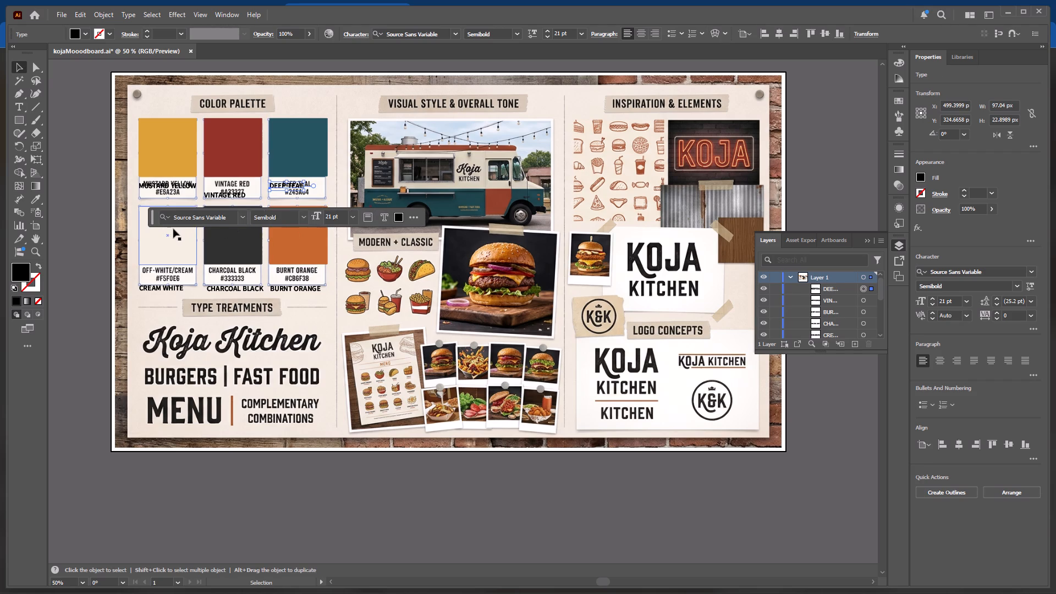
Move the MUSTARD YELLOW, VINTAGE RED and DEEP TEAL texts down, clear of the reference colour names in the upper row.
click(173, 229)
click(175, 188)
drag(175, 188, 175, 199)
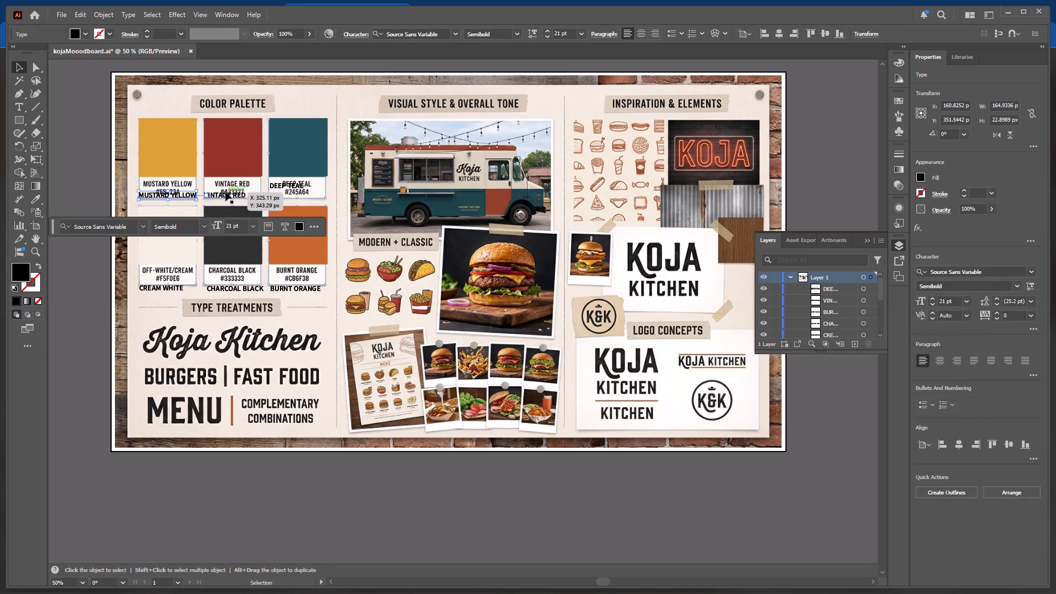
click(228, 194)
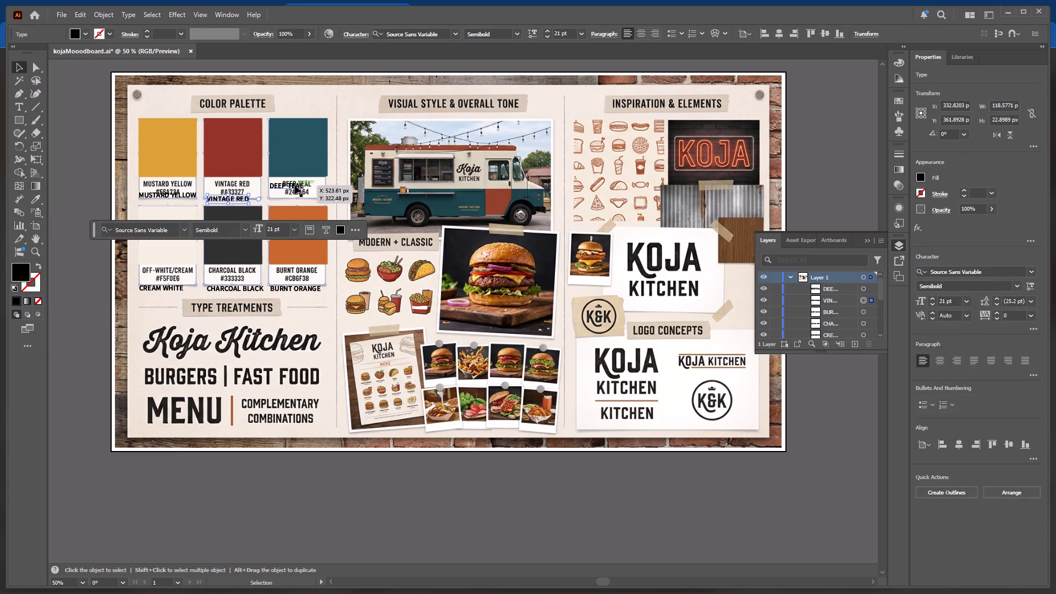
drag(295, 185, 304, 196)
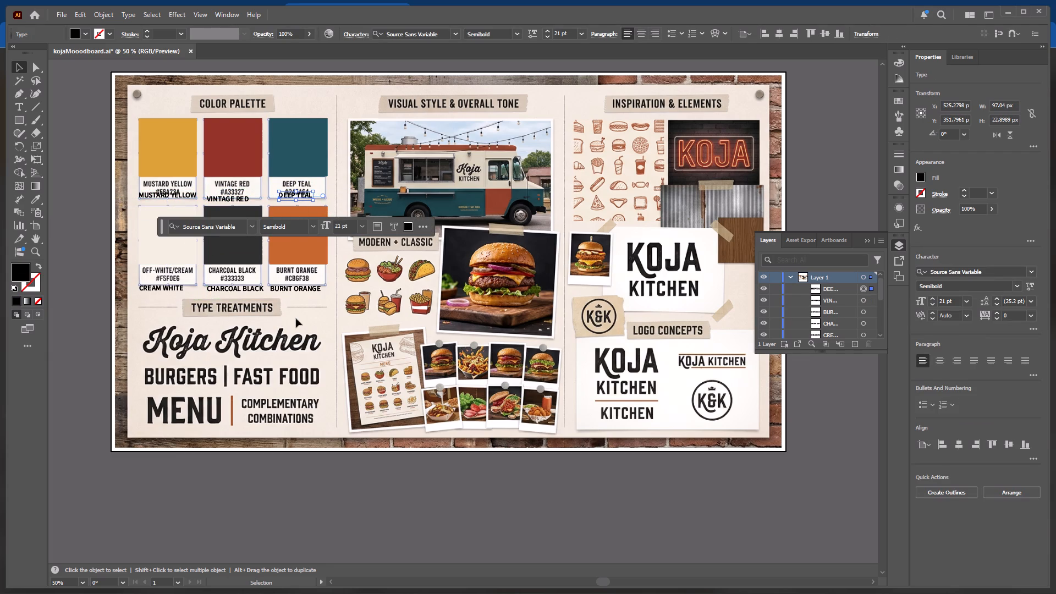
Save the moodboard document.
key(ctrl+s)
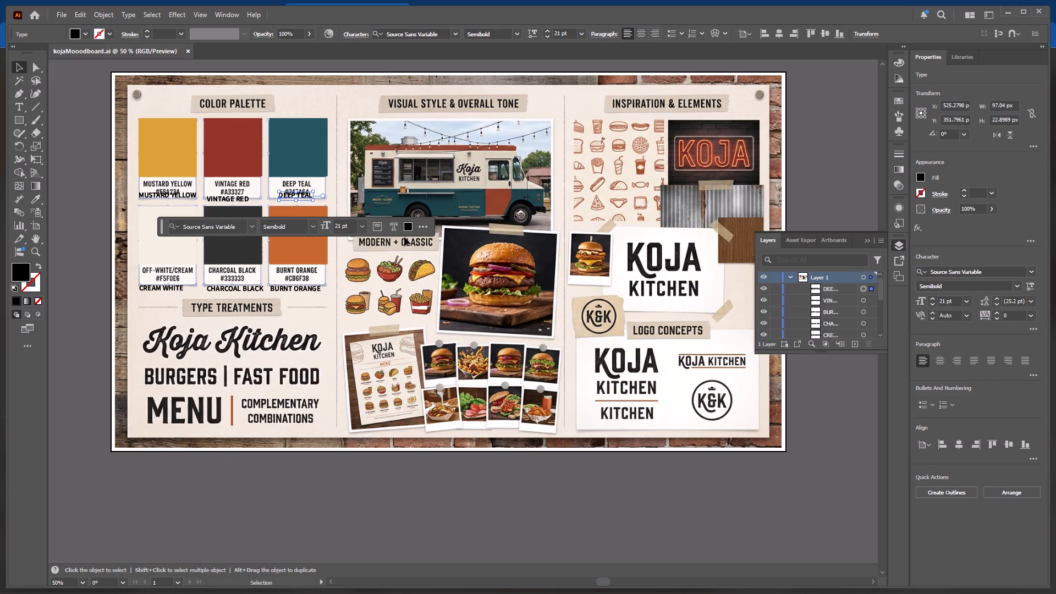
Add a point text reading KOJA KITCHEN just below the script Koja Kitchen lettering in the Type Treatments section.
scroll(271, 356, down, 3)
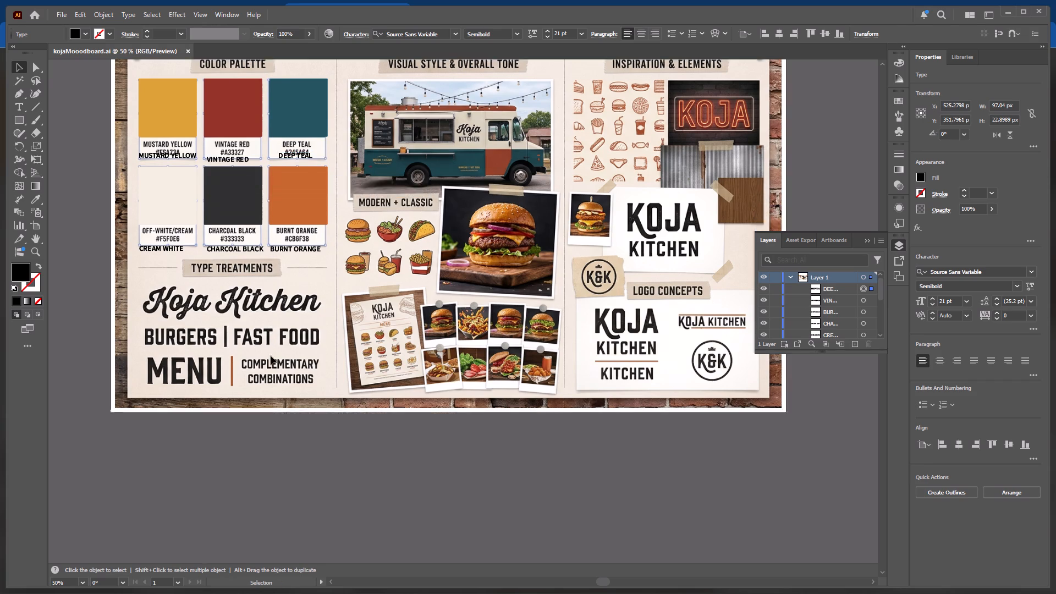
scroll(271, 356, down, 1)
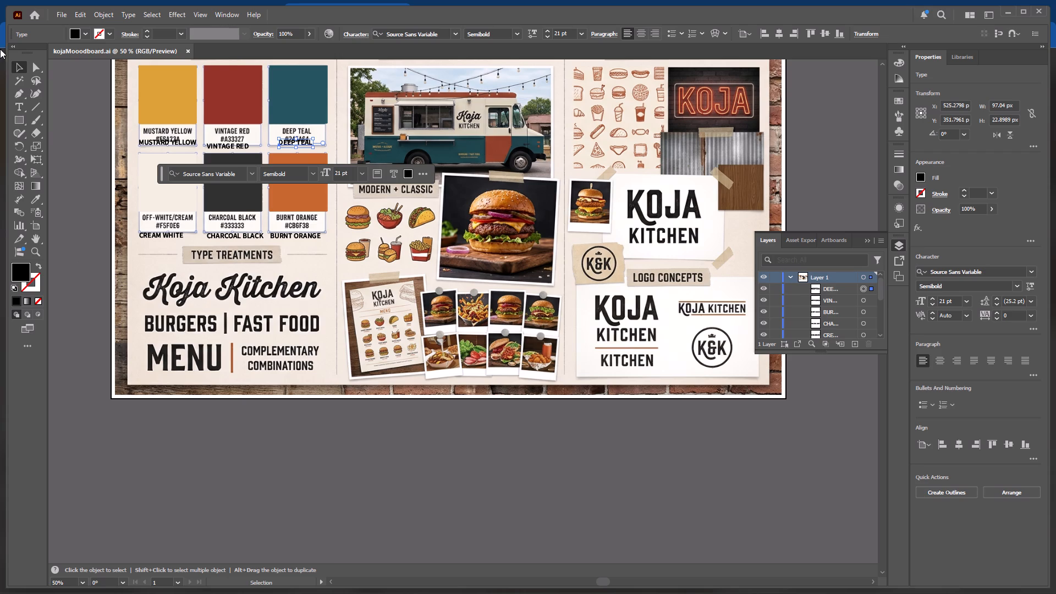
click(18, 105)
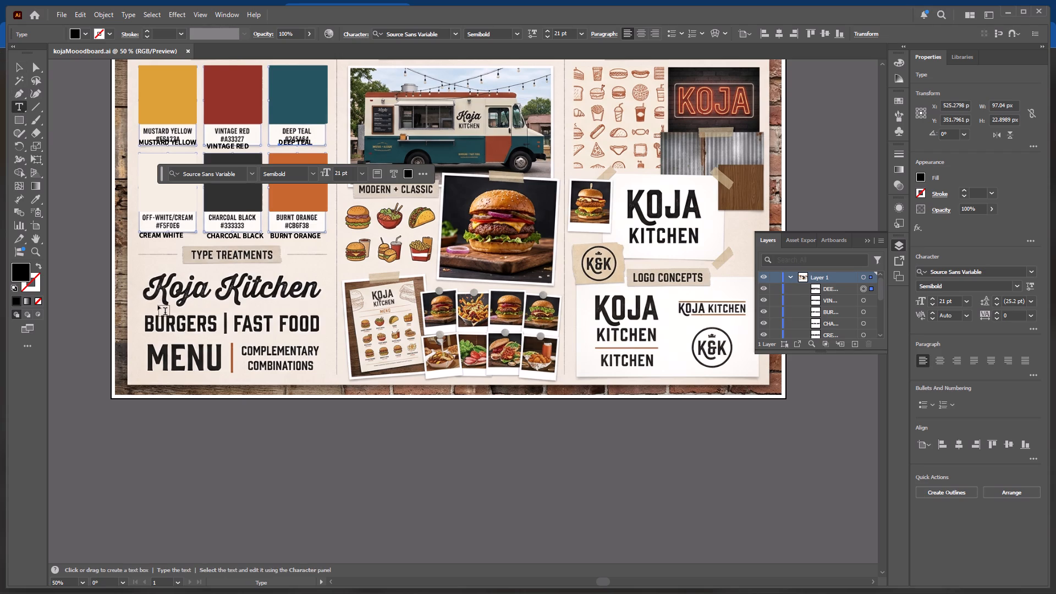
click(158, 305)
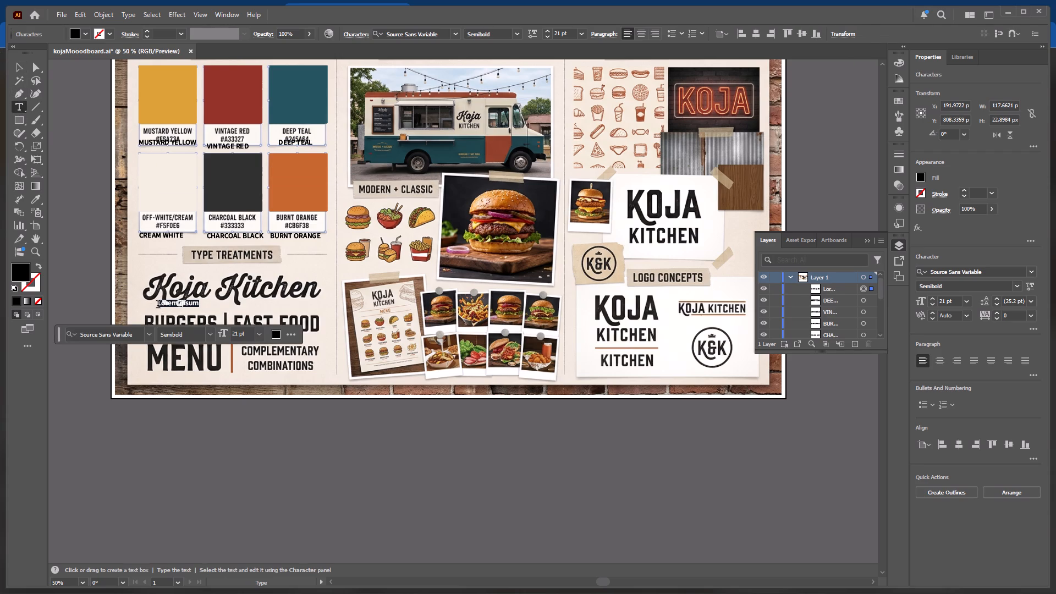
text(KOJA KITCHEN)
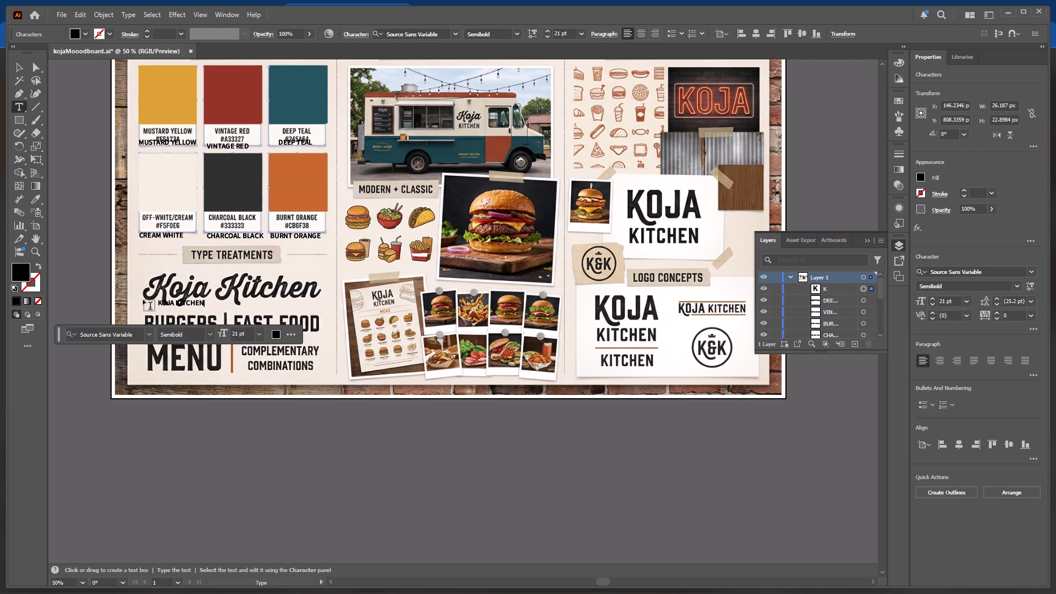
scroll(177, 284, up, 3)
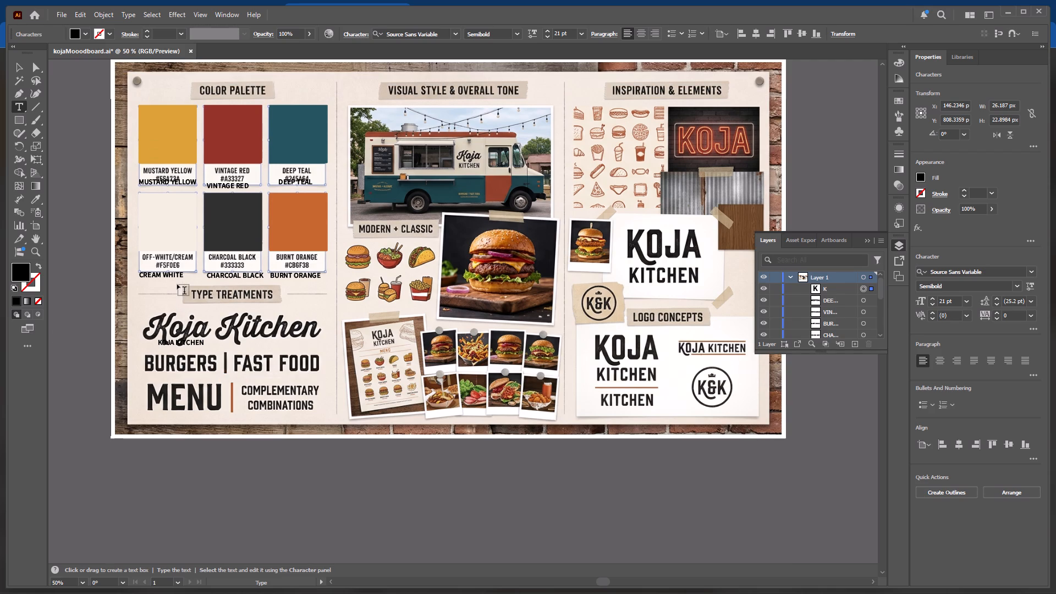
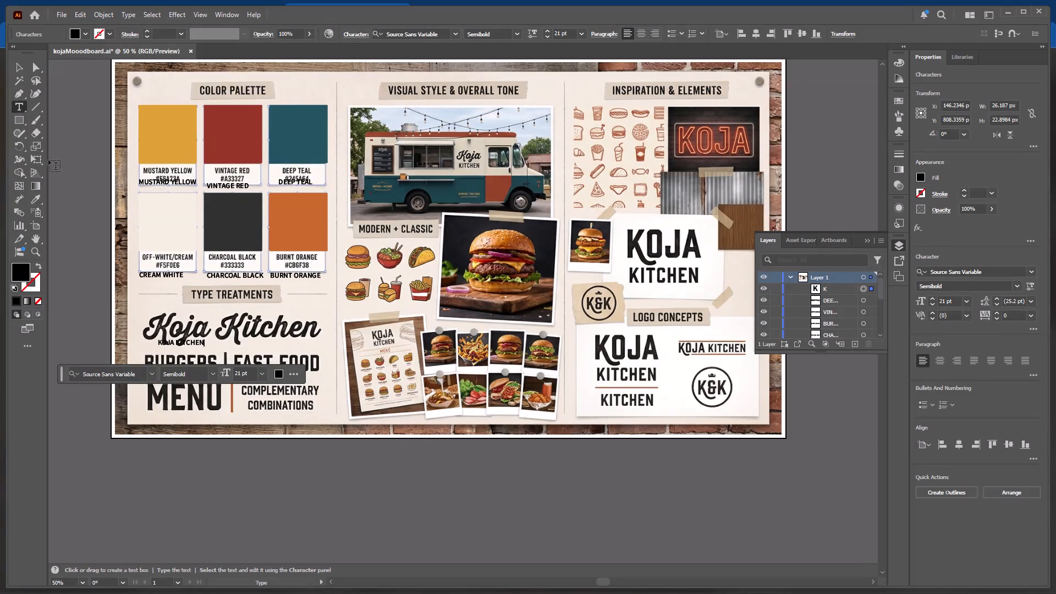
Set the KOJA KITCHEN text in the Type Treatments section to 72 pt in the Black font style.
click(14, 64)
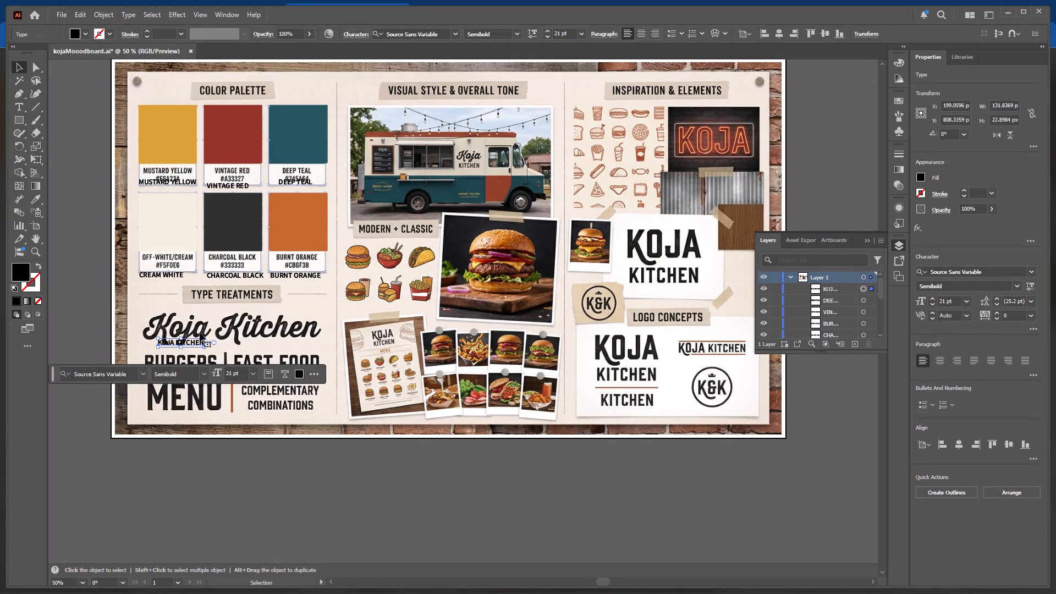
click(581, 35)
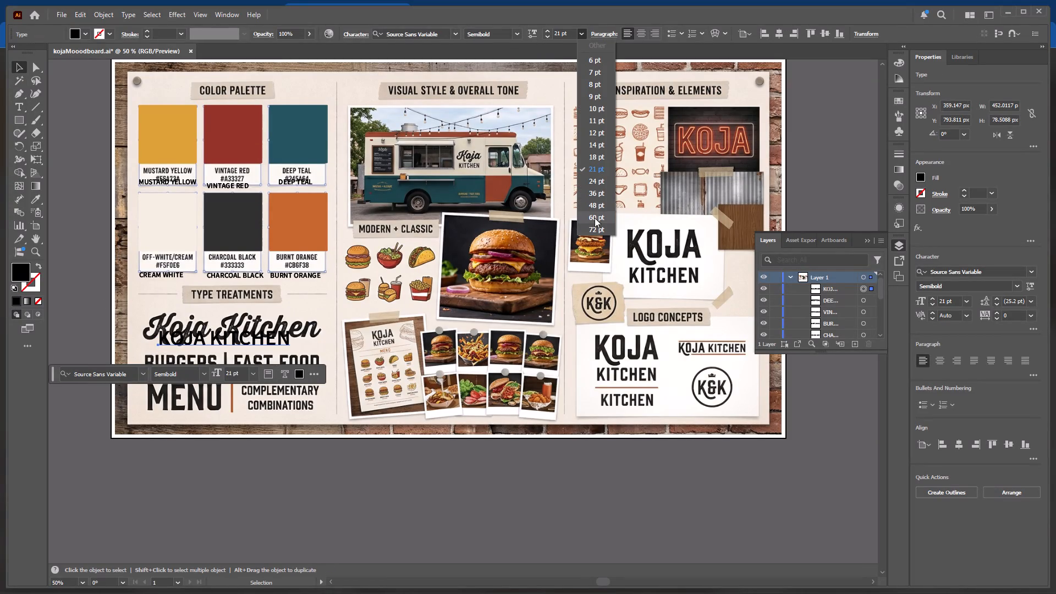
click(594, 230)
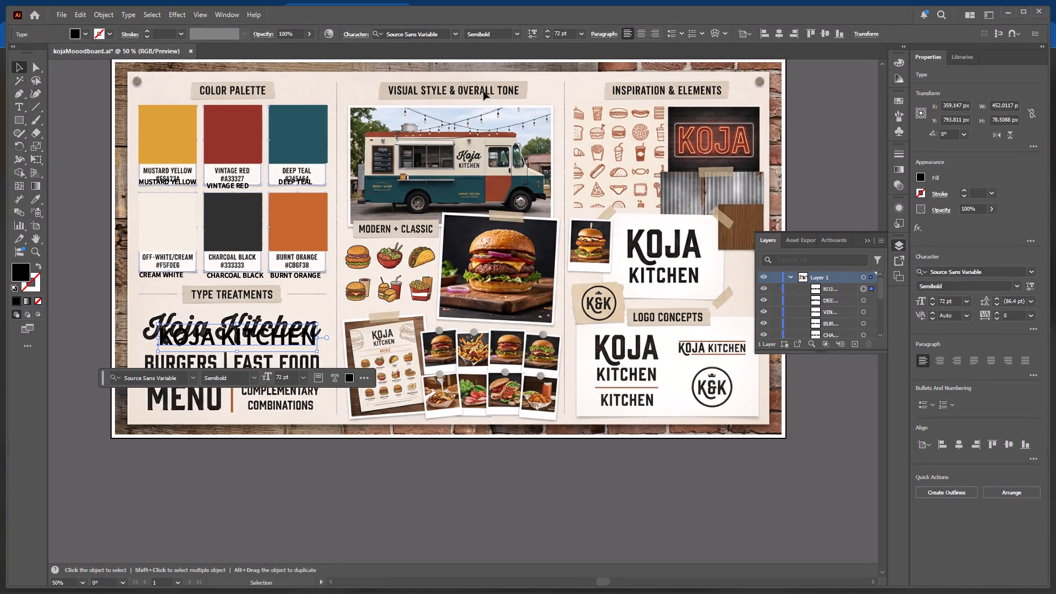
click(516, 32)
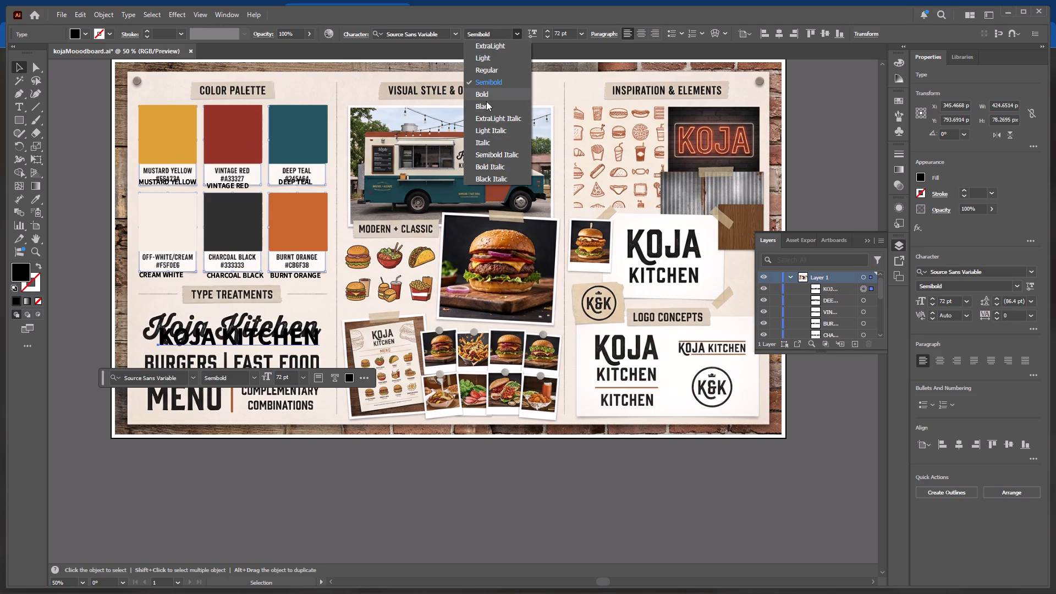
click(486, 105)
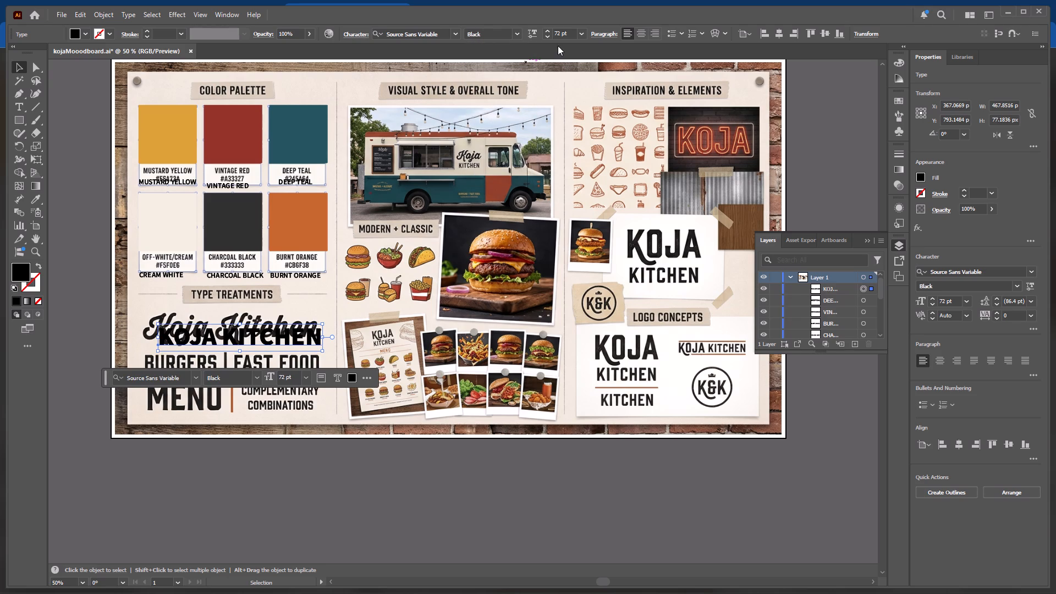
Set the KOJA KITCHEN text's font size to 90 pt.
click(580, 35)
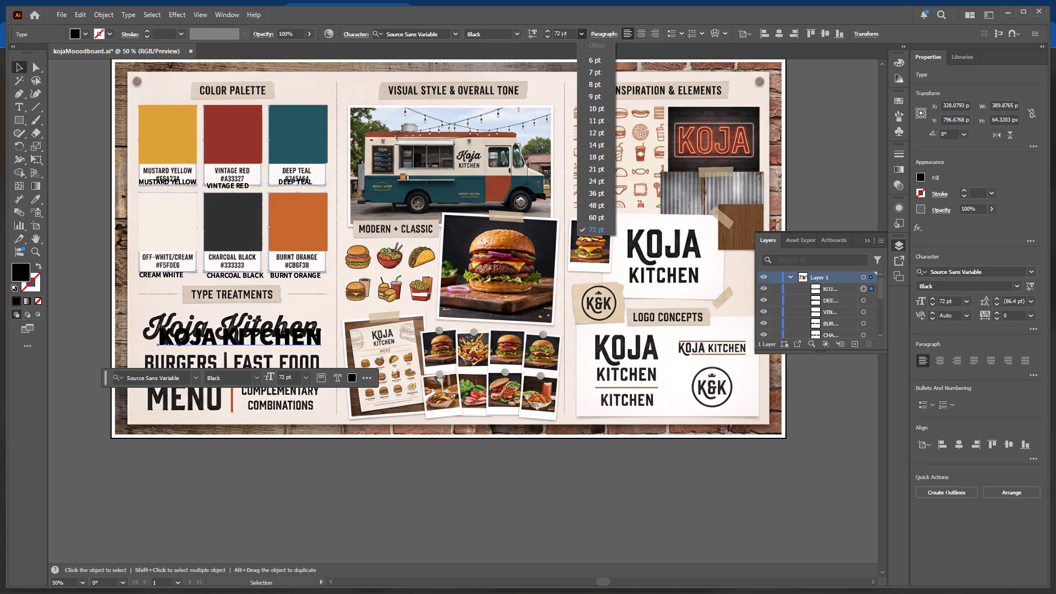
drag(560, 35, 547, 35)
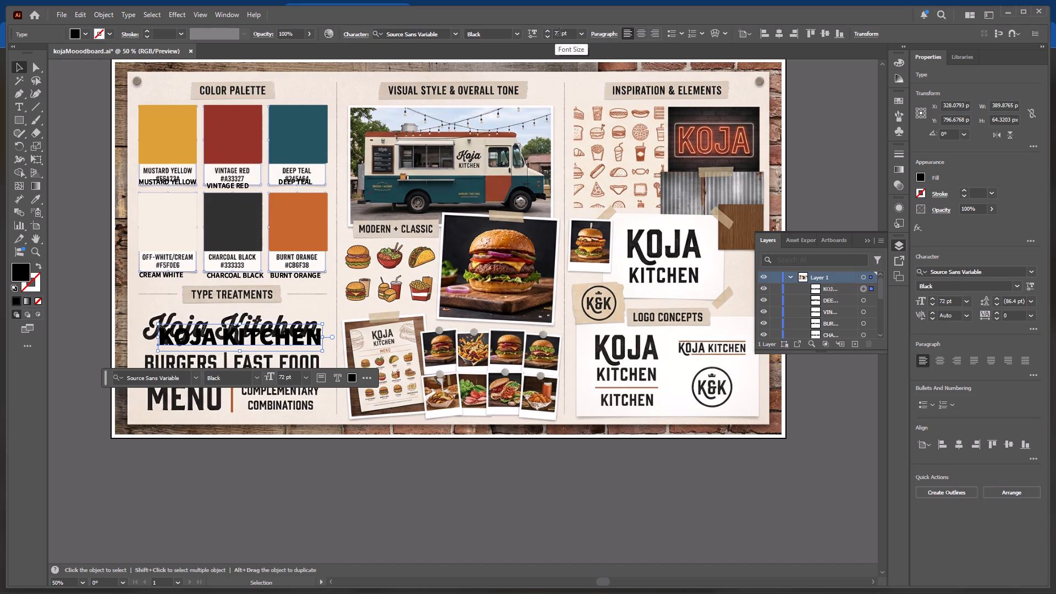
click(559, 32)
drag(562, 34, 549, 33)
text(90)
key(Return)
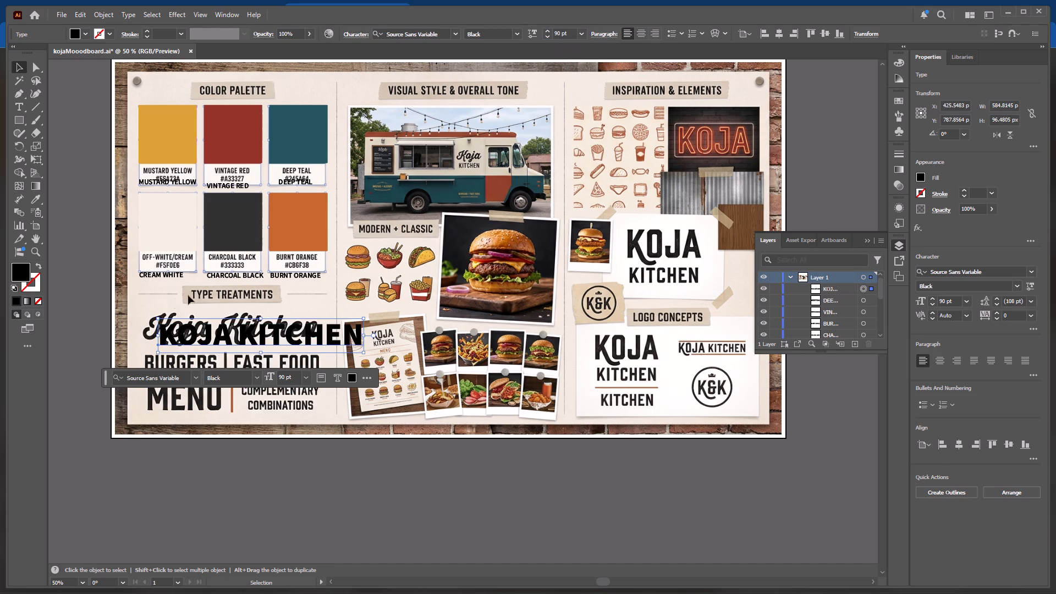
Move the KOJA KITCHEN text up and to the left, over the upper part of the script Koja Kitchen lettering.
drag(251, 336, 229, 324)
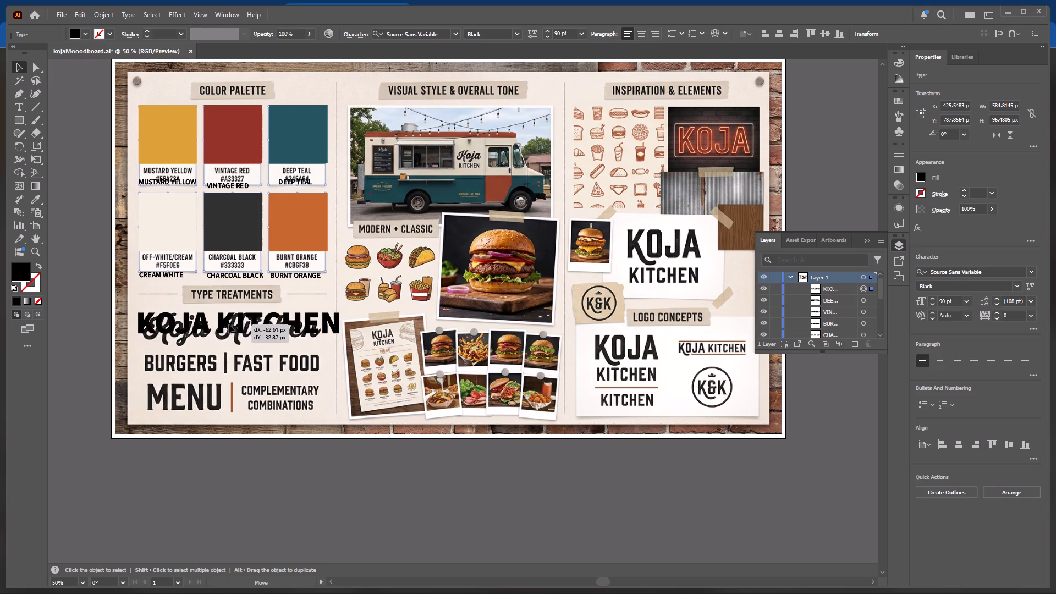
drag(229, 324, 226, 321)
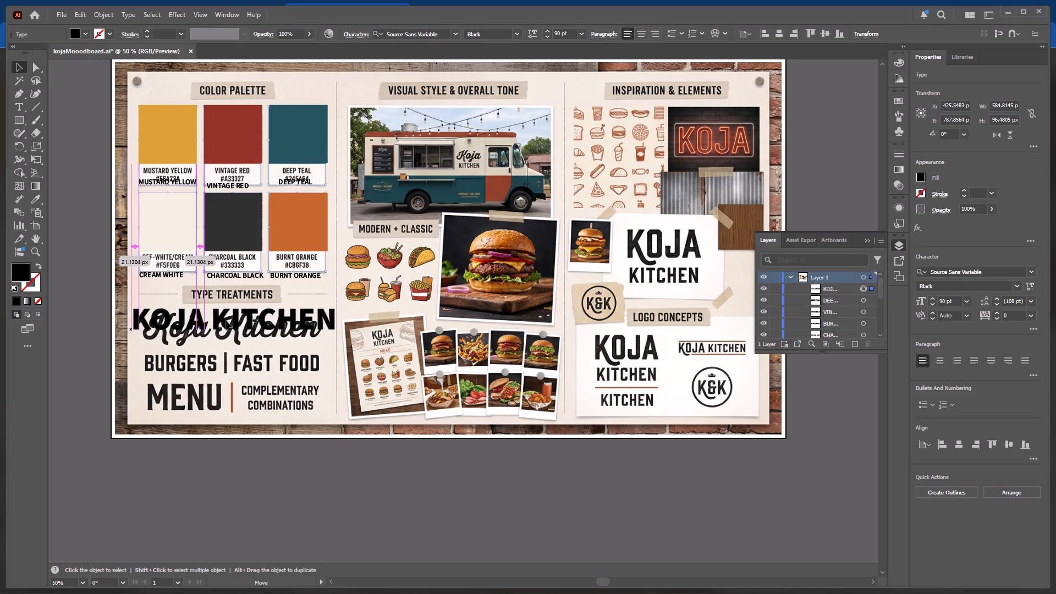
drag(226, 321, 228, 321)
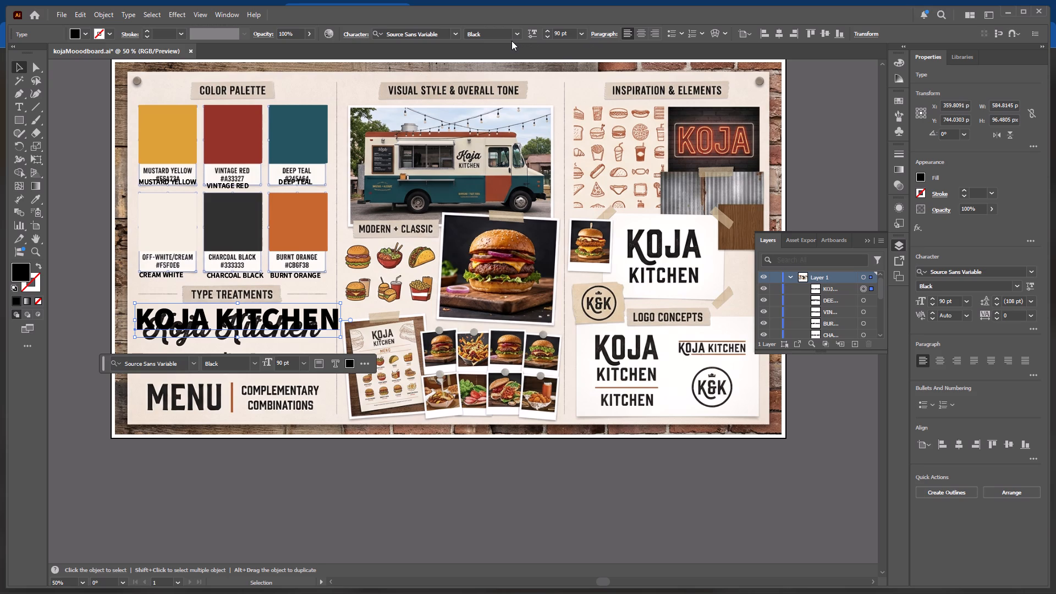
Save the moodboard document.
key(ctrl+s)
Set the KOJA KITCHEN text's font size to 80 pt.
drag(561, 33, 548, 34)
text(90)
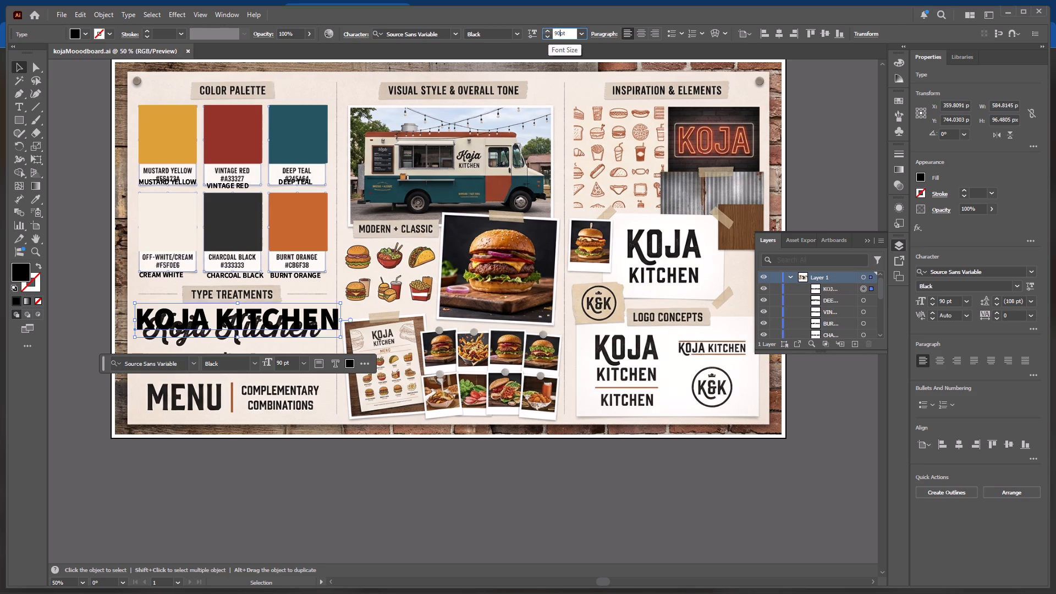
key(BackSpace)
key(BackSpace)
text(80)
key(Return)
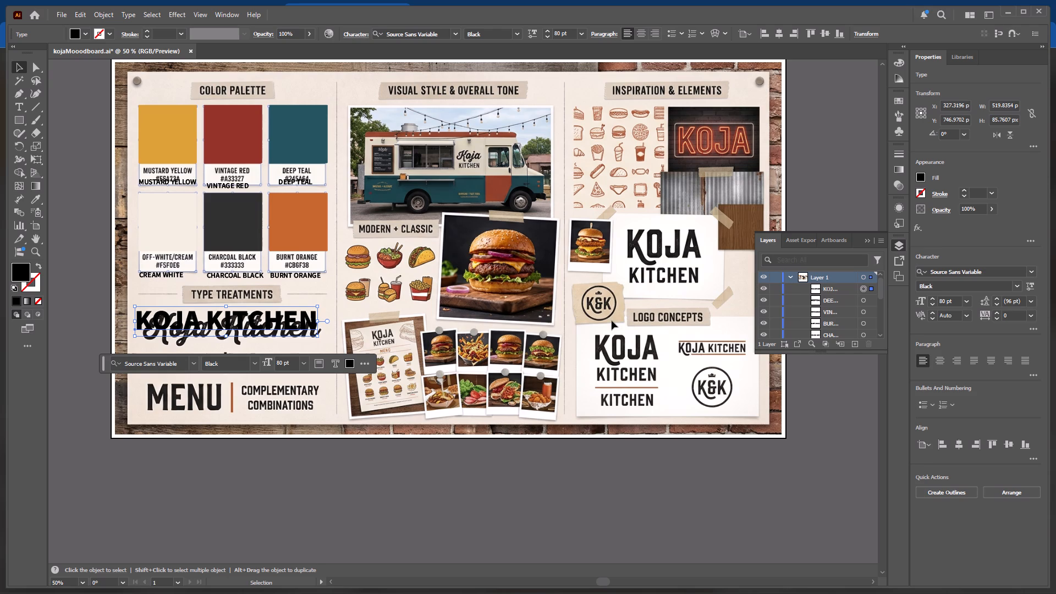
Move the KOJA KITCHEN text slightly down and right to line up with the script Koja Kitchen lettering, and deselect it.
drag(270, 320, 277, 332)
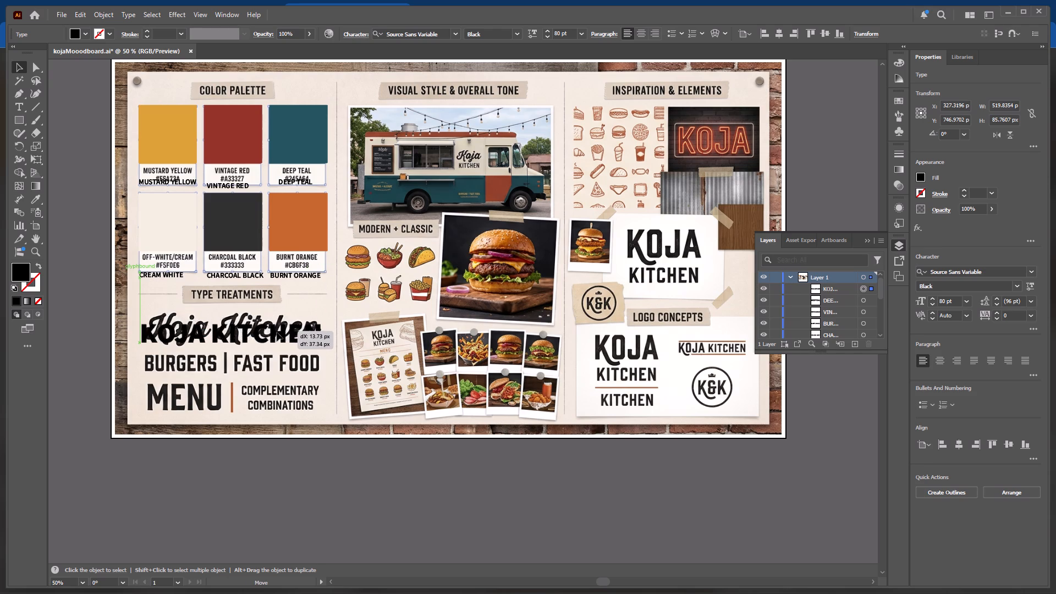
drag(277, 332, 276, 322)
click(250, 397)
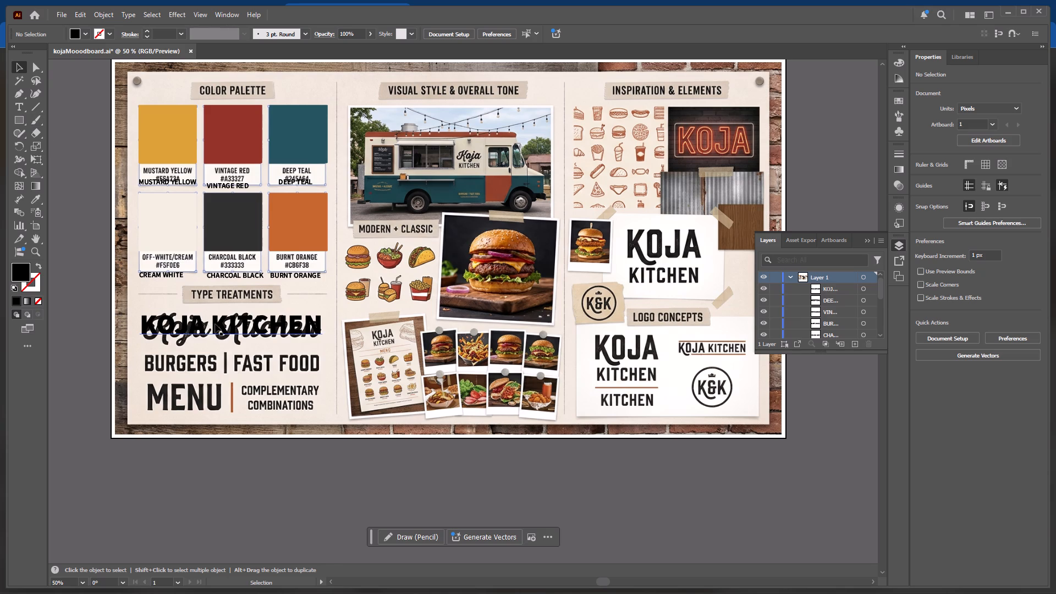
Duplicate the KOJA KITCHEN text below the original and replace the copy's wording with COMPLEMENTARY\ and COMBINATIONS on two lines.
alt+drag(215, 324, 221, 377)
double_click(222, 377)
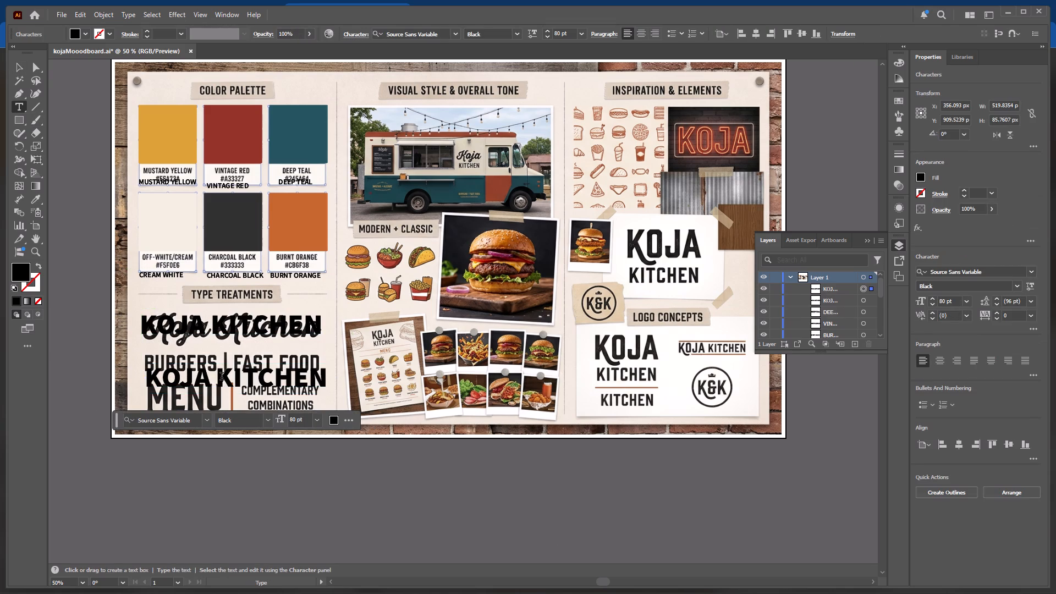
key(ctrl+a)
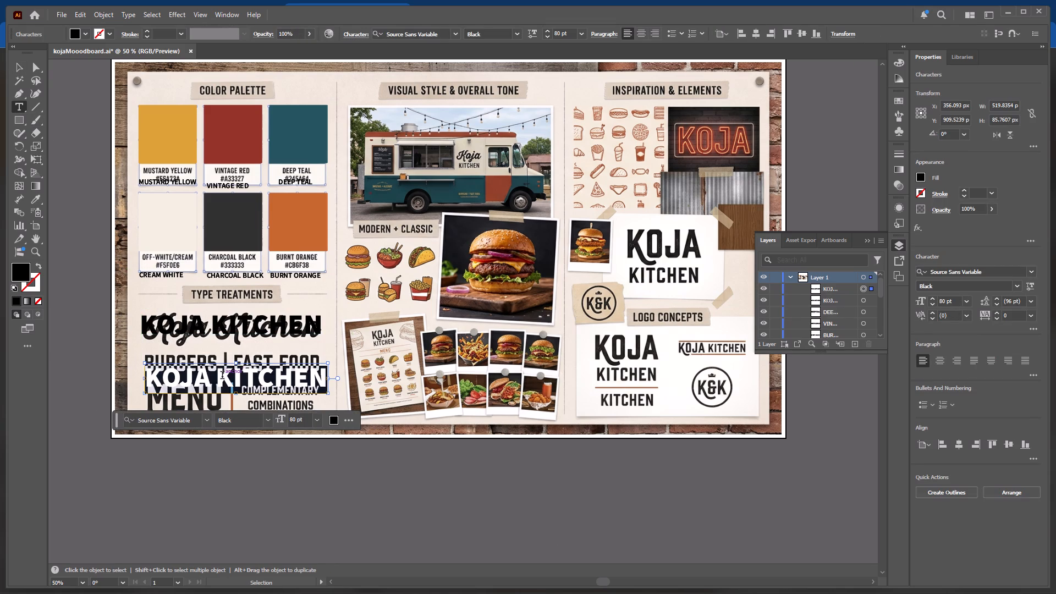
text(COMPLEMENTARY)
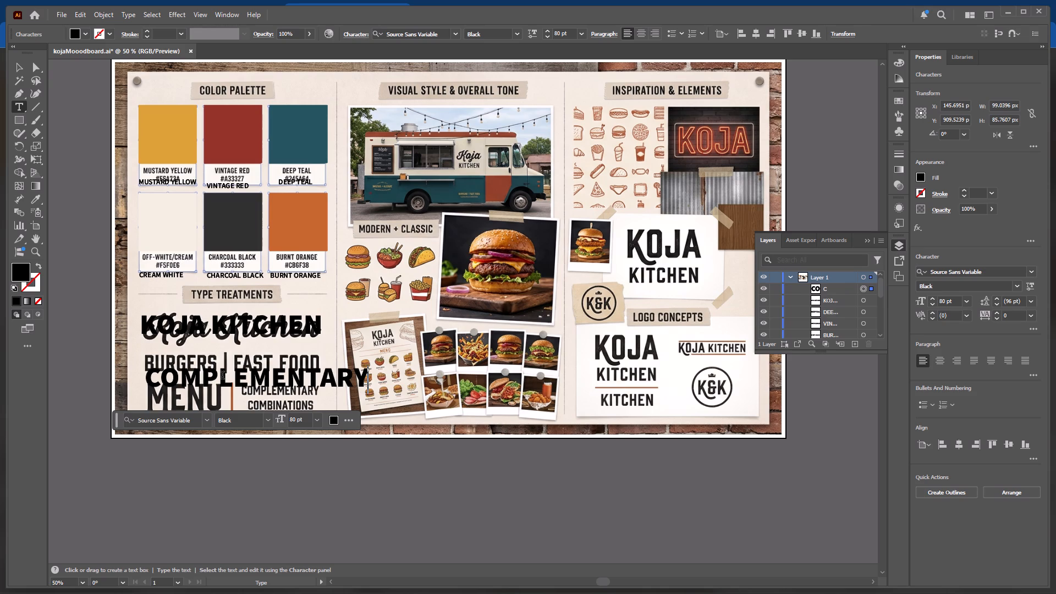
key(backslash)
key(Return)
text(CO)
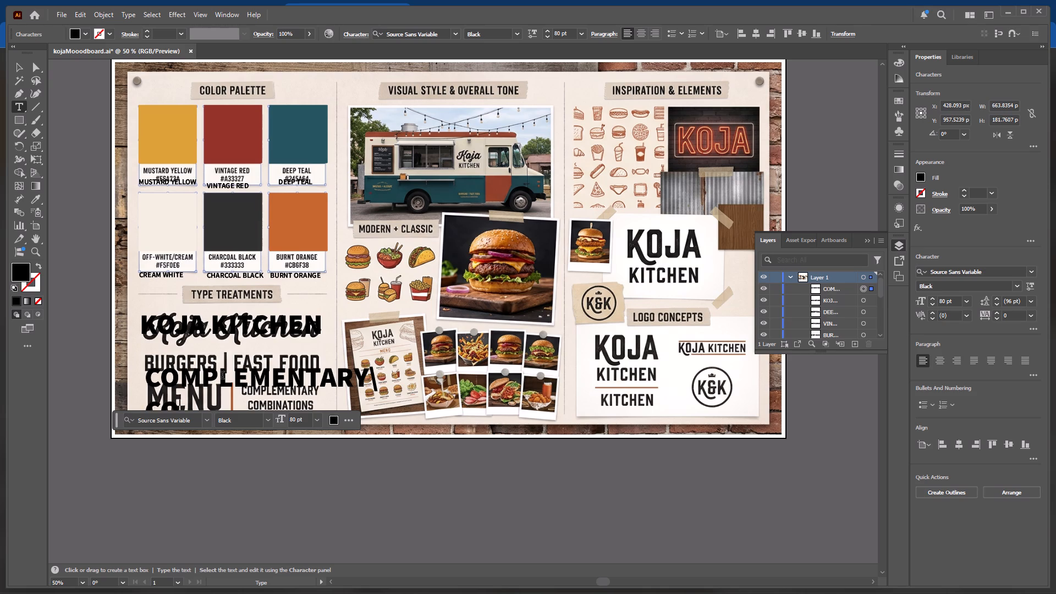
text(MBIN)
text(ATIONS)
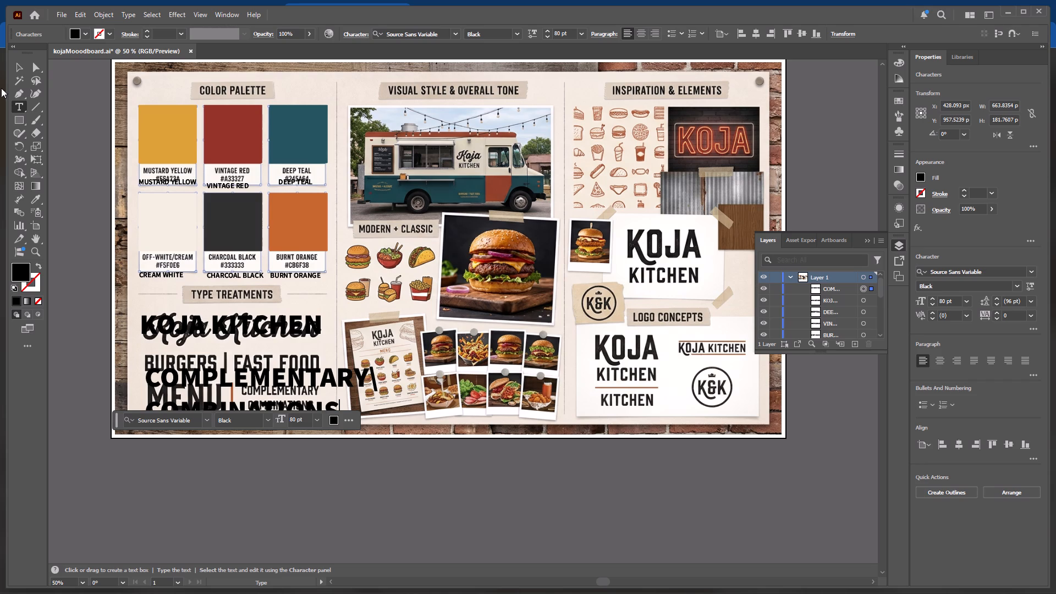
click(15, 68)
Move the two-line COMPLEMENTARY COMBINATIONS text up and slightly left, over the BURGERS | FAST FOOD and MENU lettering.
drag(206, 376, 202, 357)
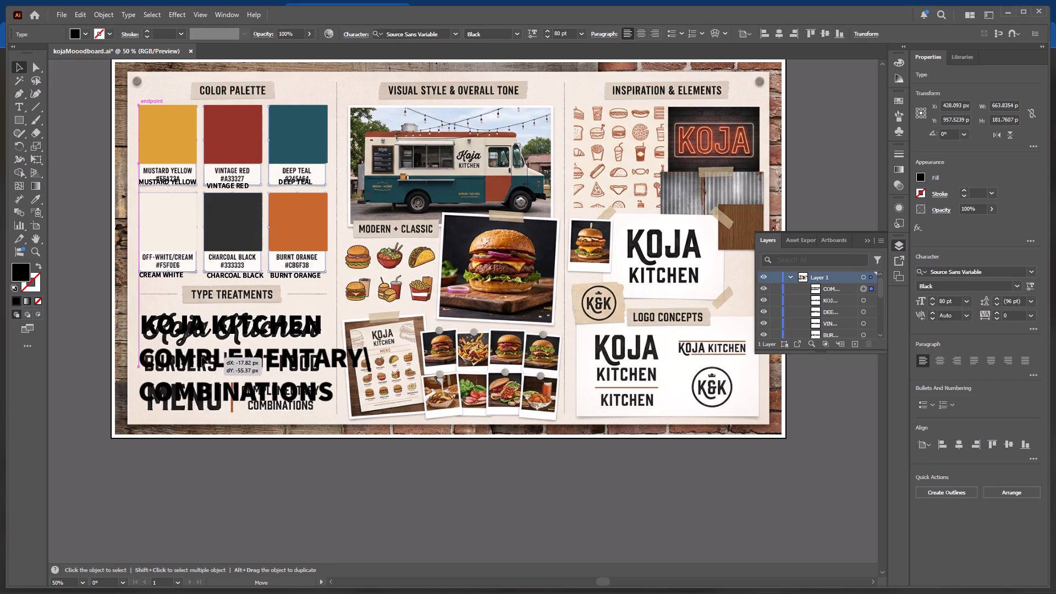
drag(202, 357, 202, 361)
Delete the stray backslash after COMPLEMENTARY in the two-line text.
double_click(361, 365)
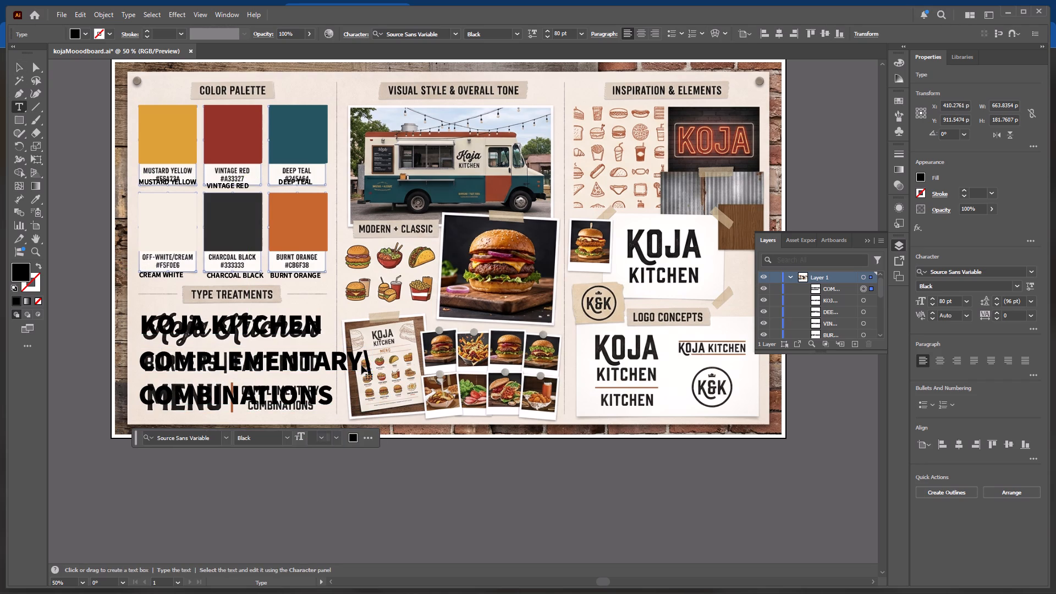
key(Delete)
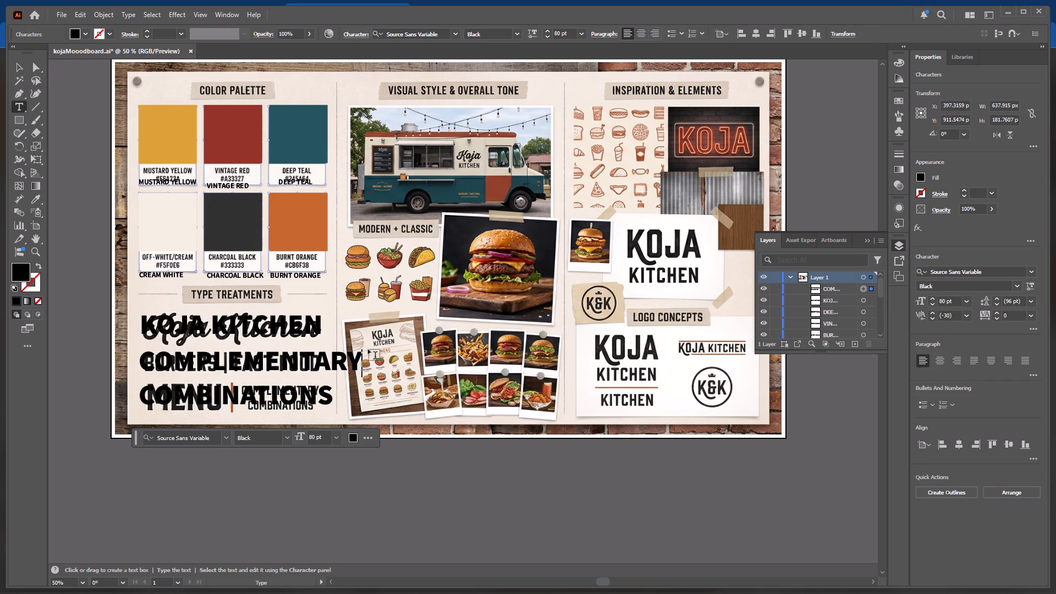
click(21, 65)
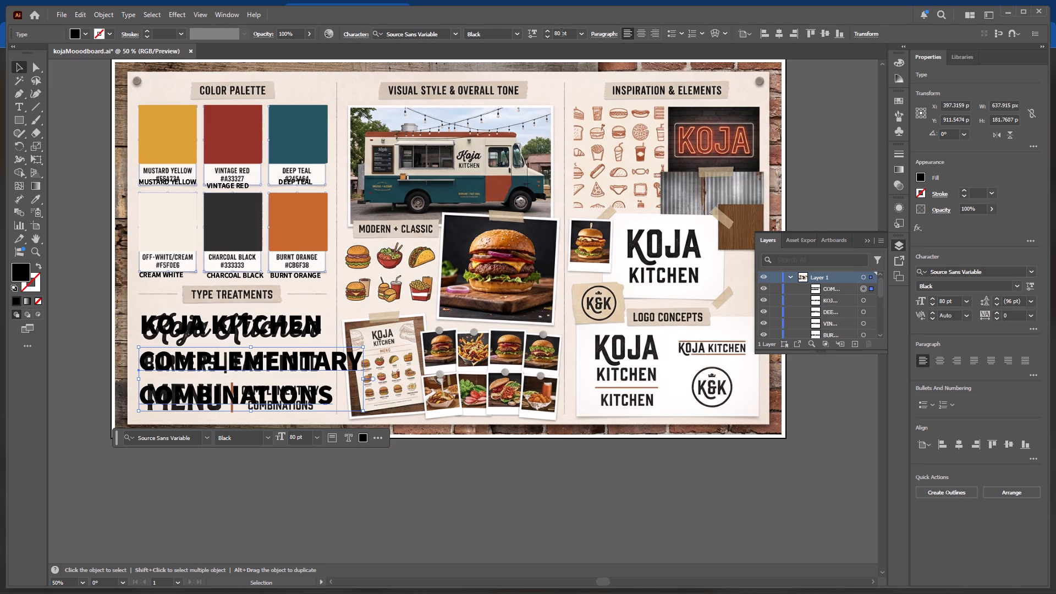
Set the COMPLEMENTARY COMBINATIONS text to 60 pt and shift it right, below the KOJA KITCHEN text.
click(580, 32)
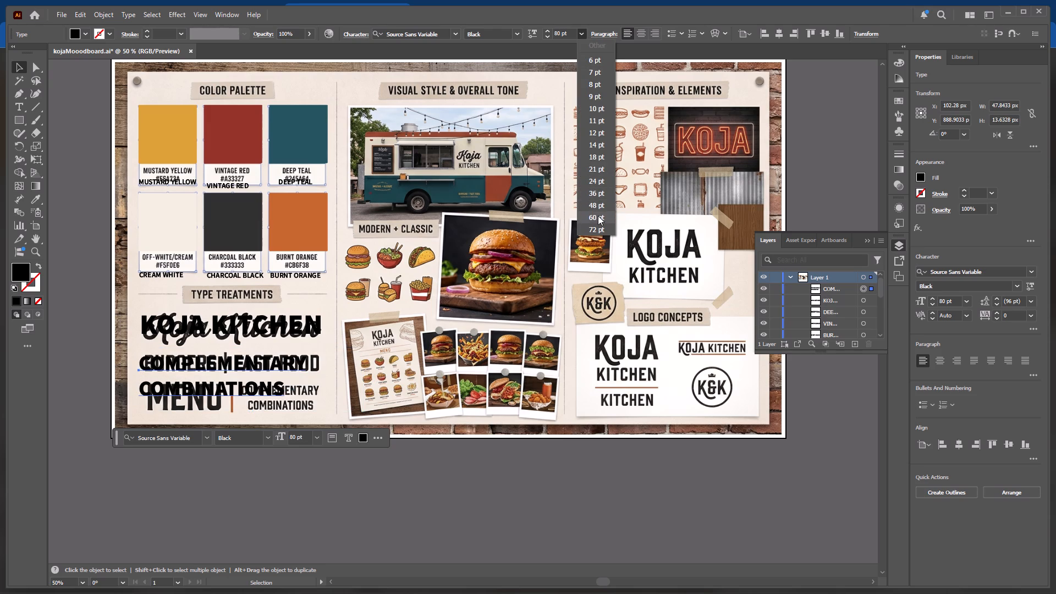
click(598, 216)
drag(236, 361, 254, 358)
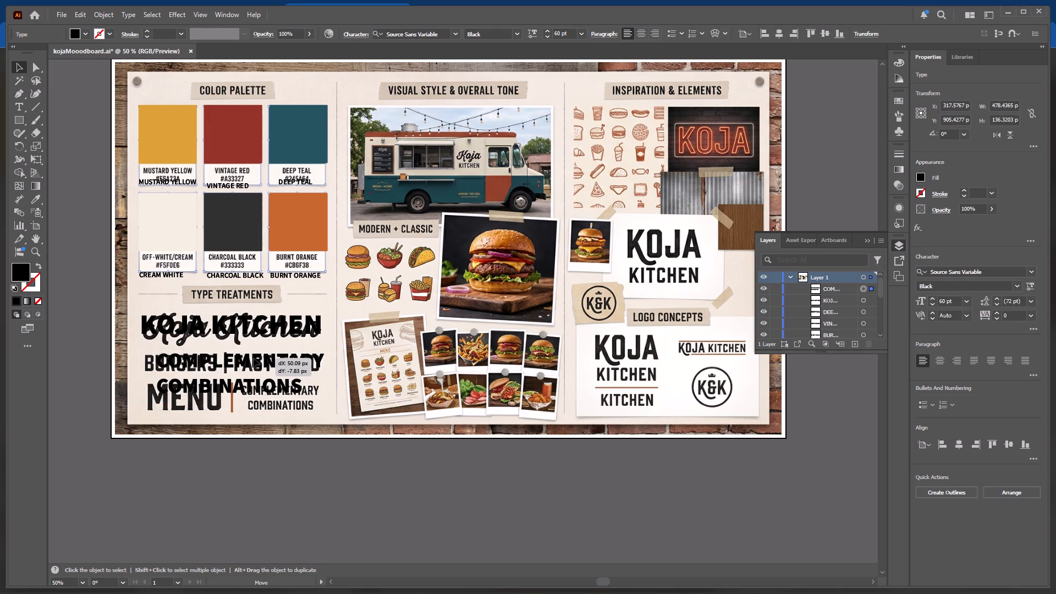
drag(254, 358, 252, 361)
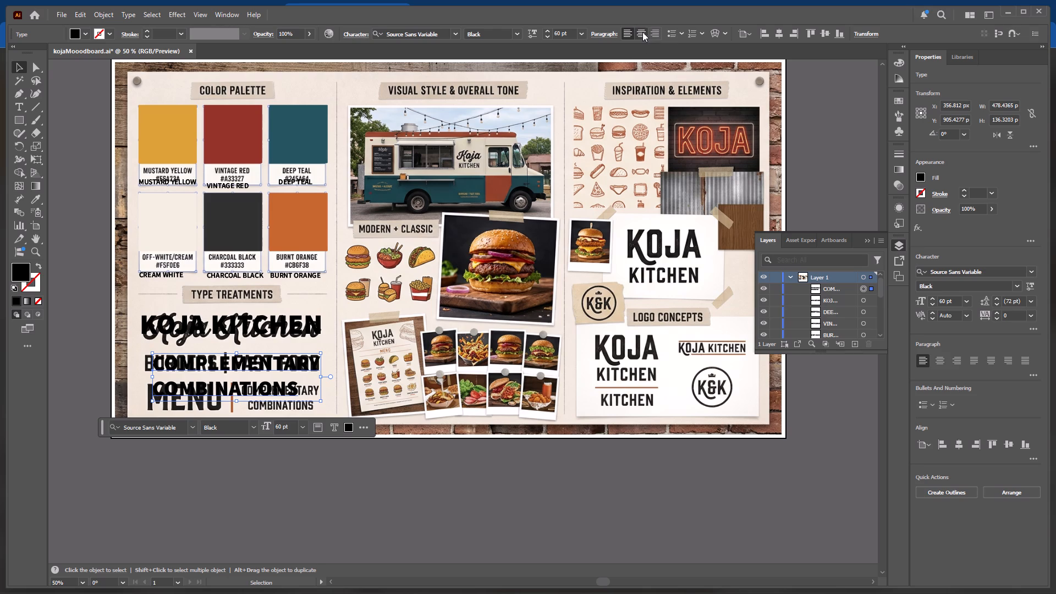
Center-align the COMPLEMENTARY COMBINATIONS text and move it back under the KOJA KITCHEN text.
click(642, 32)
drag(141, 366, 232, 369)
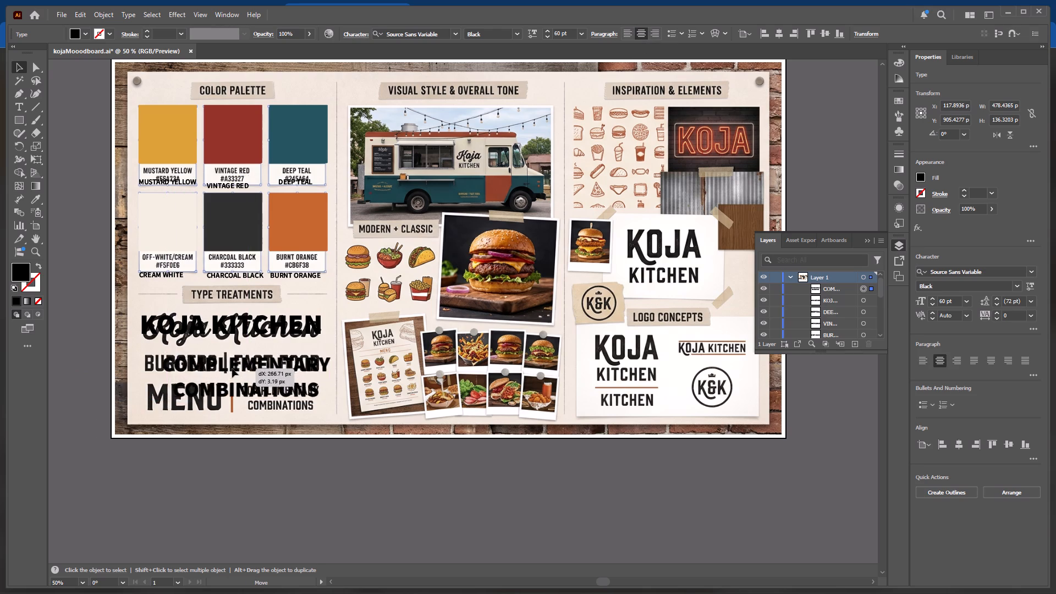
drag(232, 369, 224, 369)
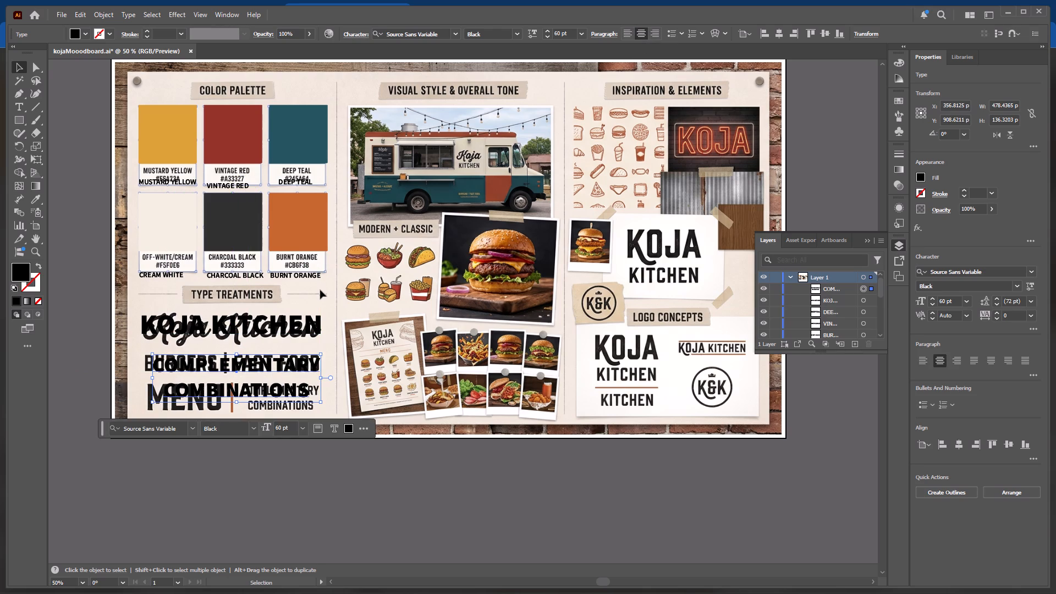
Recolor the word KITCHEN in the KOJA KITCHEN text with the red sampled from the Vintage Red swatch.
double_click(203, 328)
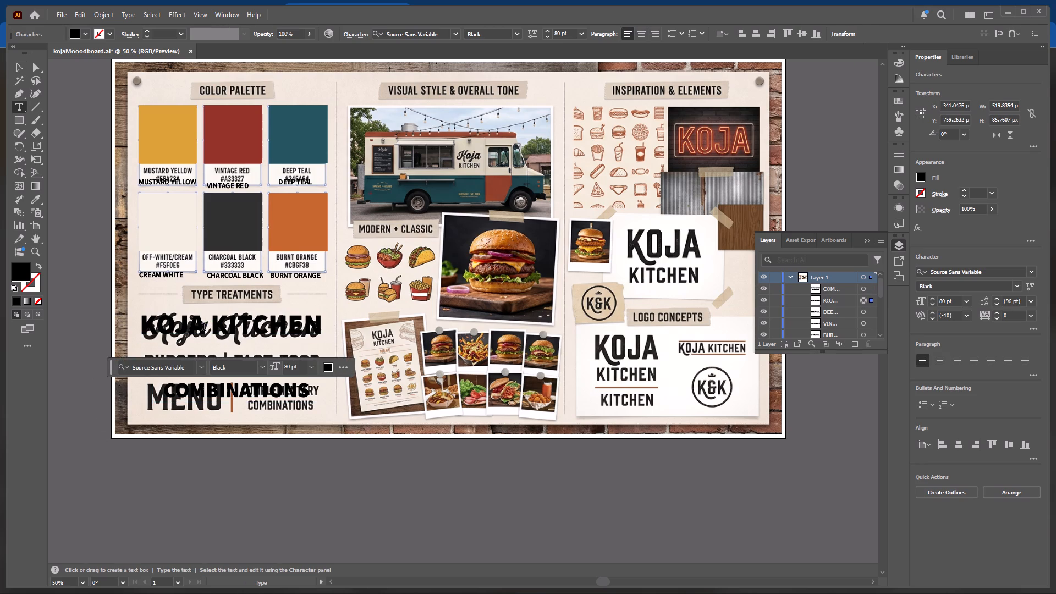
key(Right)
key(shift+Right)
key(shift+Right)
key(shift+Right)
key(shift+Right)
key(shift+Right)
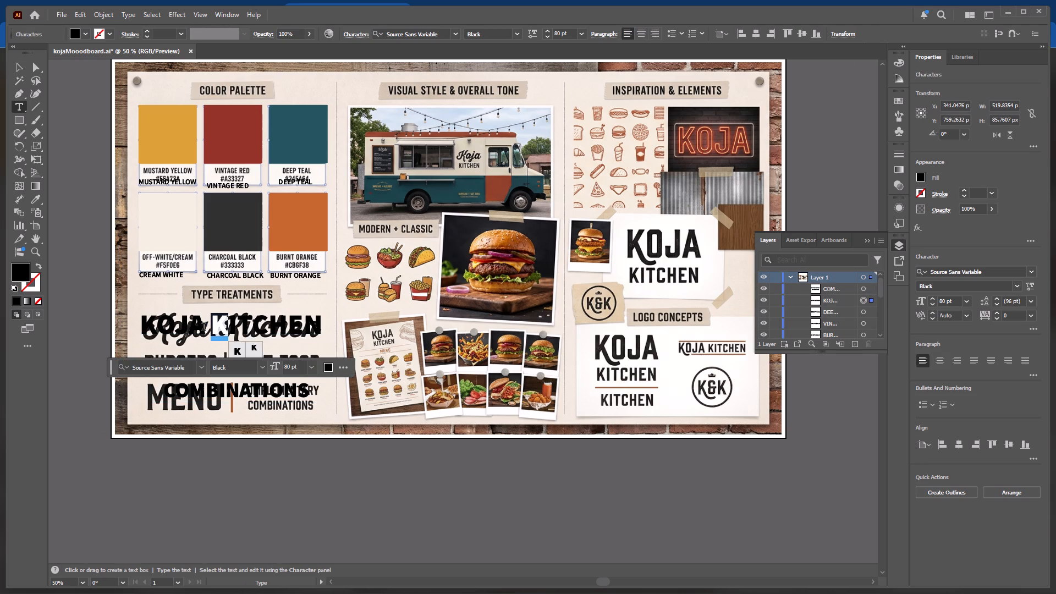
key(shift+Right)
key(shift+Right)
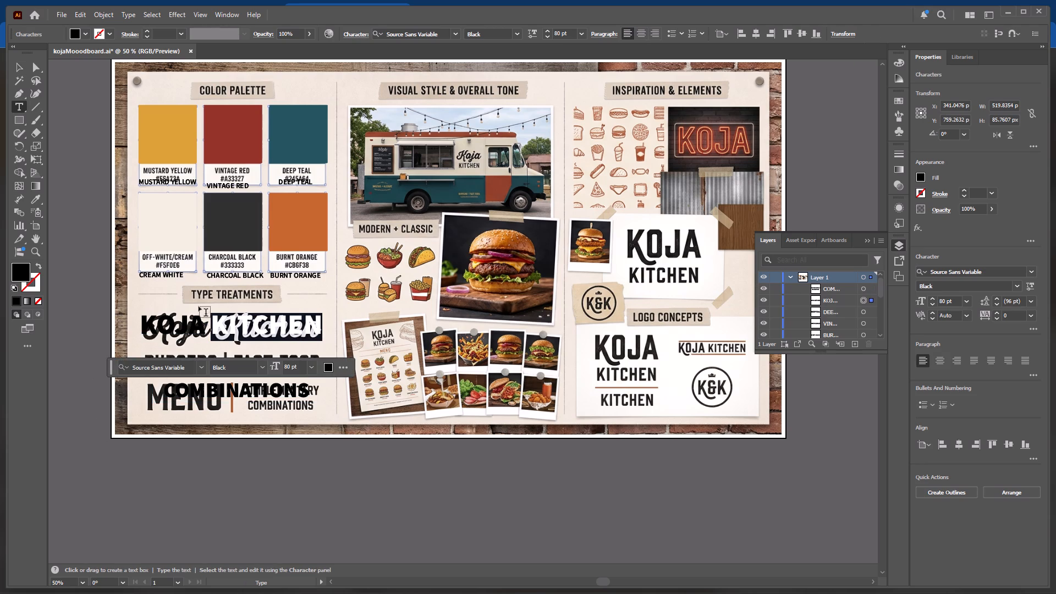
click(34, 194)
click(227, 133)
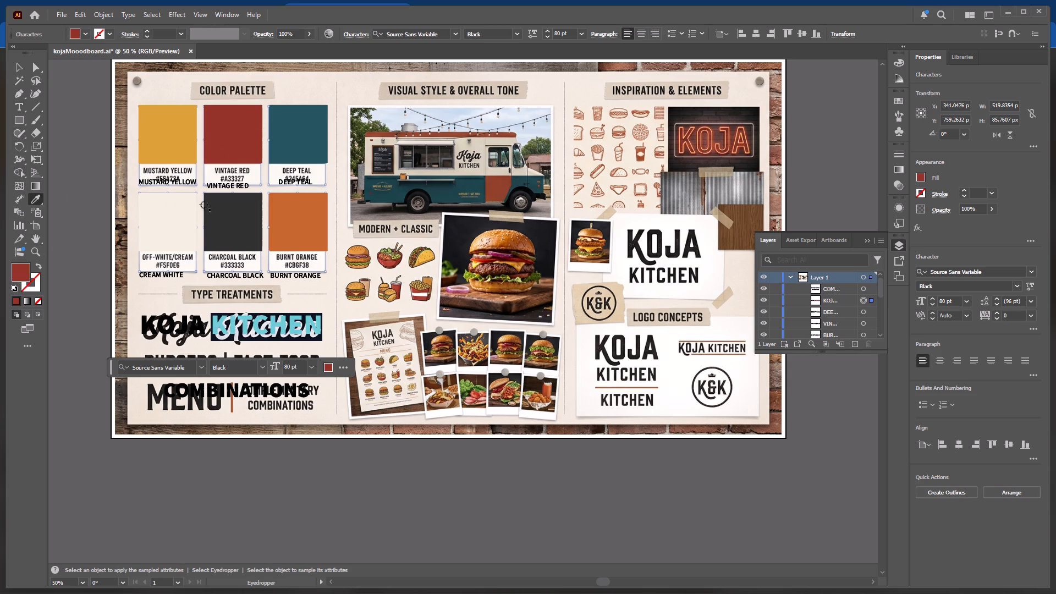
click(18, 70)
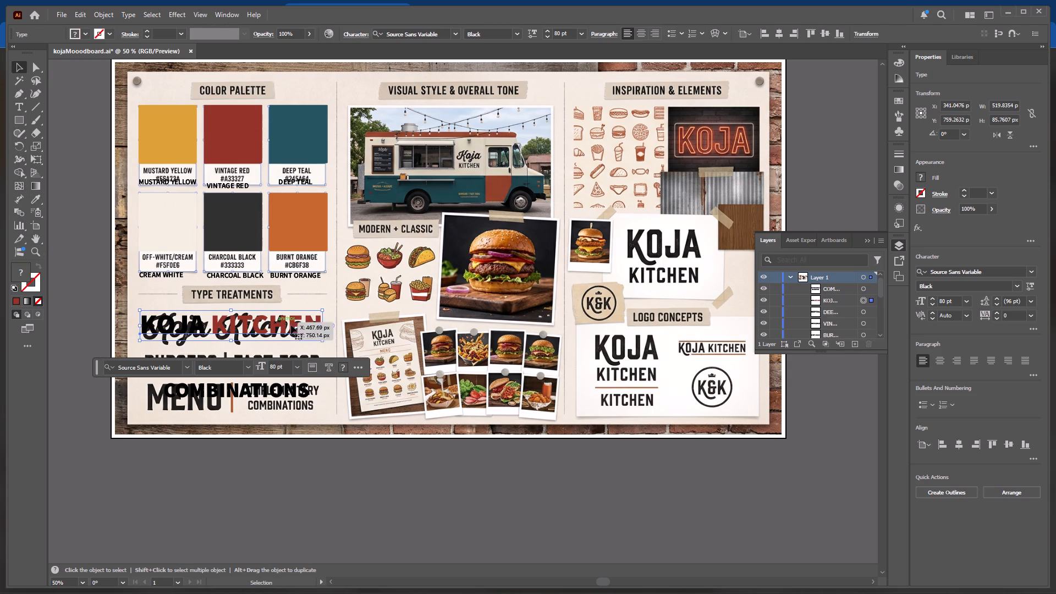
click(332, 309)
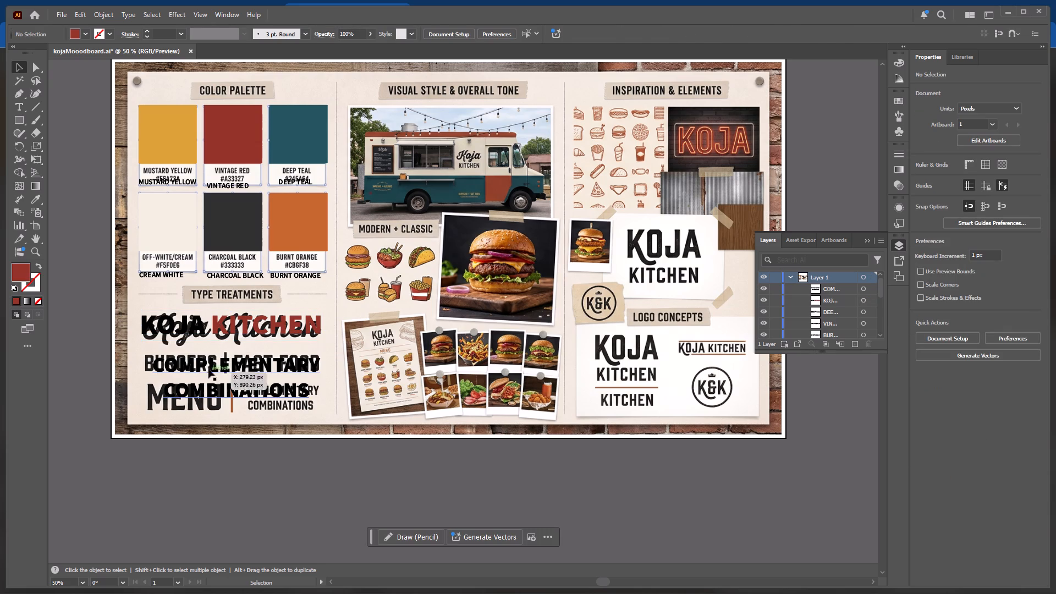
click(209, 368)
scroll(420, 176, up, 2)
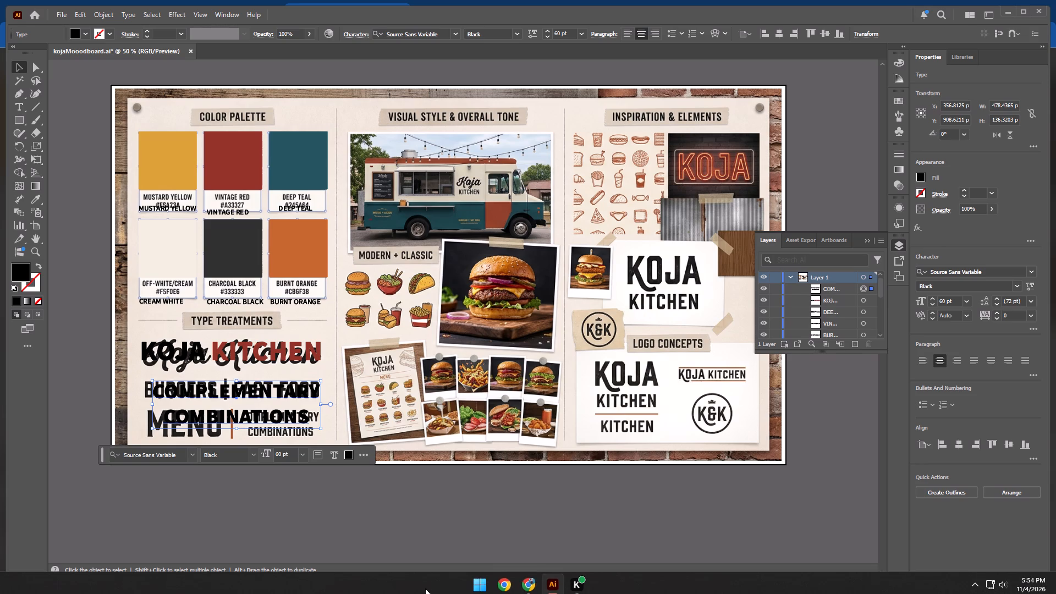
Switch to Chrome and run a Google image search for burger king in a new tab.
click(527, 579)
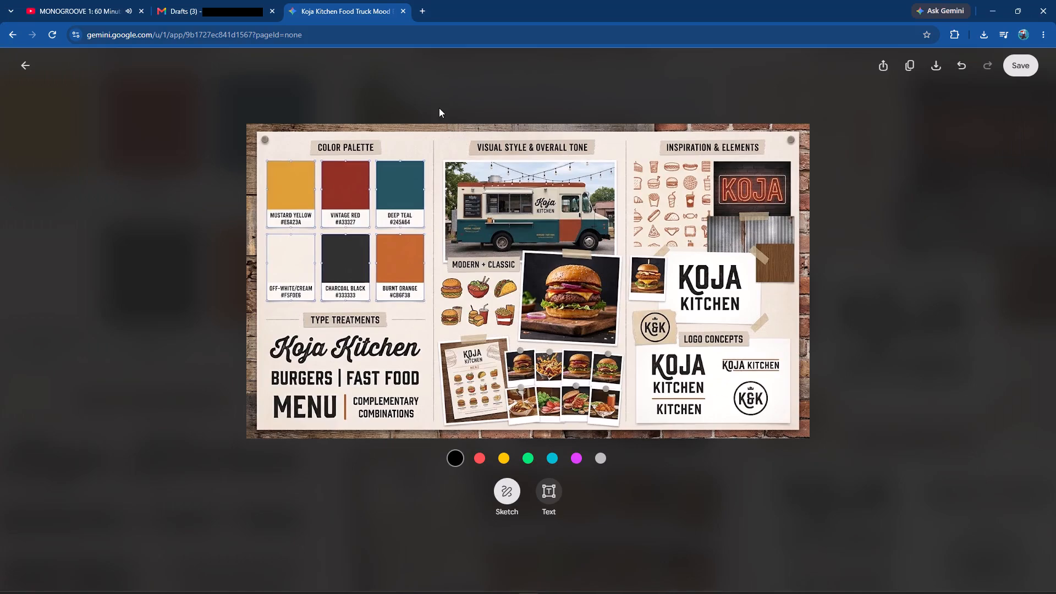
click(419, 15)
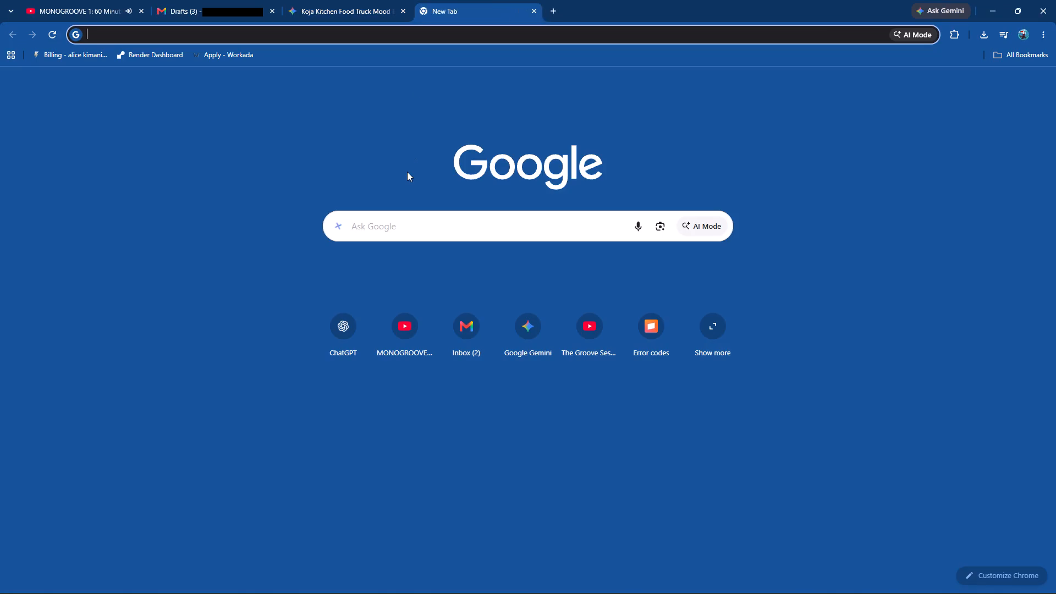
text(BURGER)
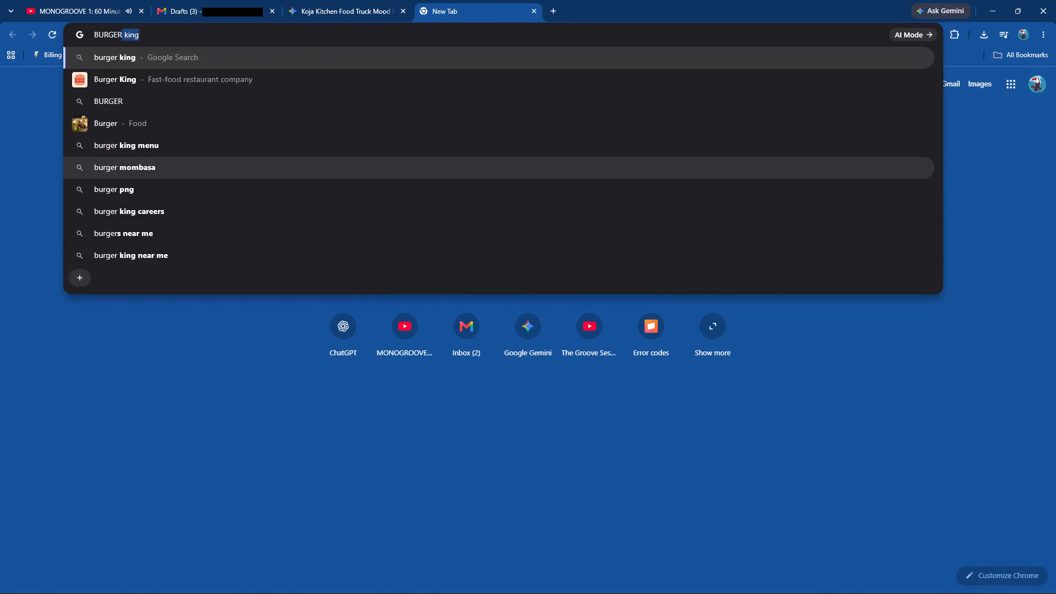
key(Return)
click(229, 113)
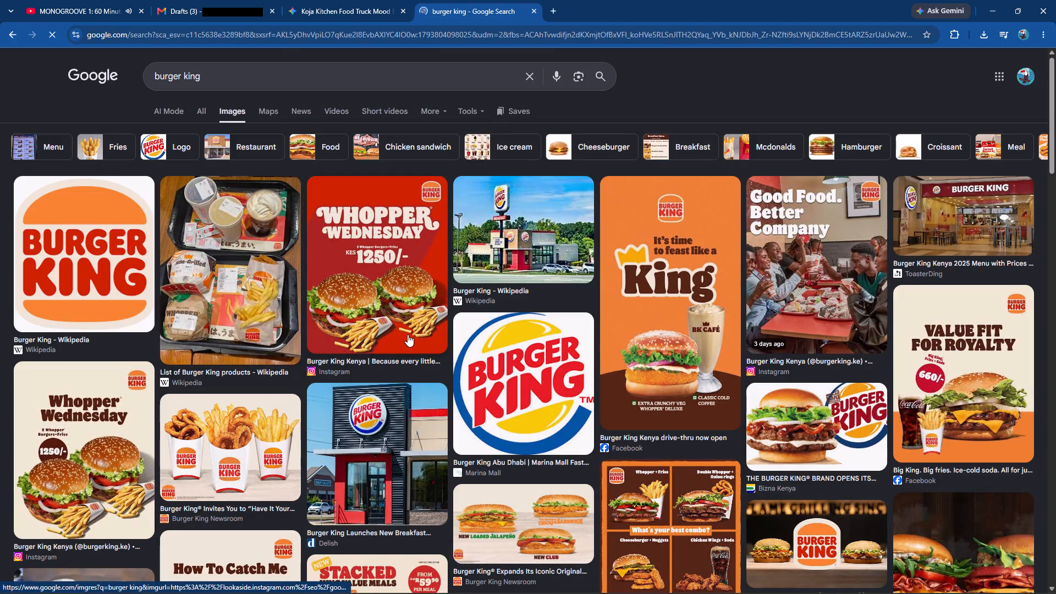
Find the Burger Beast photo of a cheeseburger with breakfast tots and open its source page in a new tab.
scroll(408, 334, down, 2)
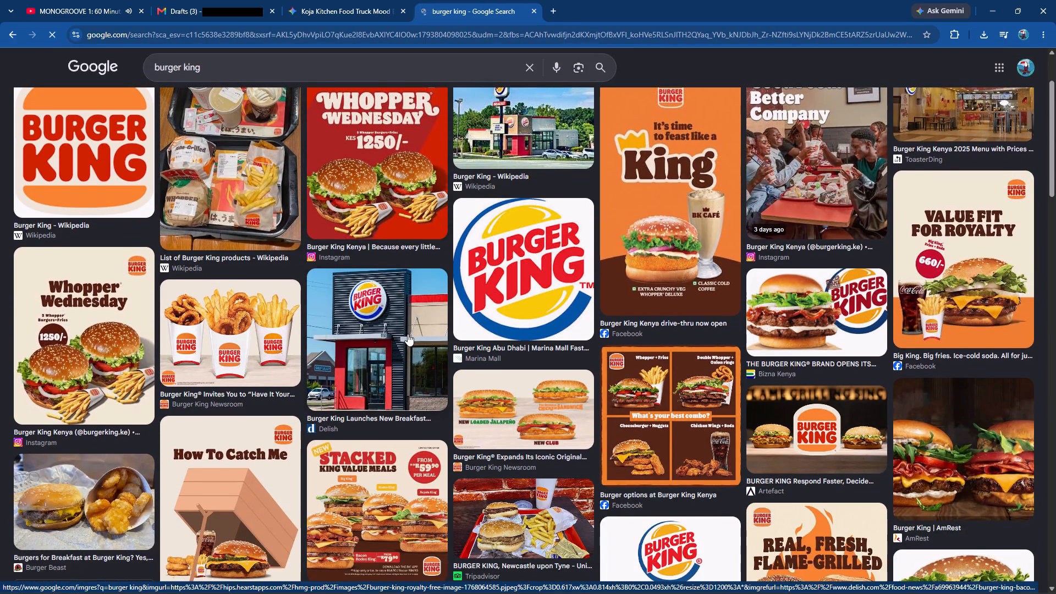
scroll(408, 334, down, 5)
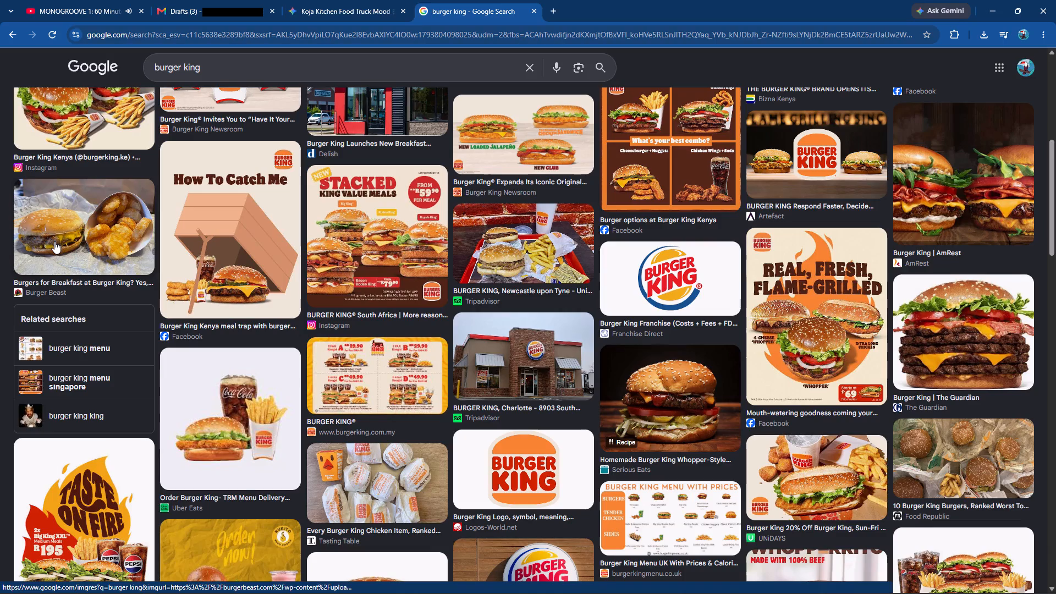
click(64, 253)
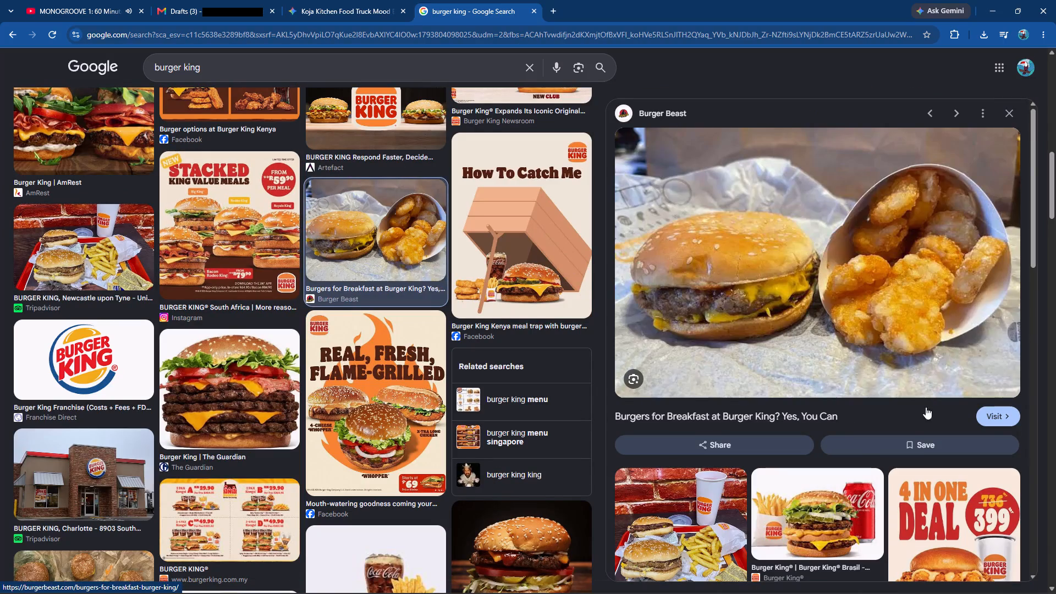
right_click(1000, 417)
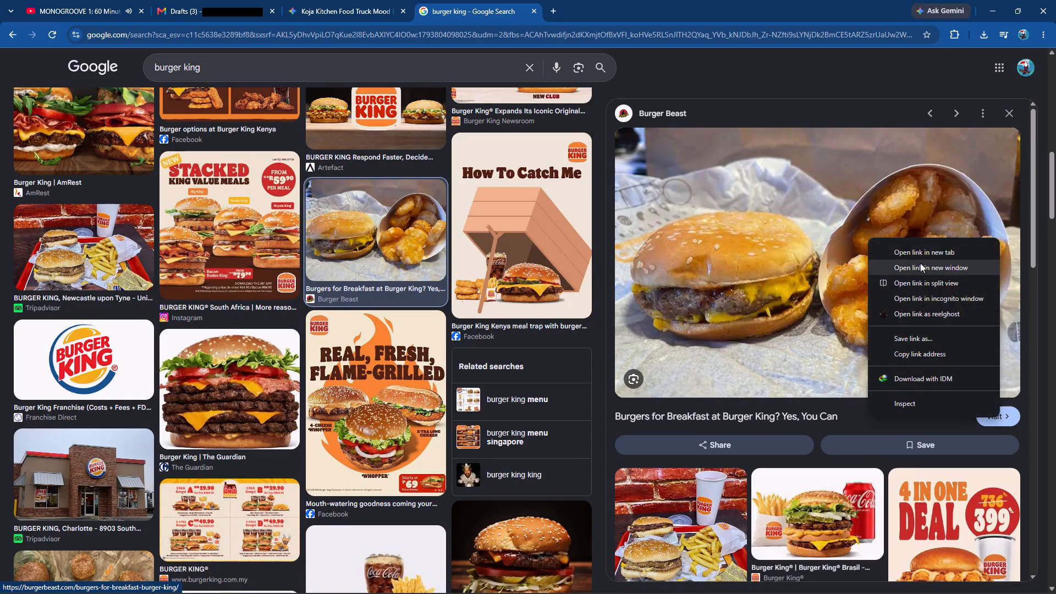
click(921, 255)
click(575, 10)
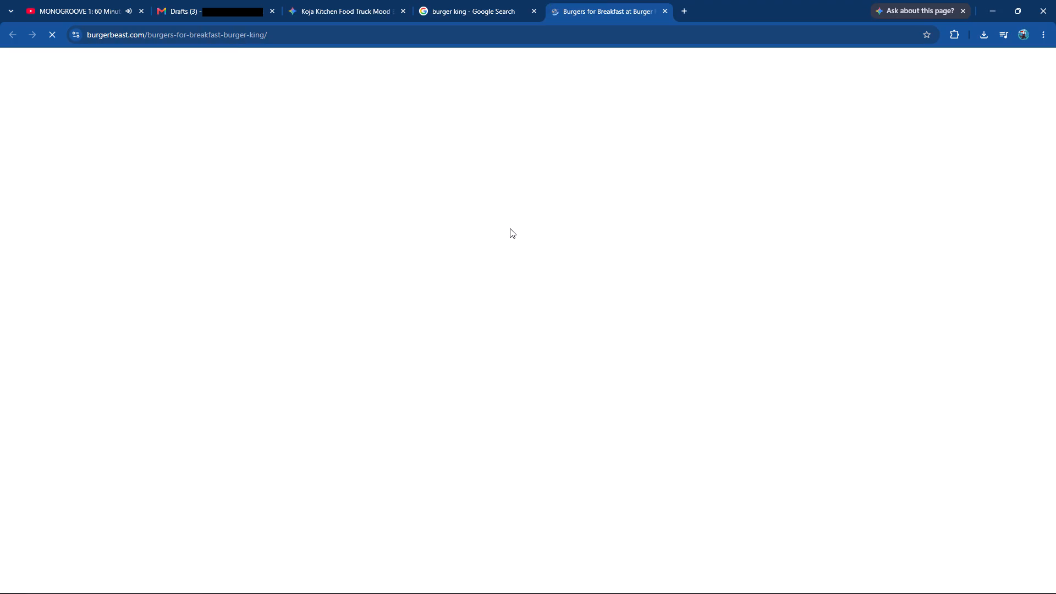
scroll(481, 301, down, 8)
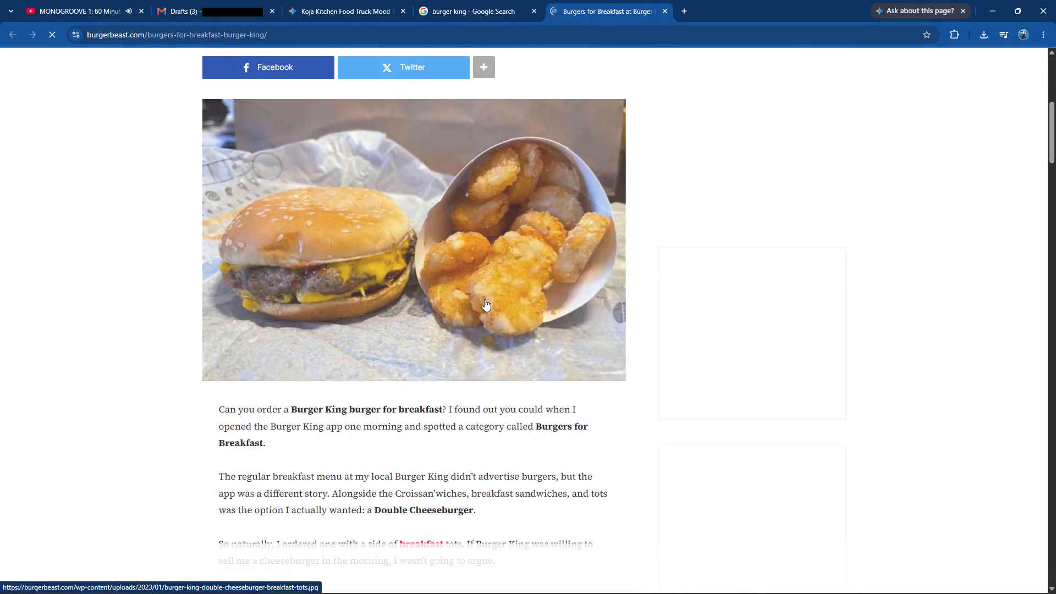
Save the cheeseburger and tots photo as 1 in the folder 9.
right_click(423, 229)
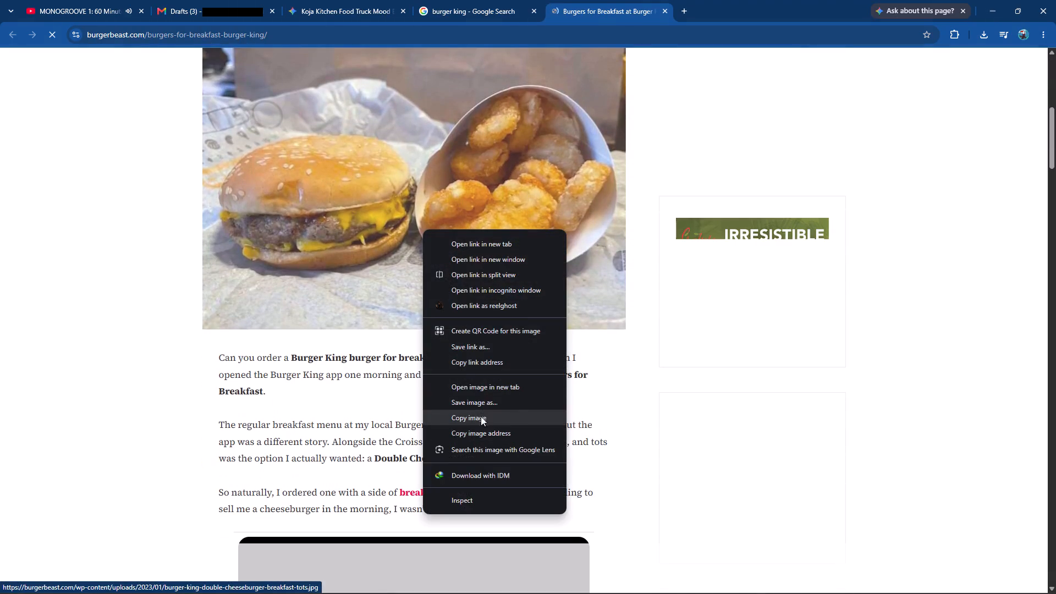
click(488, 404)
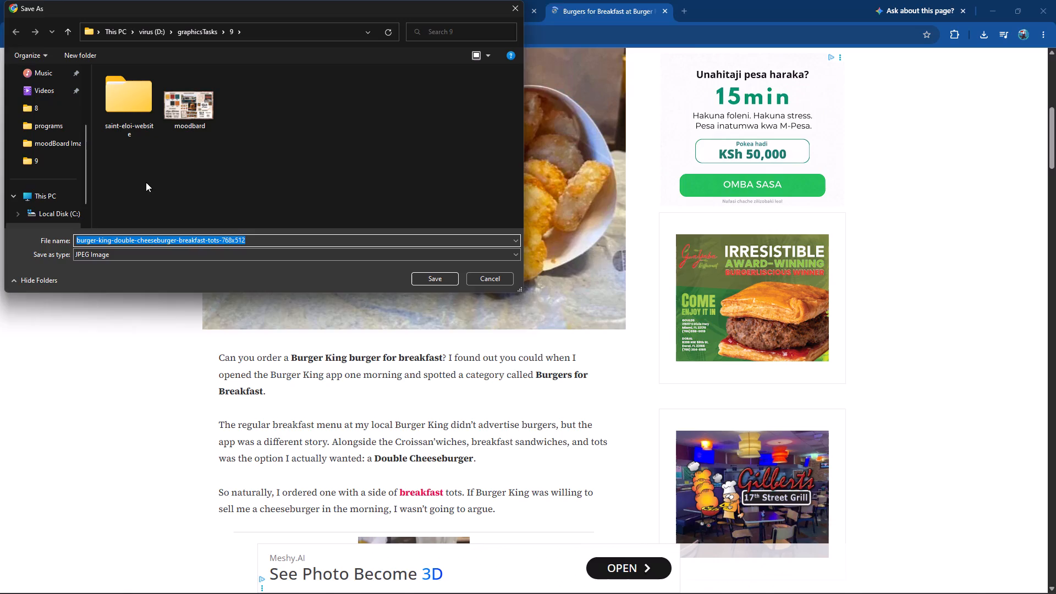
key(1)
key(Return)
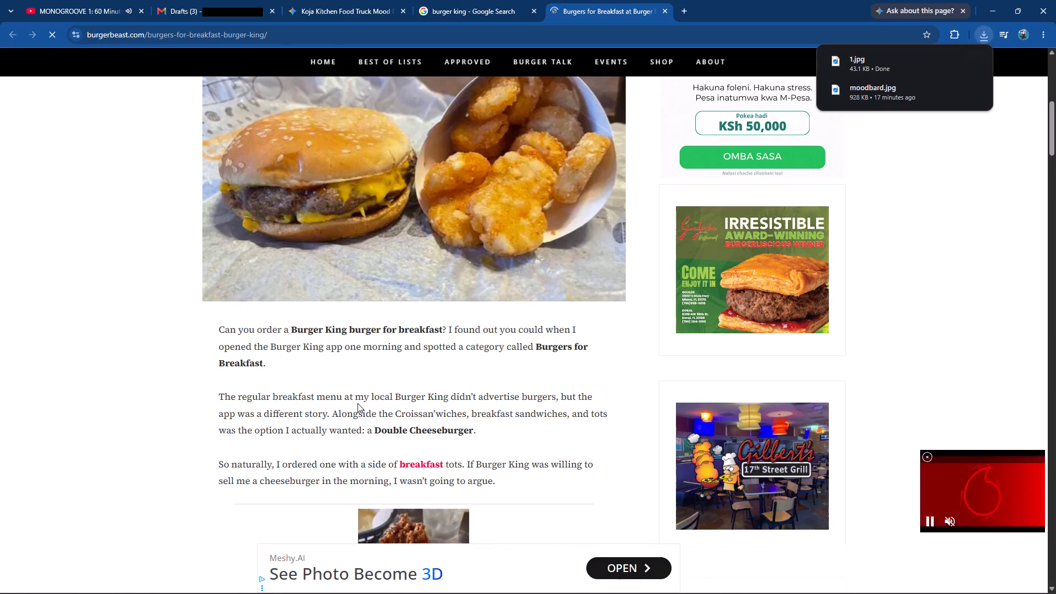
Switch to Illustrator and place 1.jpg over the food truck photo at about 610 by 407 px.
click(554, 580)
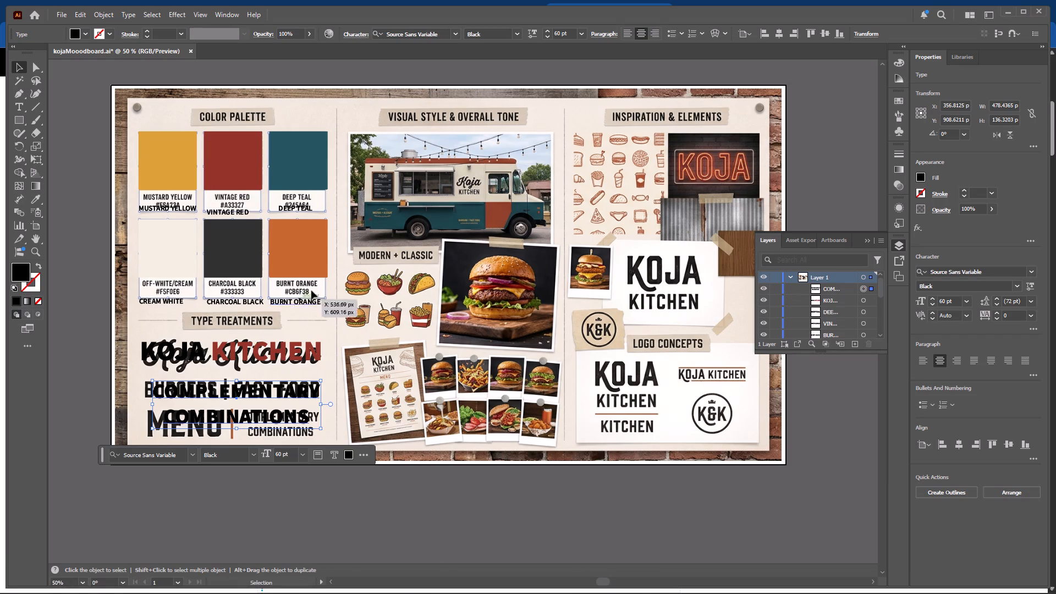
click(62, 16)
click(81, 215)
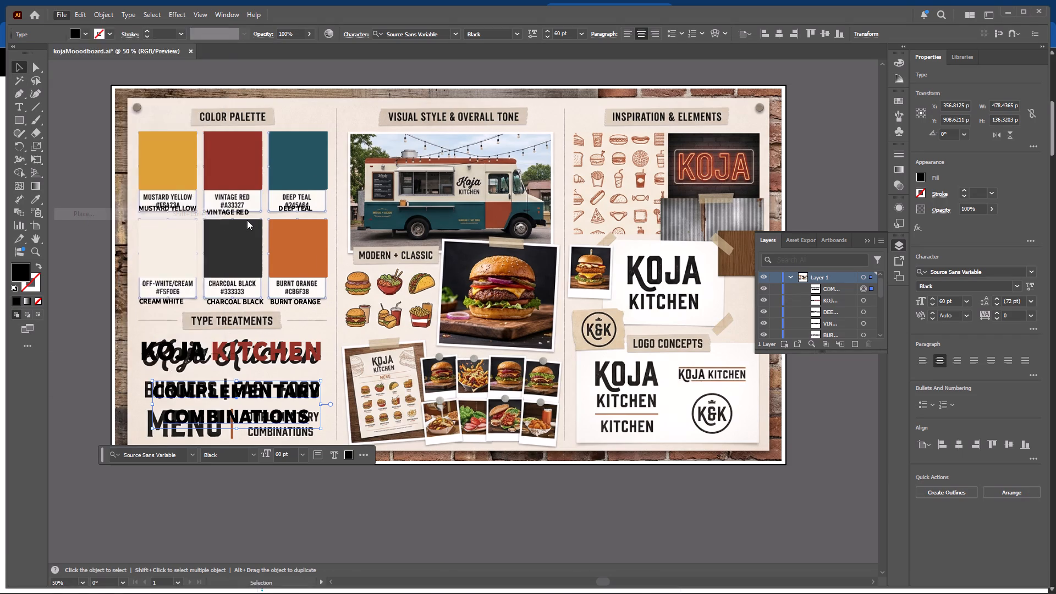
click(212, 119)
click(334, 332)
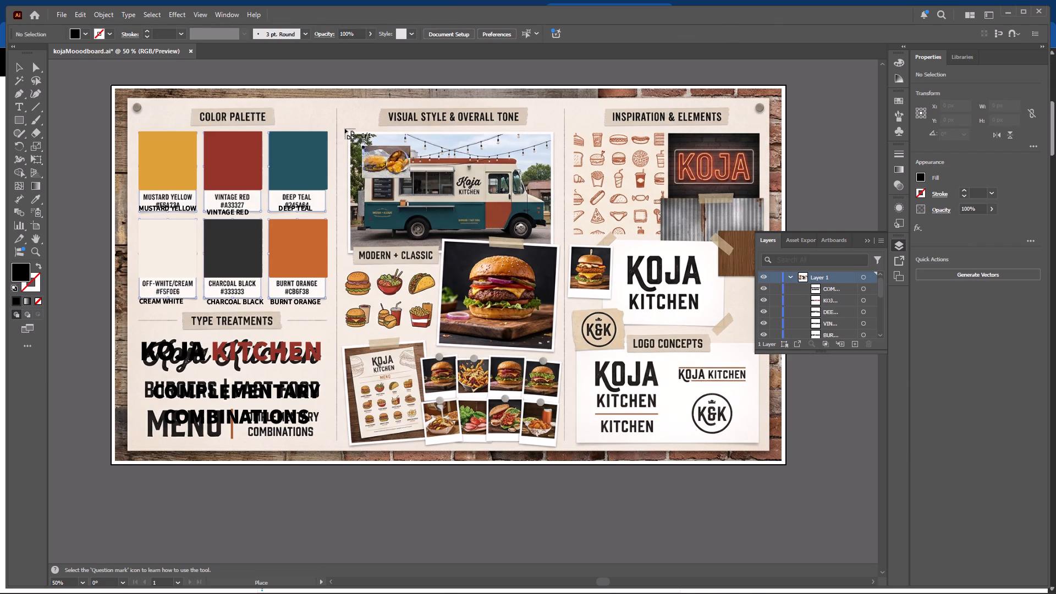
drag(344, 128, 519, 238)
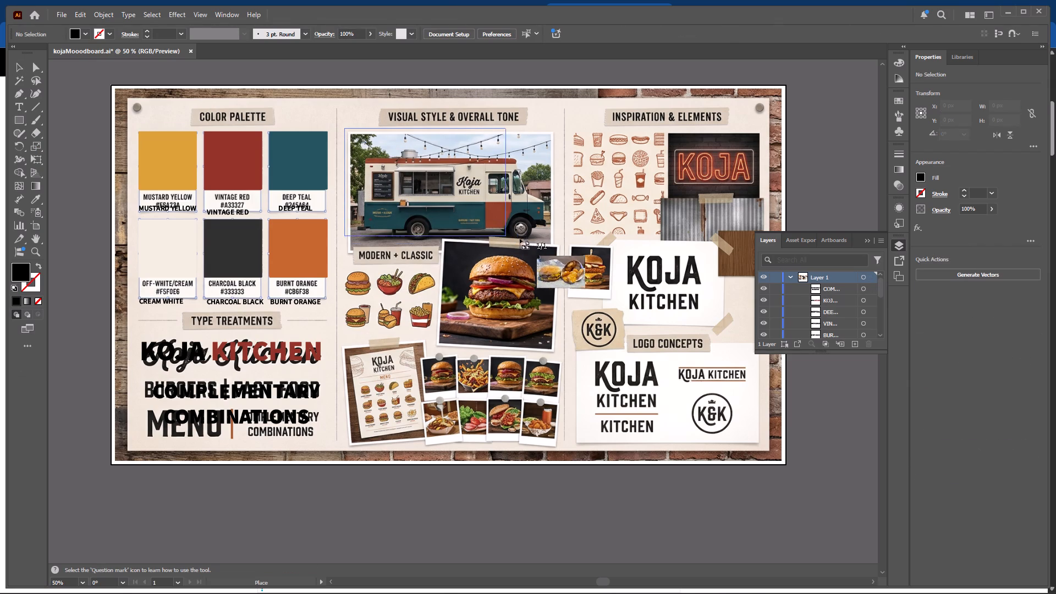
drag(519, 238, 569, 272)
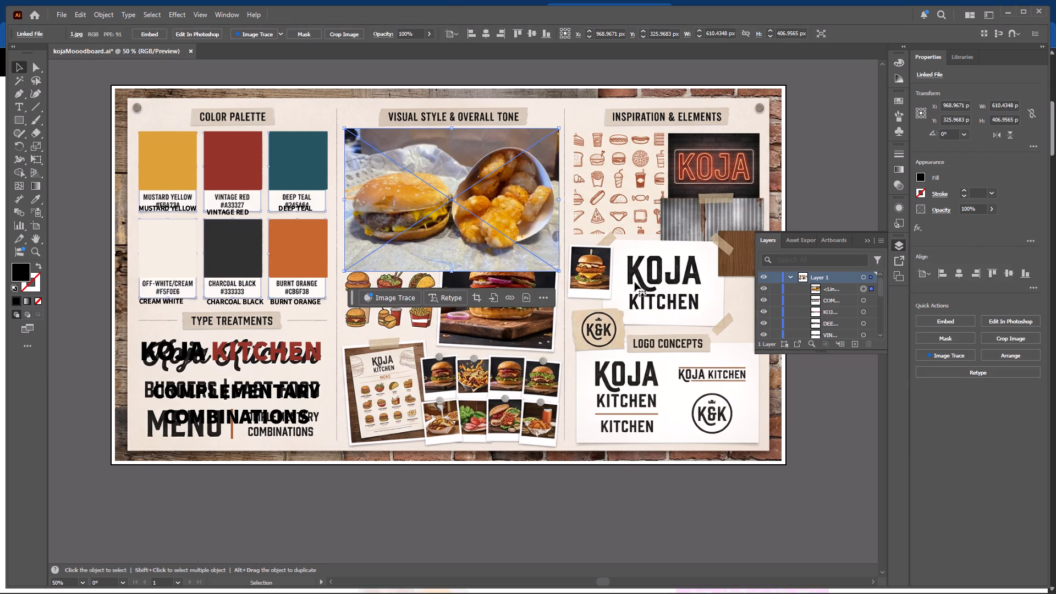
Embed the placed cheeseburger photo in the document and deselect it.
click(949, 323)
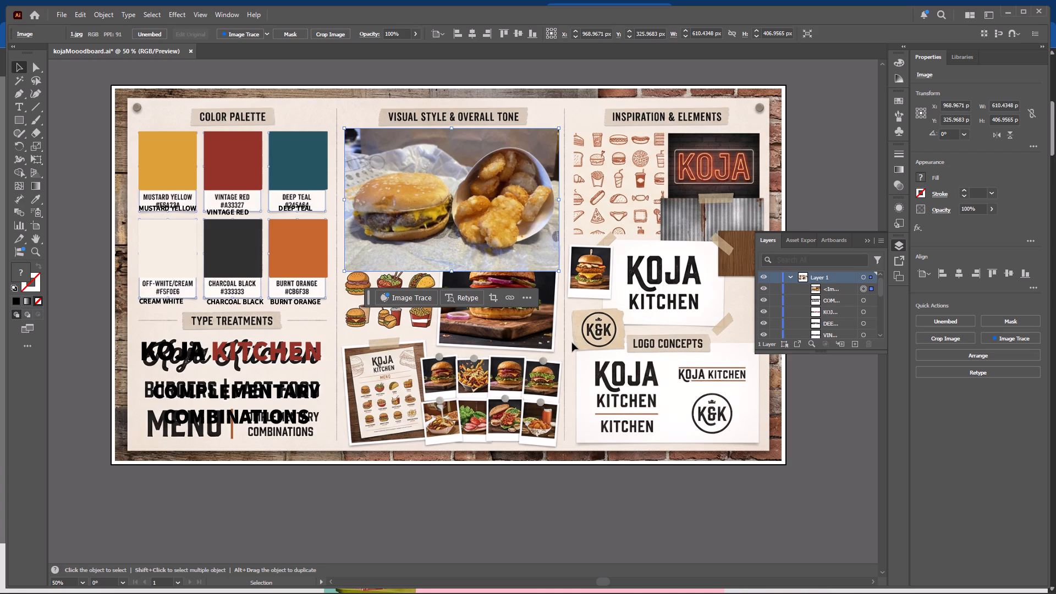
click(412, 338)
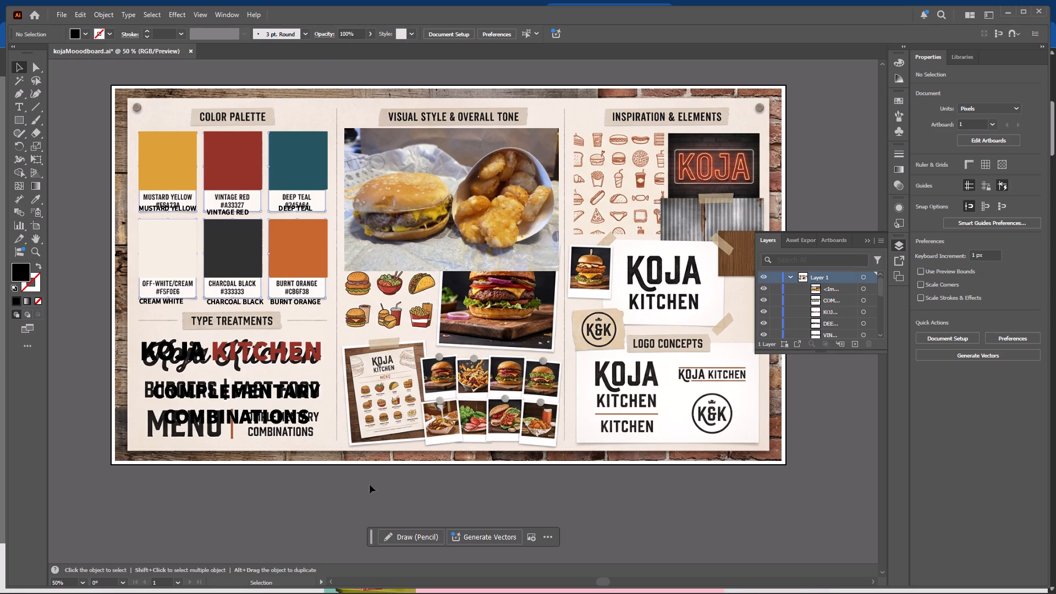
Return to the burger king image results in Chrome and open The Guardian's source page for the stacked burger image.
click(526, 583)
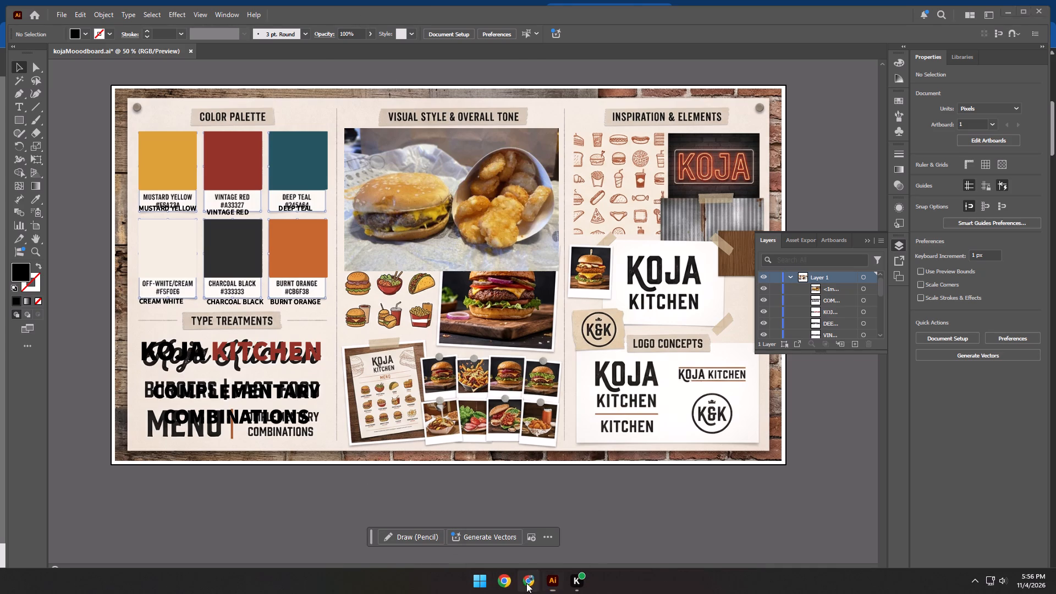
click(472, 13)
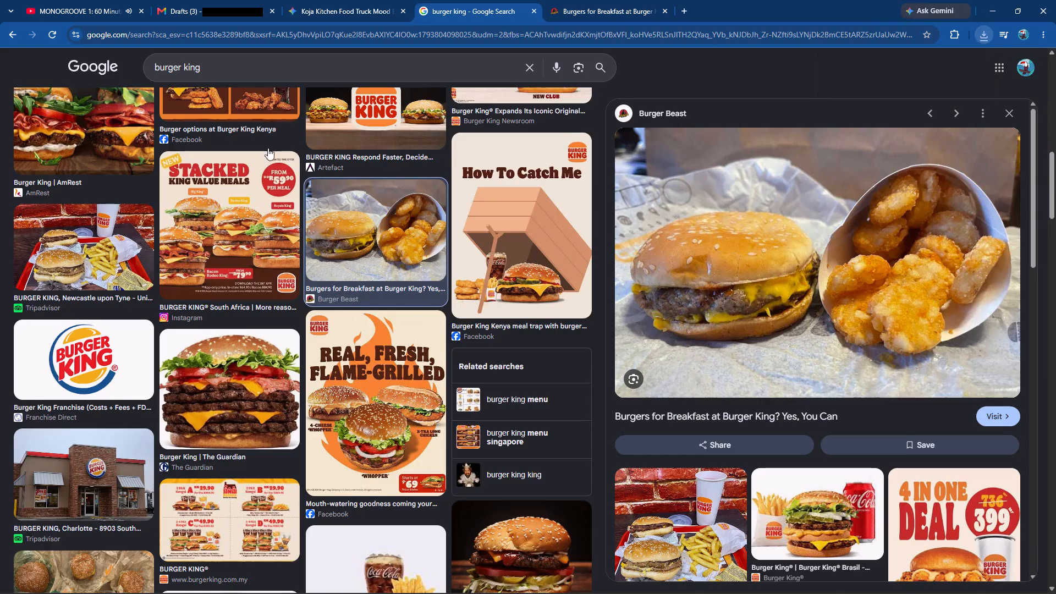
scroll(271, 318, down, 6)
scroll(274, 324, up, 3)
right_click(226, 223)
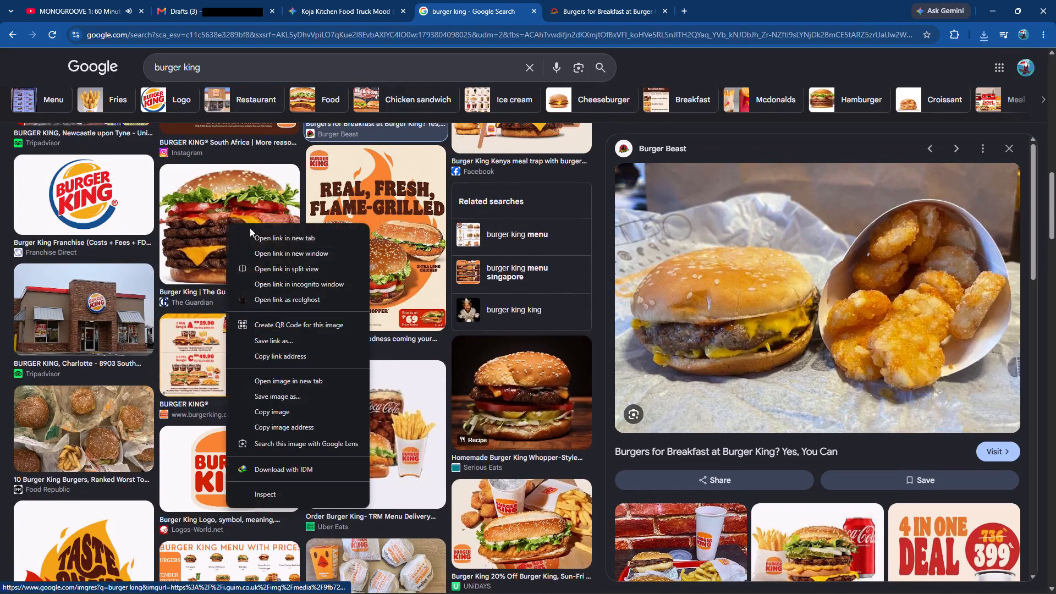
click(261, 242)
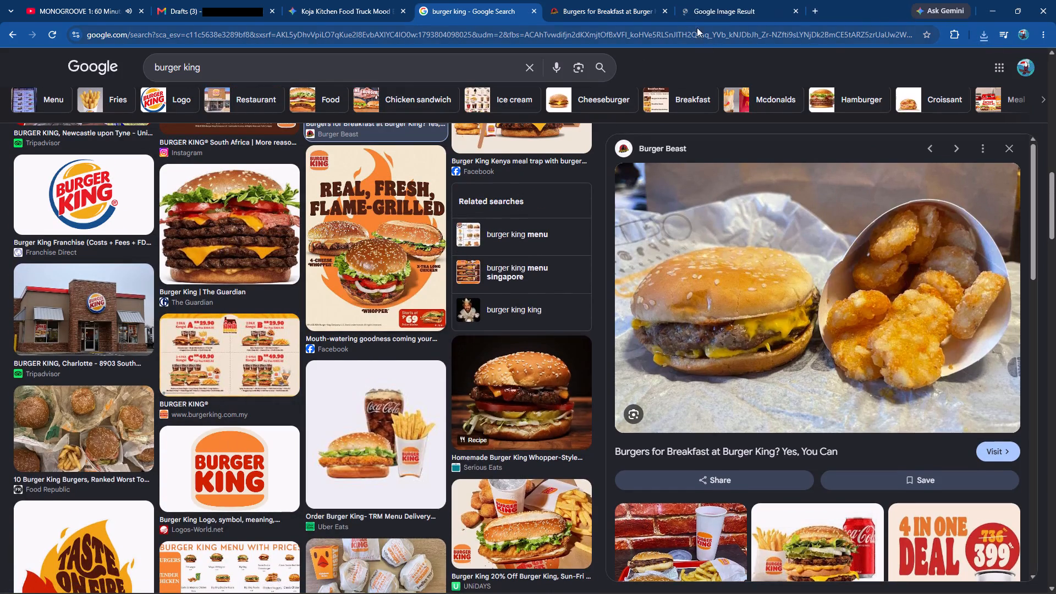
click(701, 12)
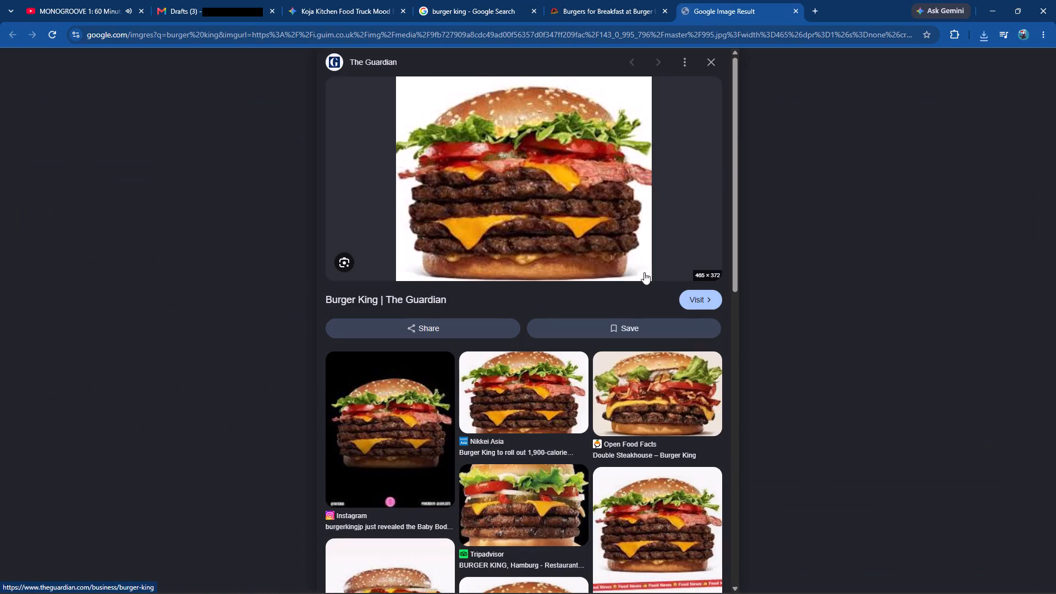
click(698, 300)
click(730, 12)
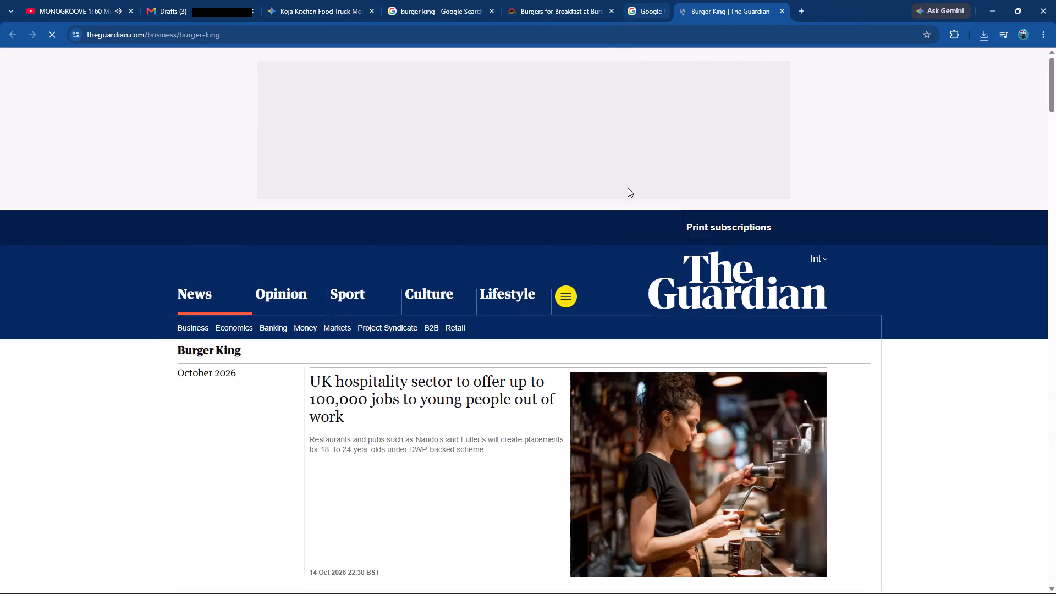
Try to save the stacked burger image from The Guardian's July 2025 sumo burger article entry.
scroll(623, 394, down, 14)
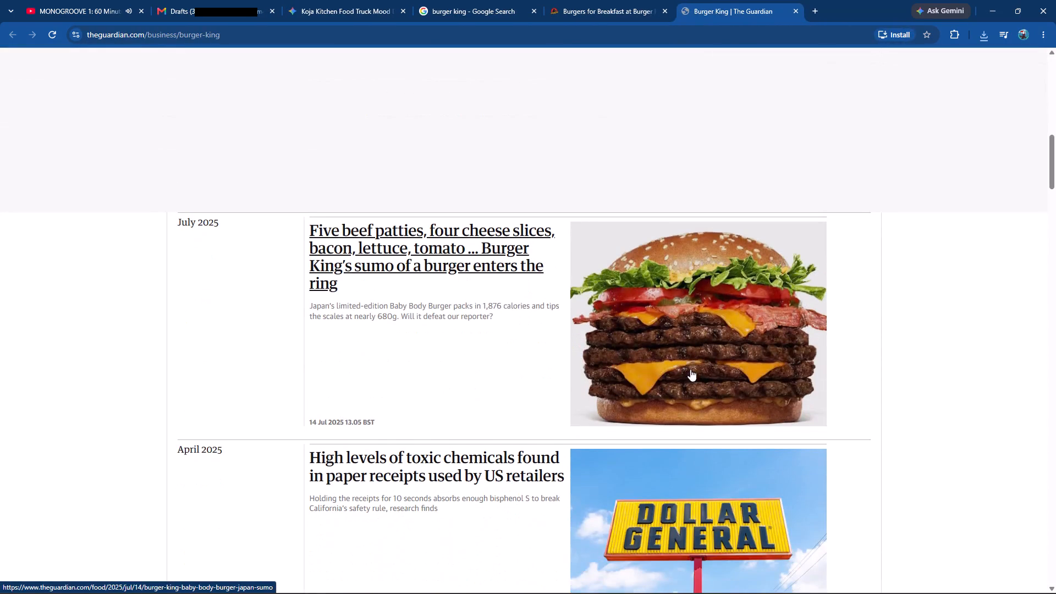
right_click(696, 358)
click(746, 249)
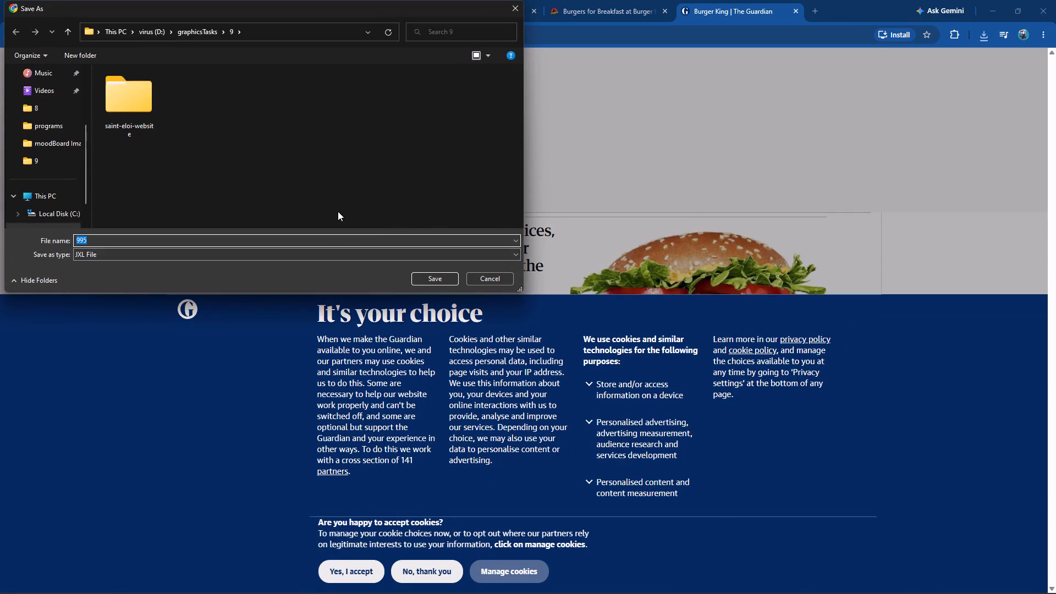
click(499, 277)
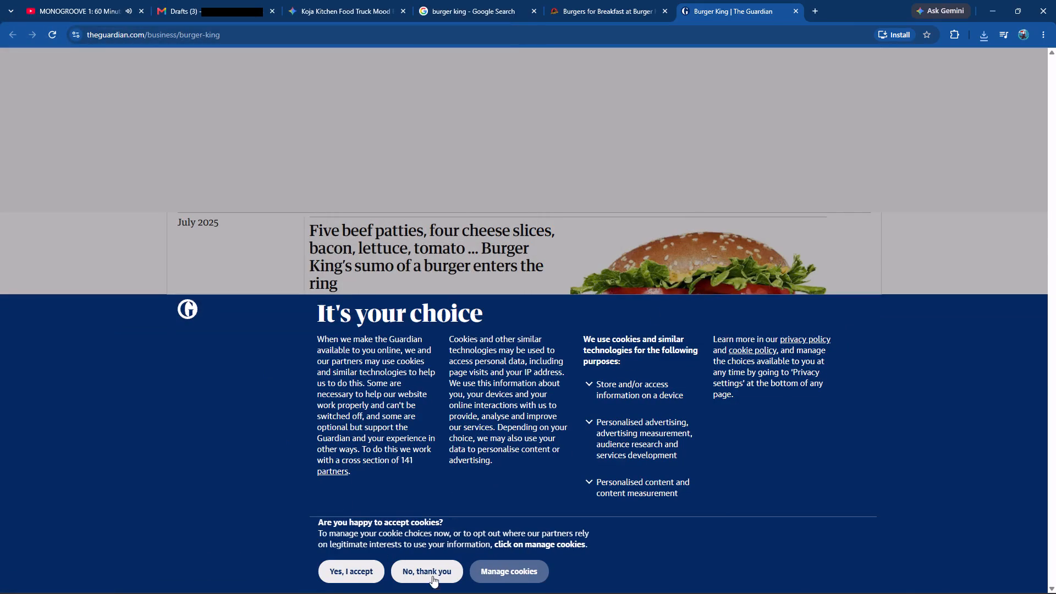
Decline the site's cookies and open the stacked burger image in a new tab.
click(432, 574)
right_click(685, 347)
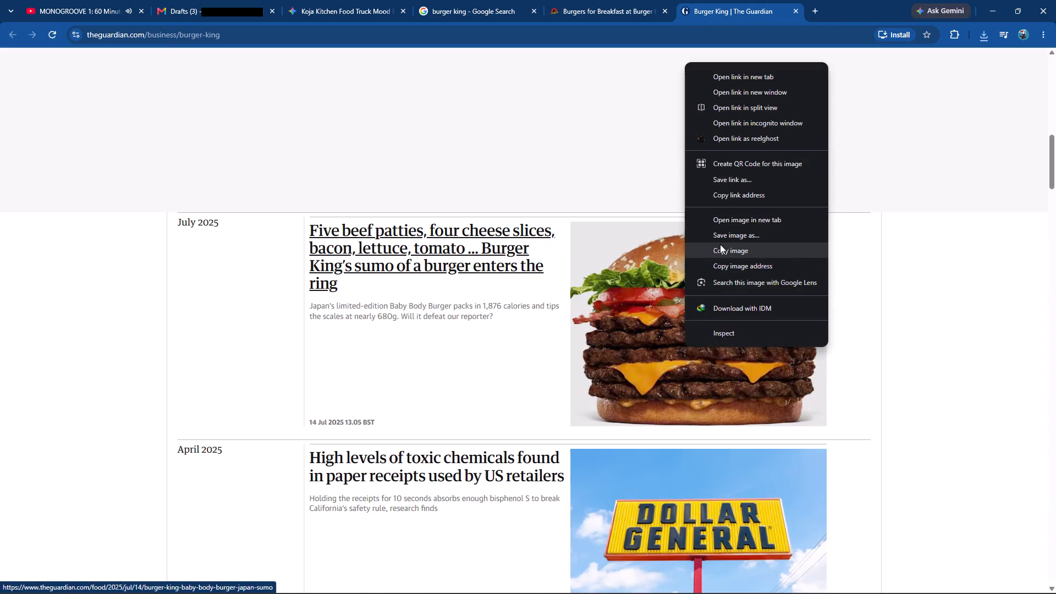
click(730, 221)
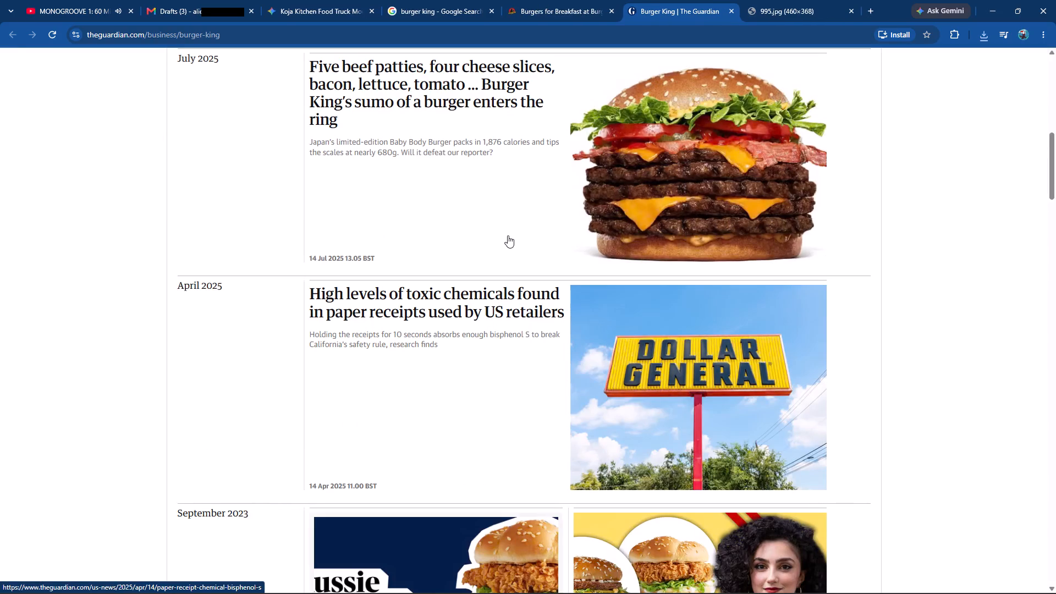
Capture a rectangular screen snip of the stacked burger photo on the Guardian page and open it in Snipping Tool.
scroll(713, 329, up, 2)
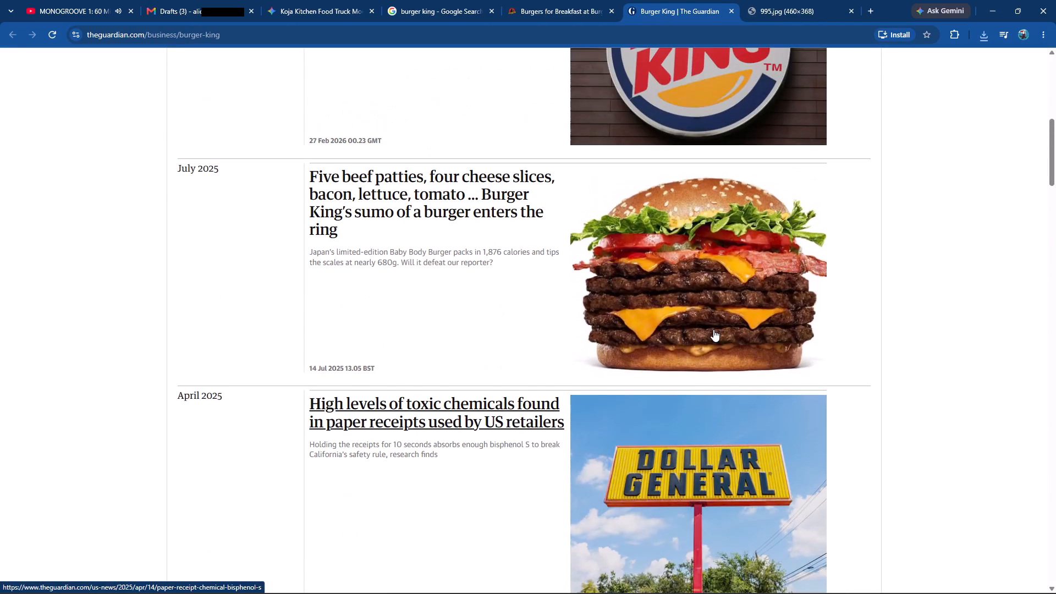
key(Print)
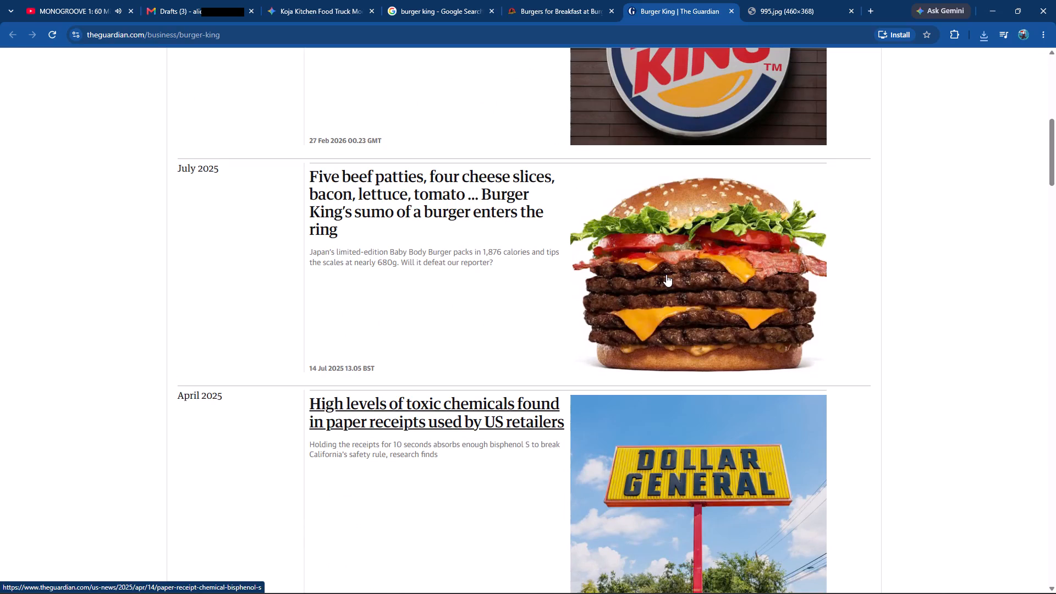
key(shift+super+s)
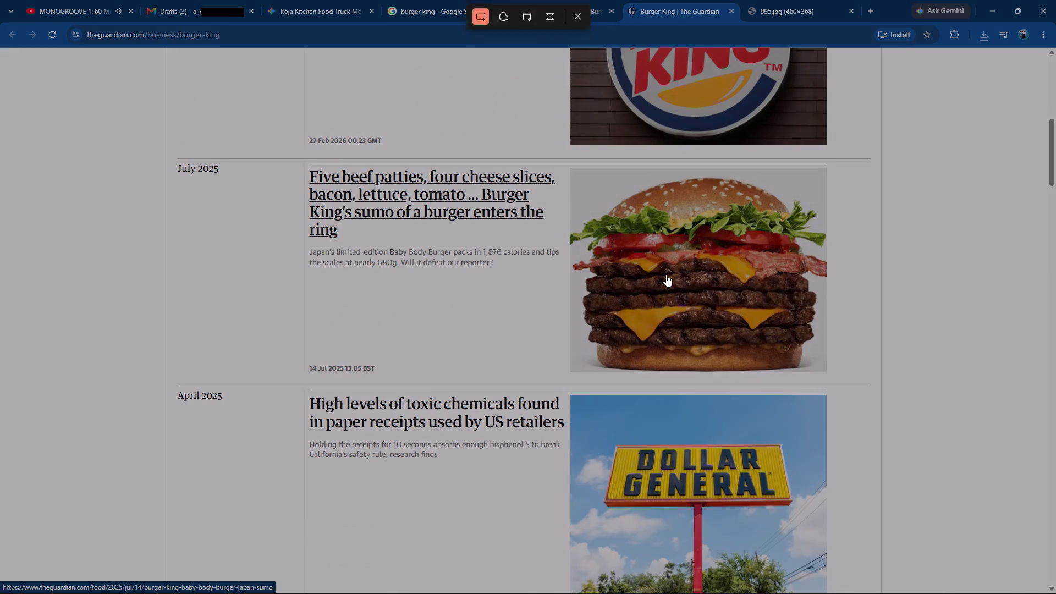
drag(569, 169, 569, 173)
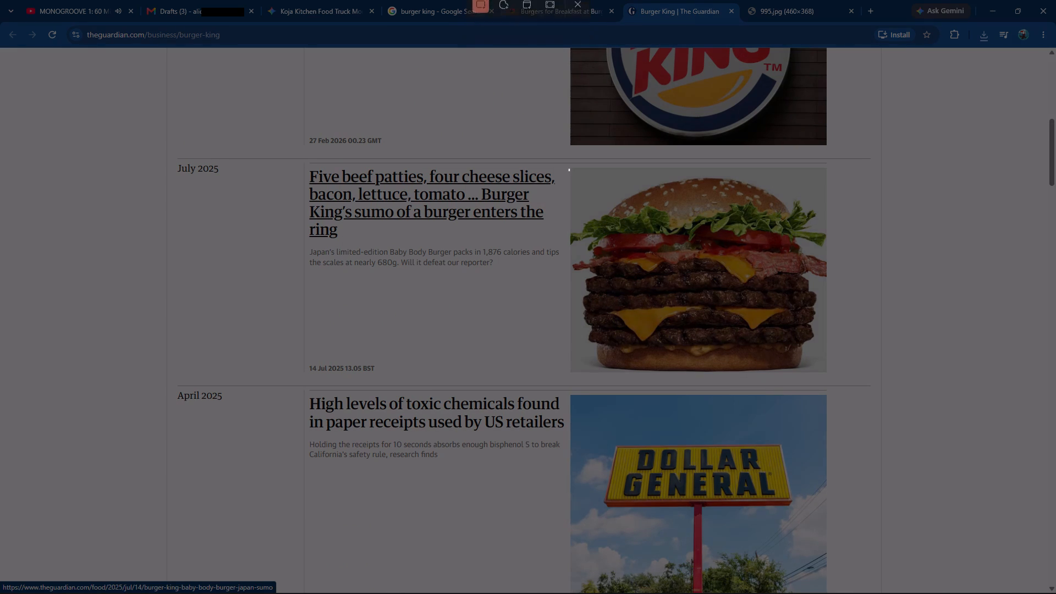
drag(569, 173, 825, 371)
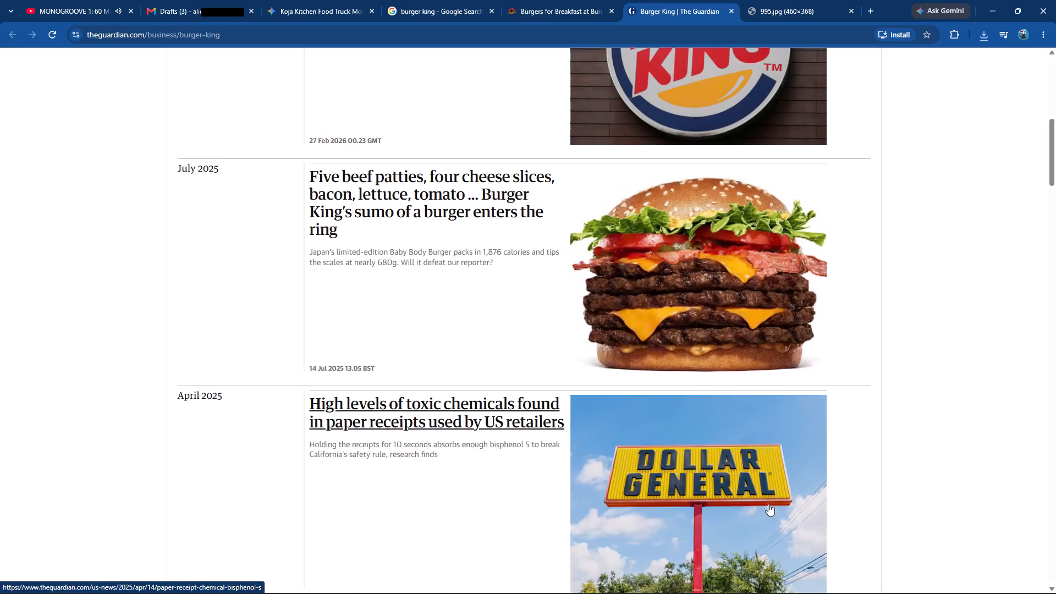
click(966, 438)
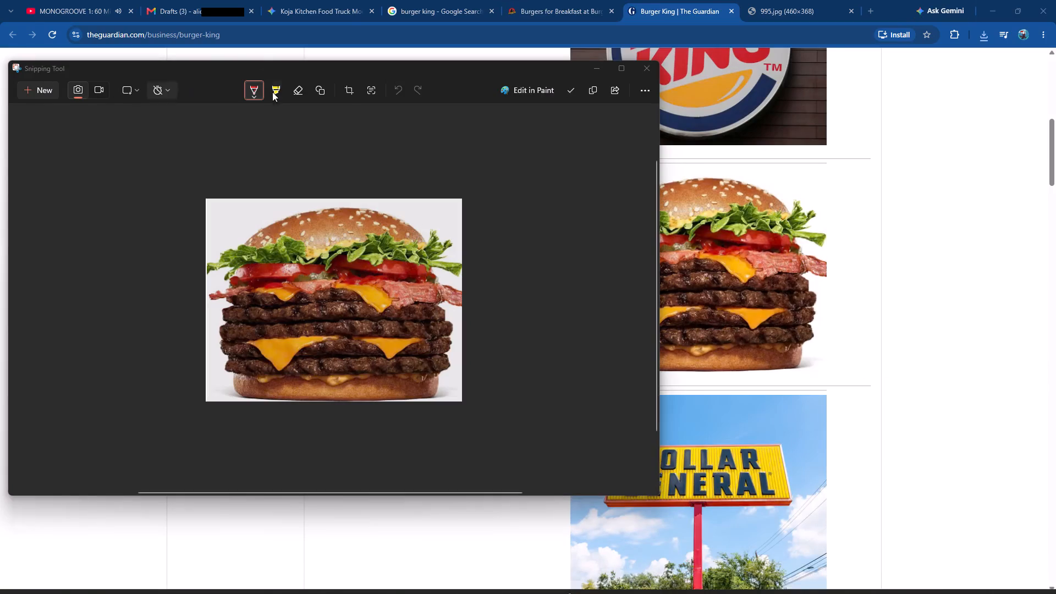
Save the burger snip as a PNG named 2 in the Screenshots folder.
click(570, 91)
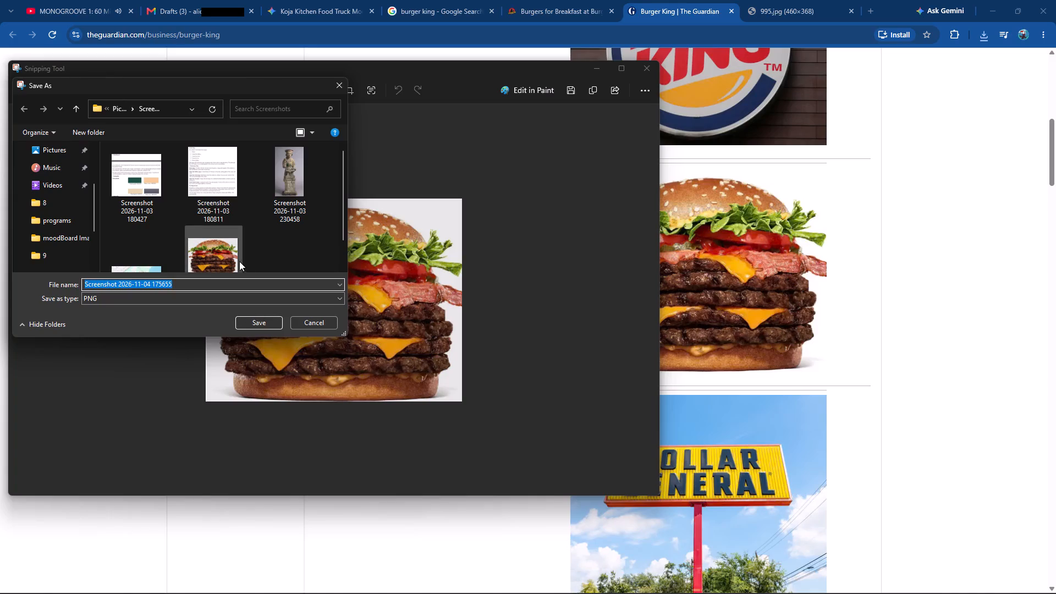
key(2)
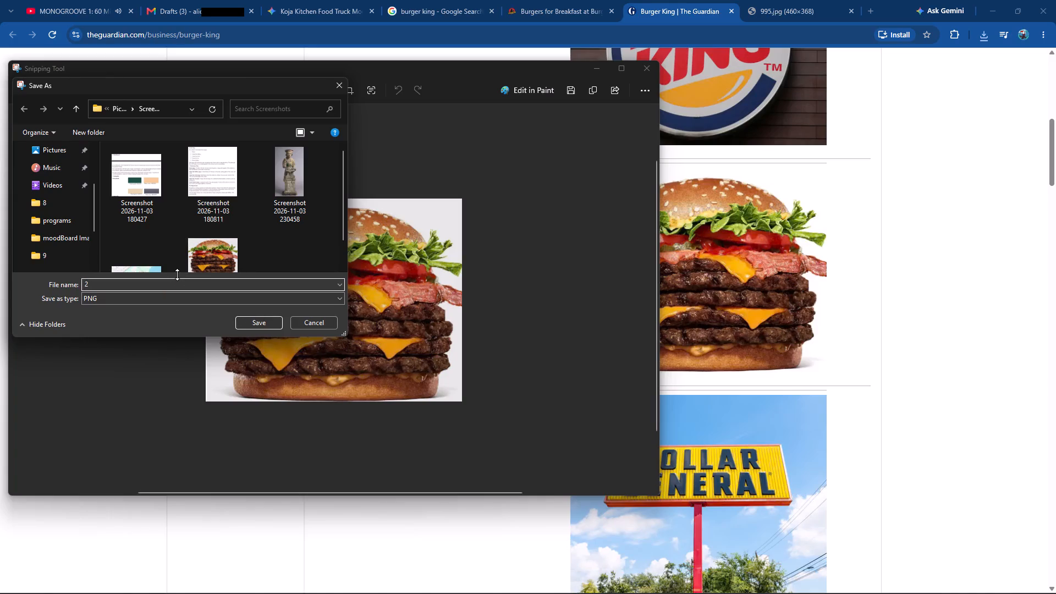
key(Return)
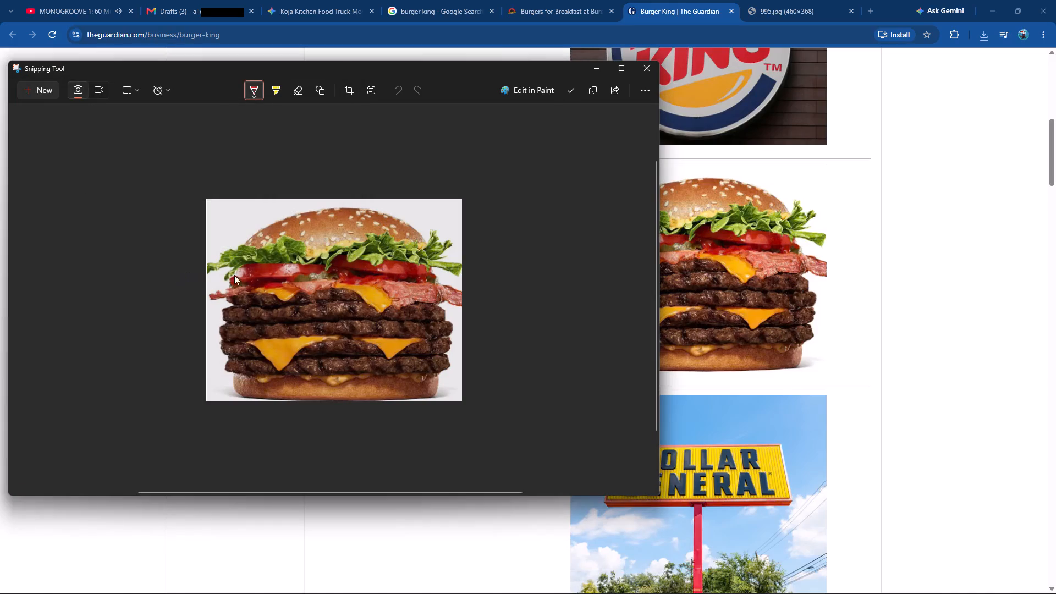
Save the burger snip as a PNG named 2 in the folder 9 inside graphicsTasks on drive D.
click(572, 91)
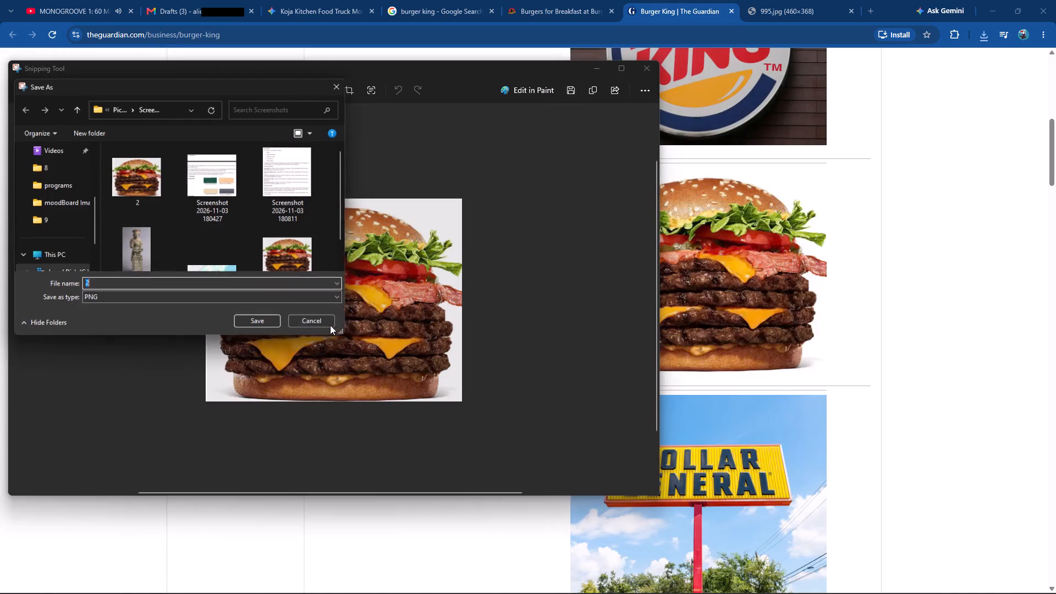
scroll(68, 251, down, 7)
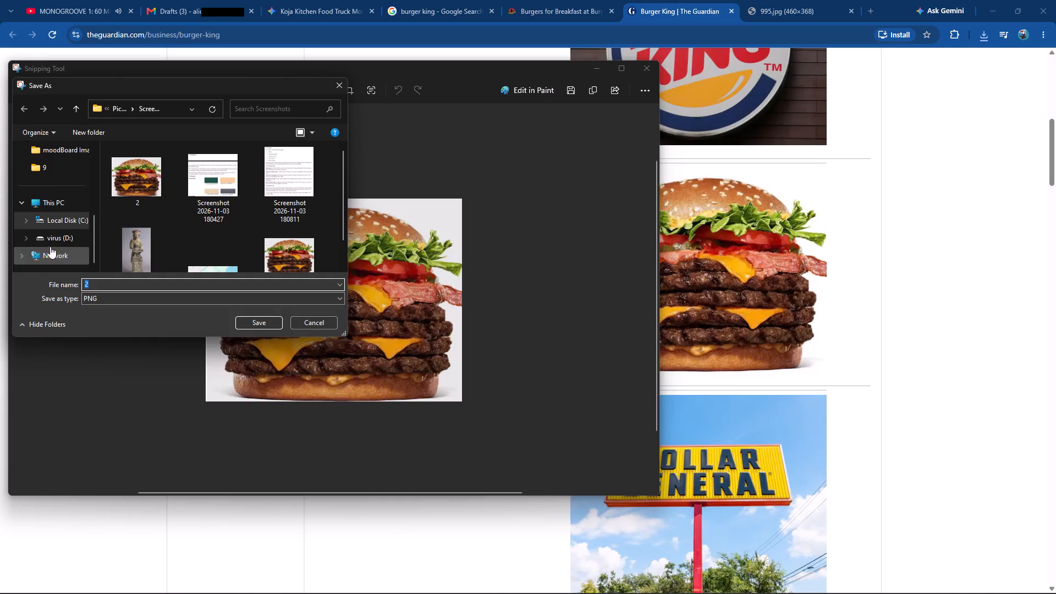
click(48, 238)
scroll(156, 218, down, 3)
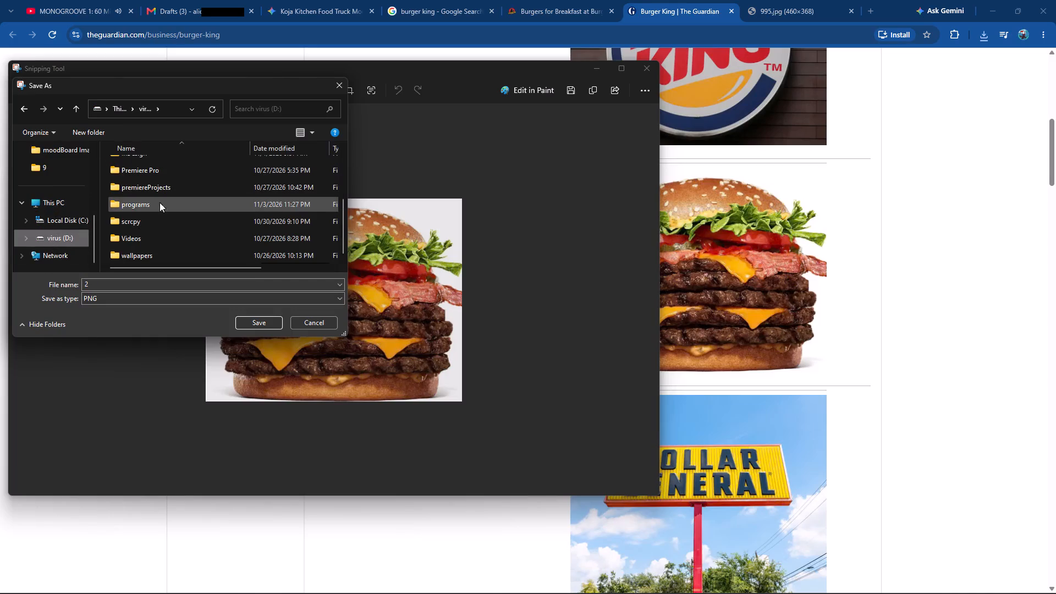
scroll(160, 200, up, 3)
double_click(159, 201)
scroll(136, 241, down, 6)
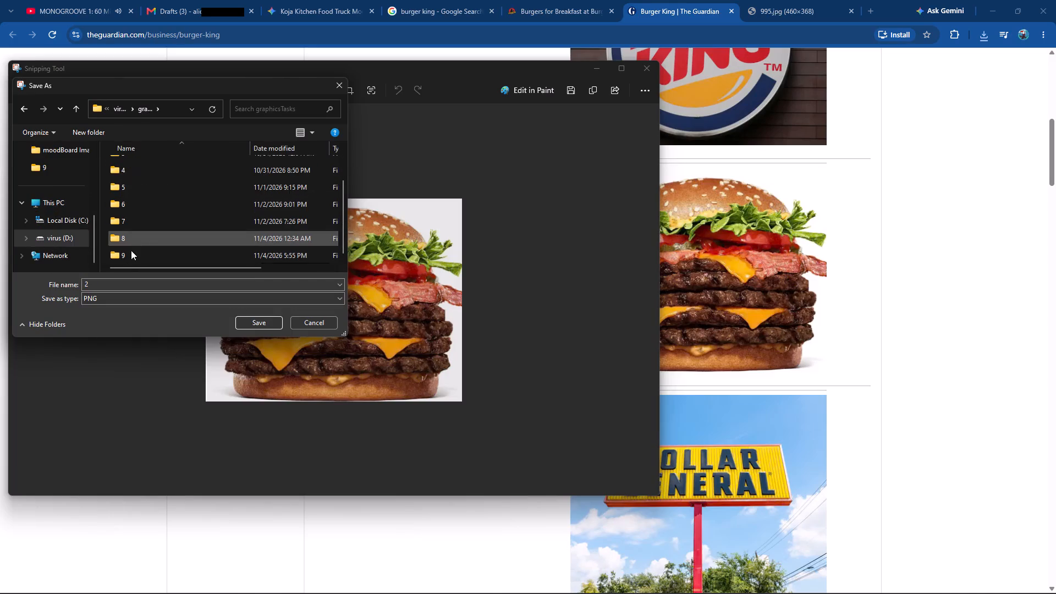
double_click(131, 255)
click(164, 281)
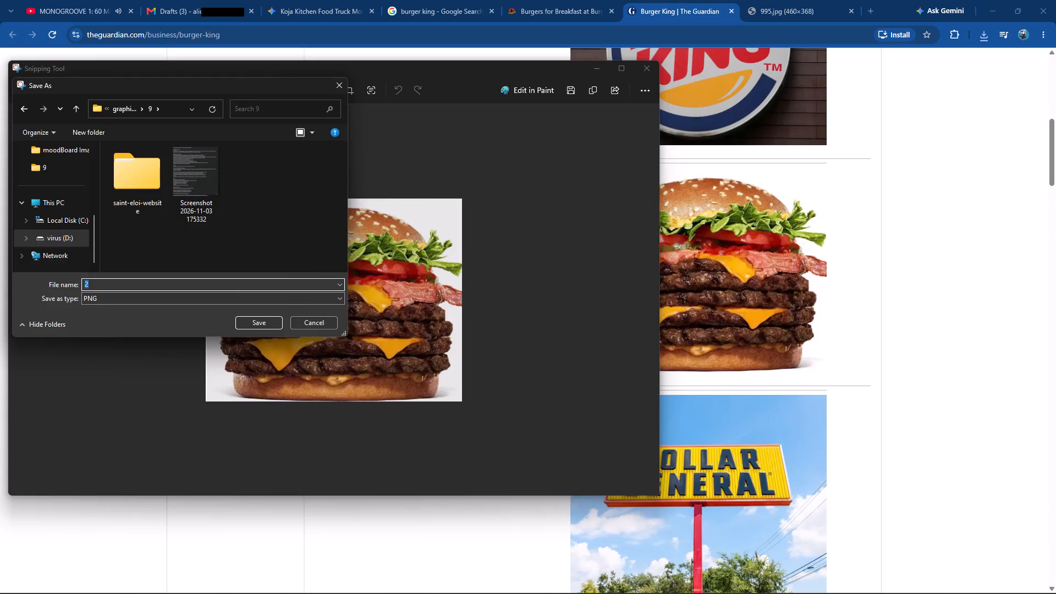
key(2)
key(Return)
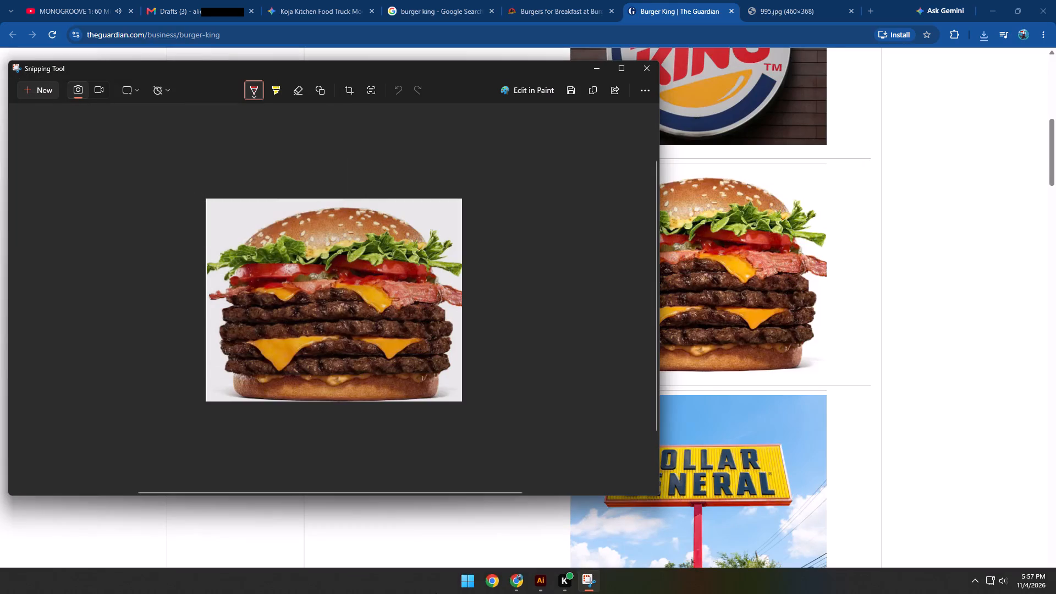
Switch to Illustrator and place 2.png over the food icons below the cheeseburger photo at about 305 by 242 px.
click(538, 585)
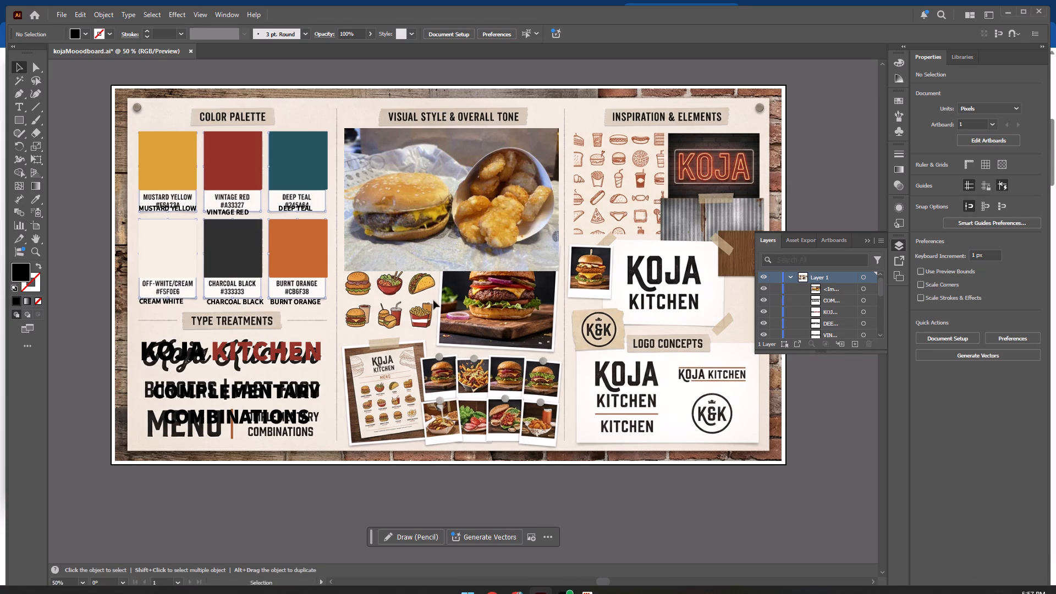
click(59, 13)
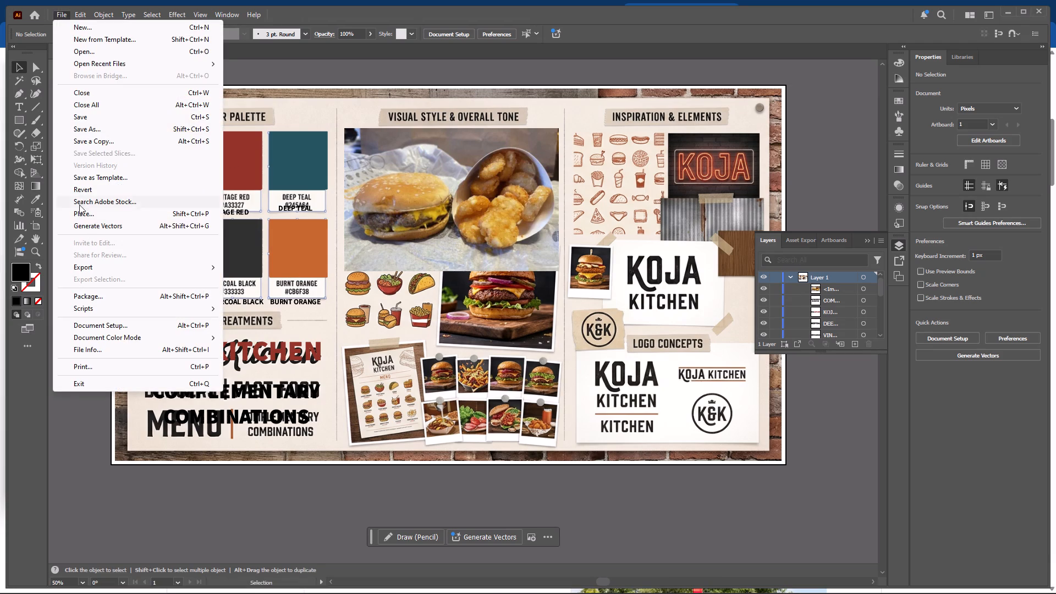
click(86, 215)
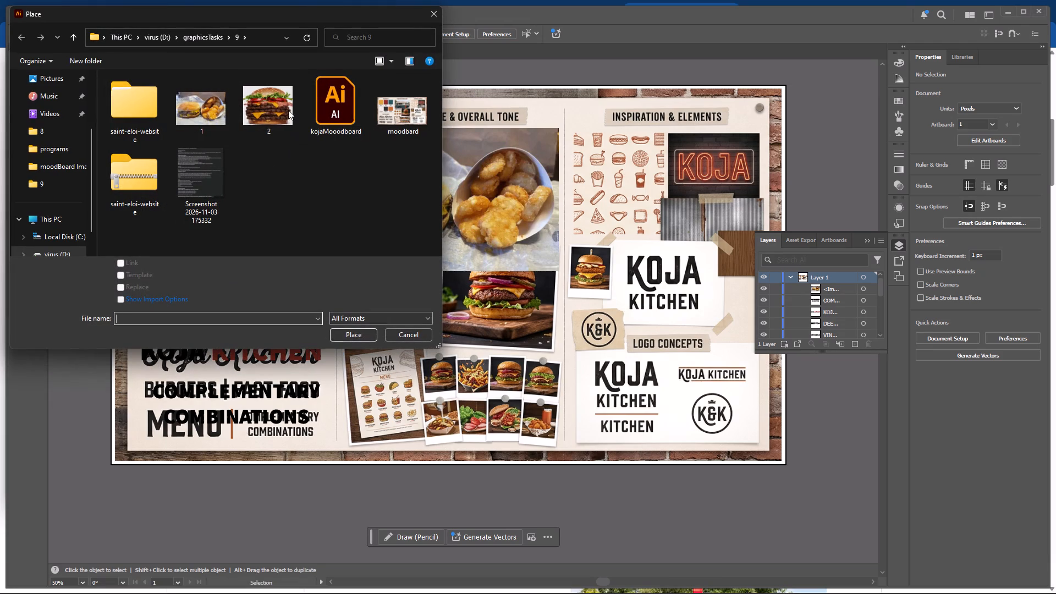
click(269, 107)
click(361, 332)
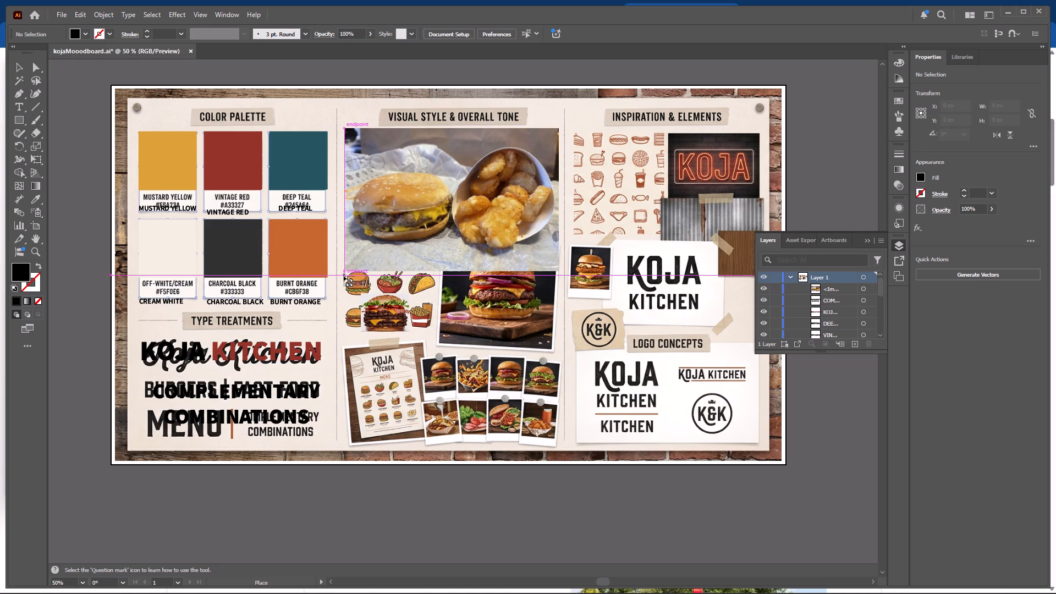
drag(343, 276, 460, 402)
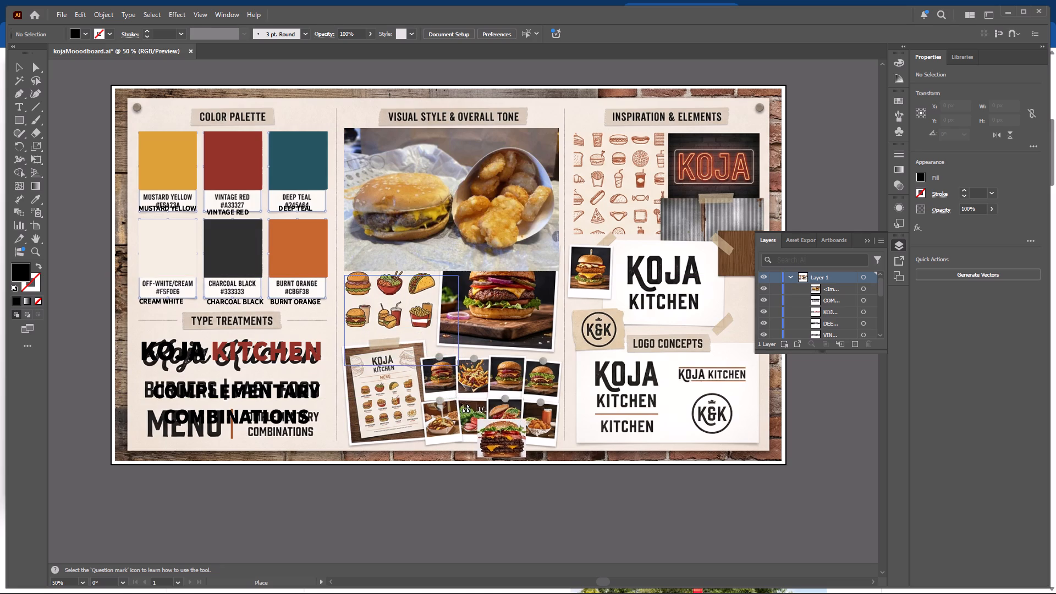
drag(460, 402, 452, 392)
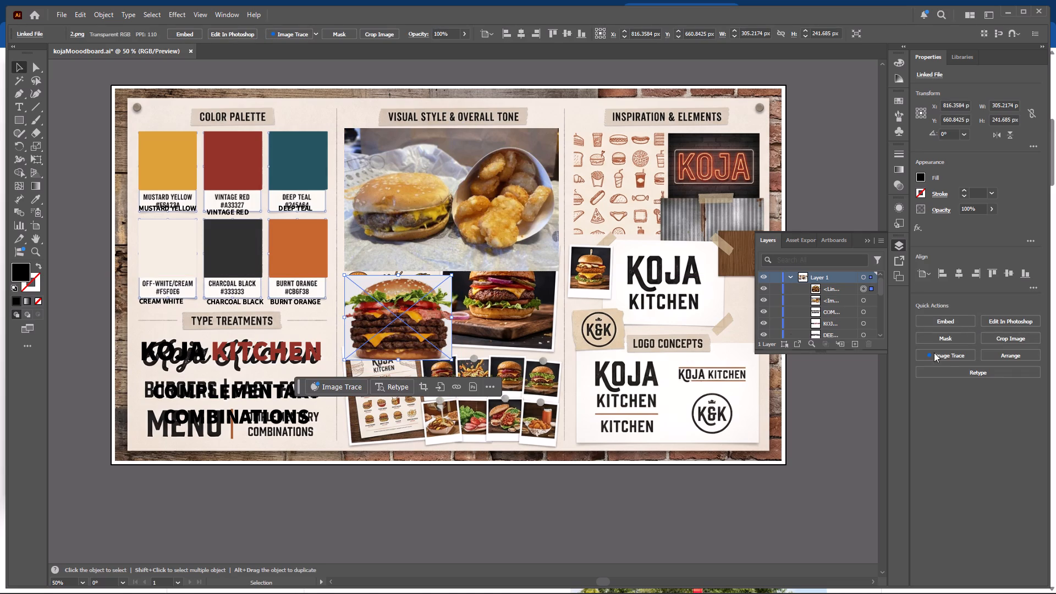
Embed the placed stacked burger image in the document.
click(952, 322)
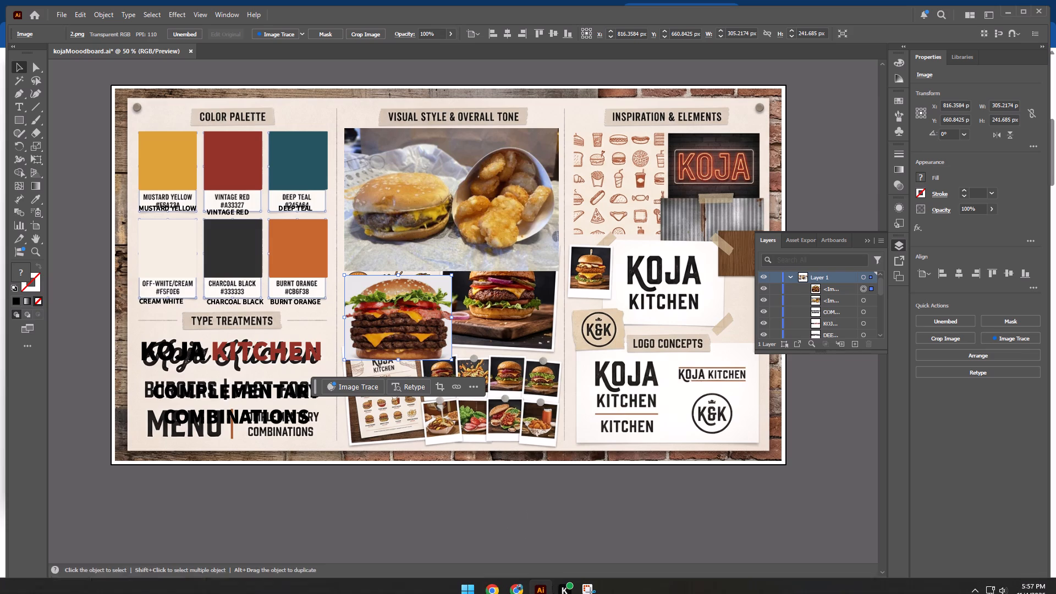
Switch to Chrome, close the Guardian and 995.jpg tabs, and return to the burger king image results.
click(512, 584)
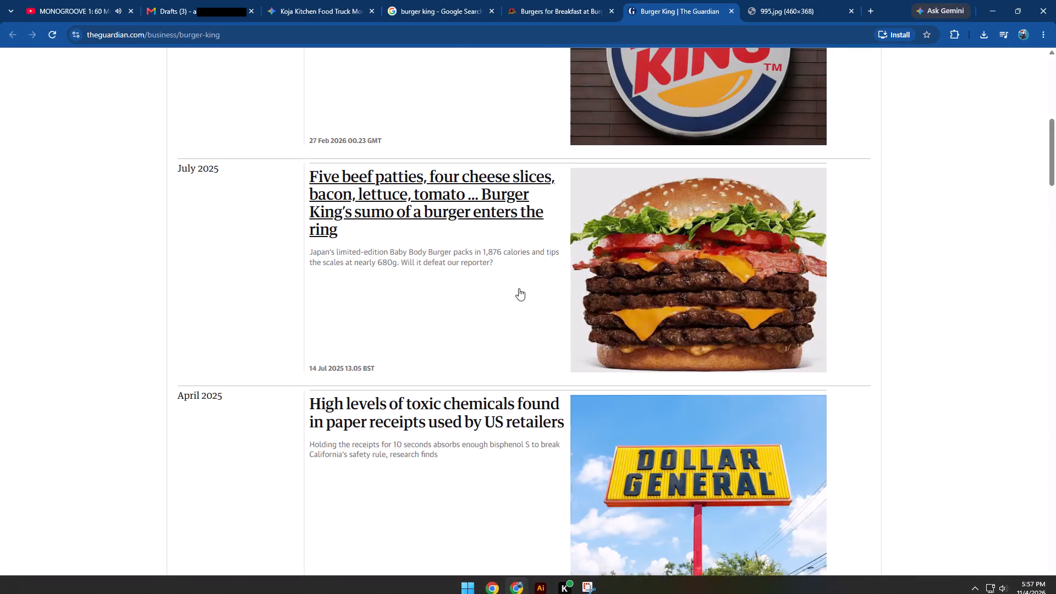
scroll(519, 284, up, 6)
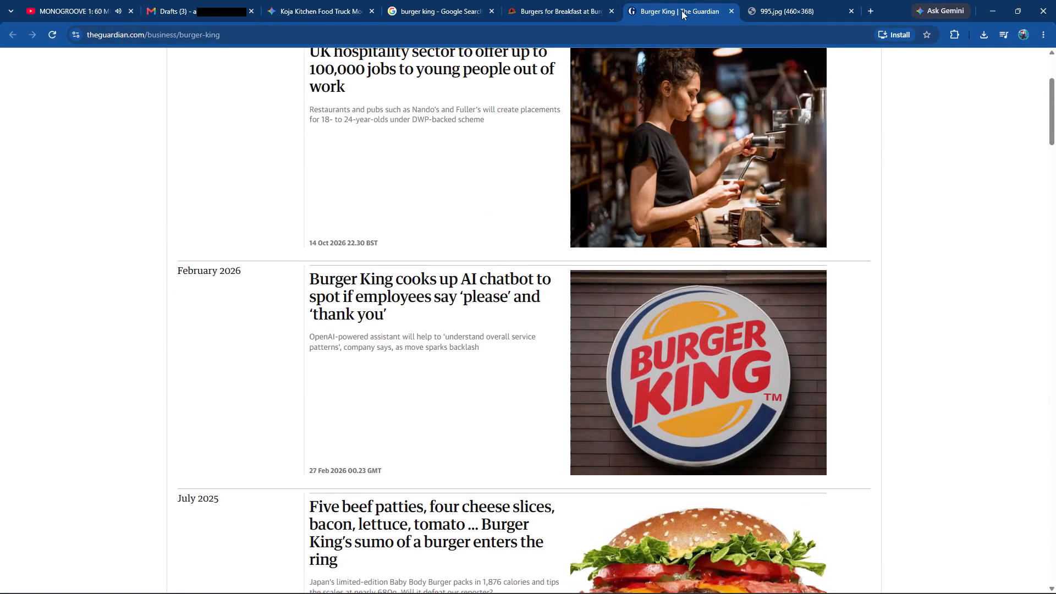
click(732, 8)
click(732, 8)
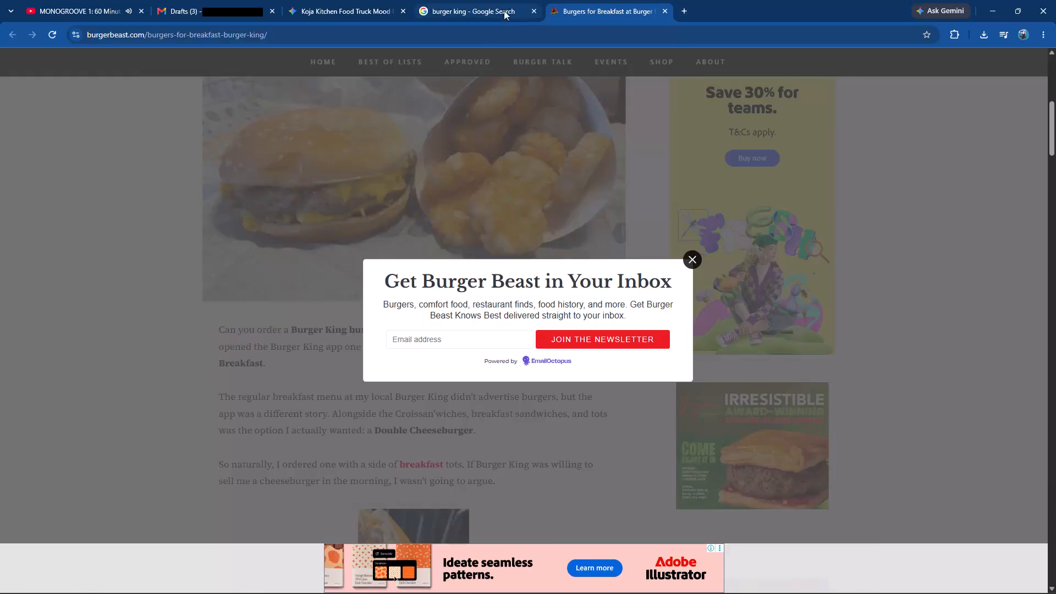
click(488, 12)
Find the EatOut photo of a Whopper, fries and drink on a tray in the burger king image results and copy it.
scroll(355, 415, down, 11)
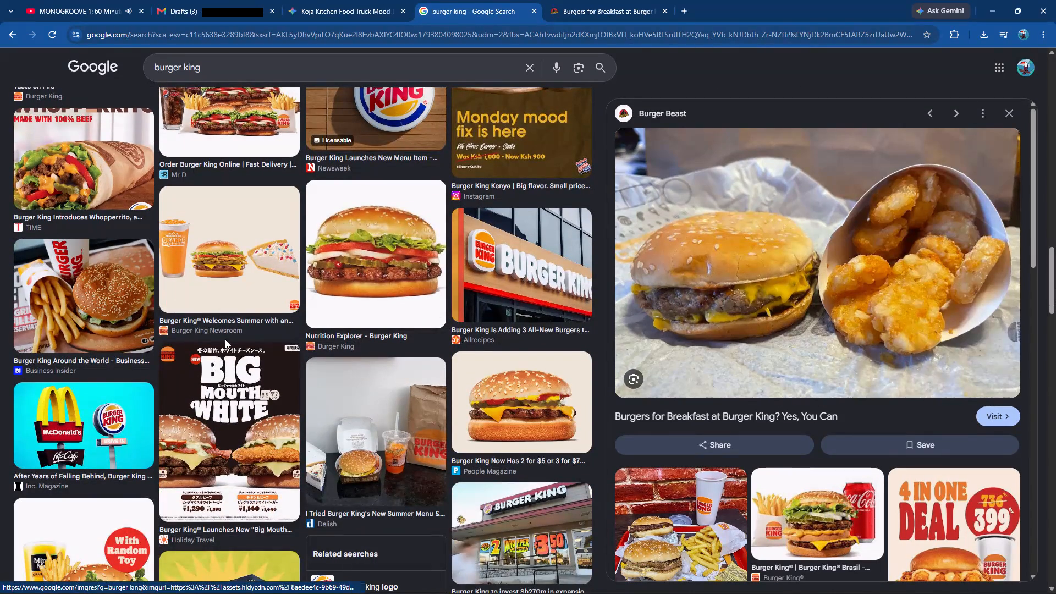
scroll(300, 354, down, 2)
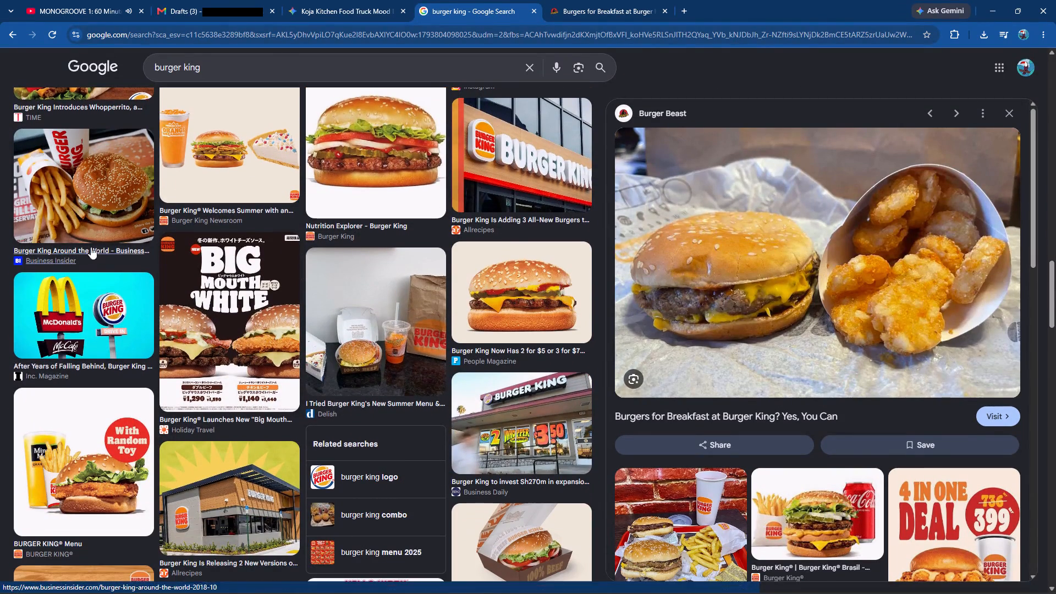
scroll(160, 357, down, 3)
scroll(290, 374, down, 3)
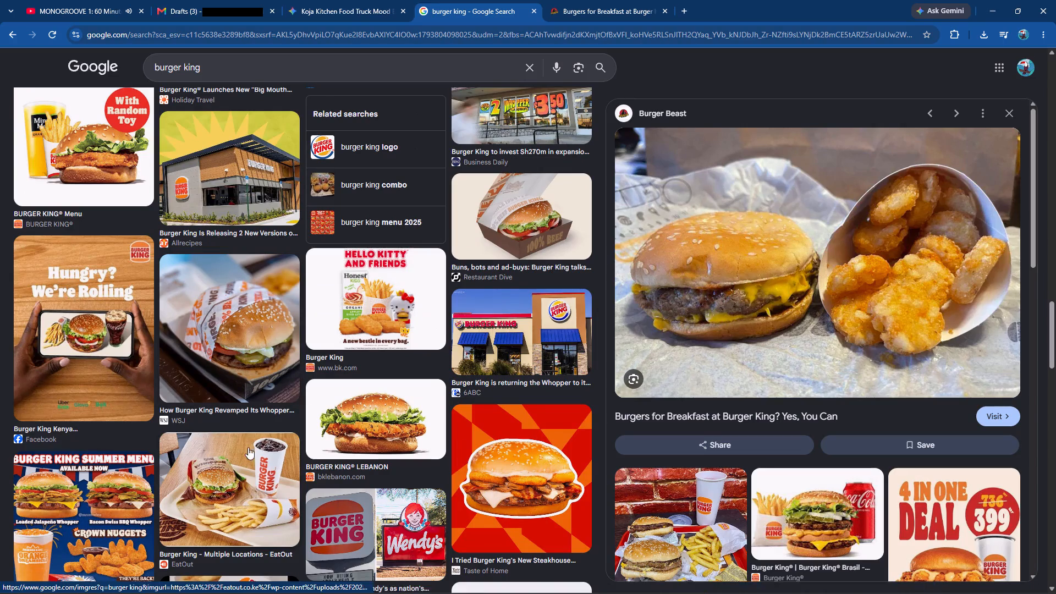
scroll(261, 448, down, 2)
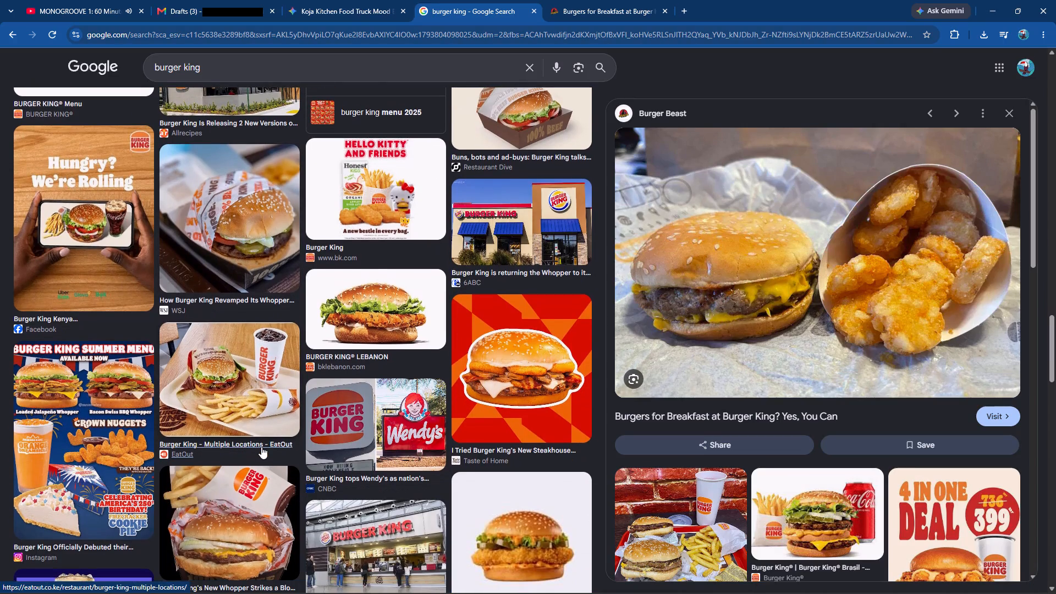
scroll(263, 445, down, 3)
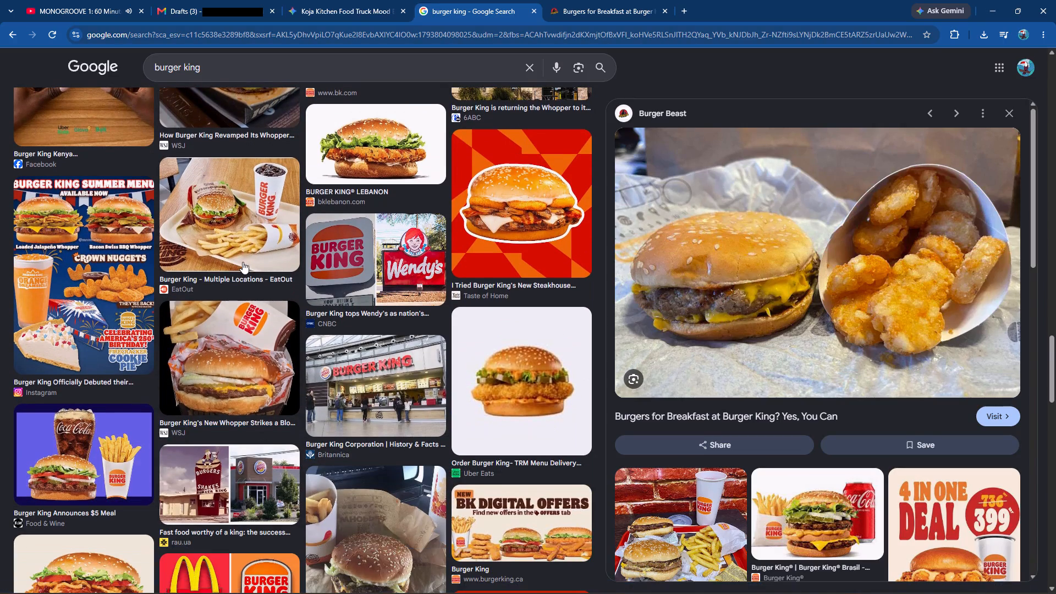
click(238, 230)
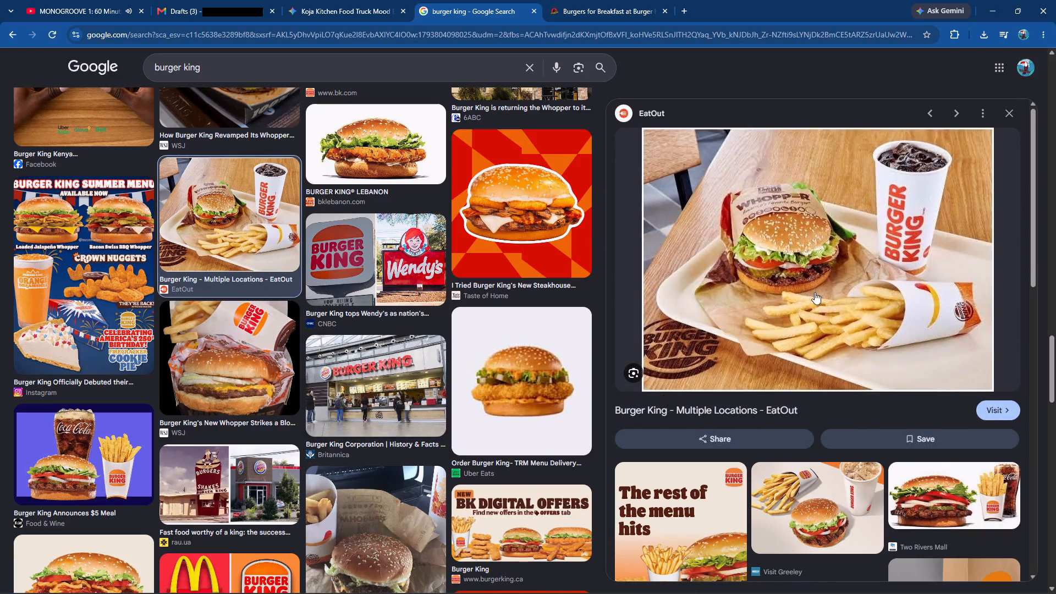
right_click(807, 272)
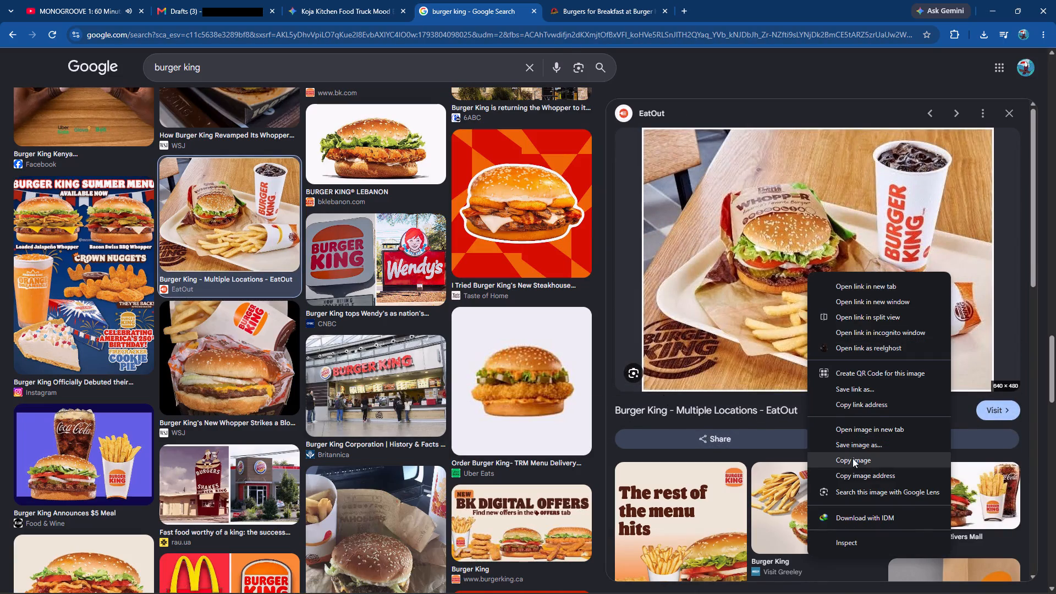
click(853, 458)
Switch to Illustrator, paste the tray meal photo and scale it to about 317 by 238 px beside the stacked burger image.
click(546, 581)
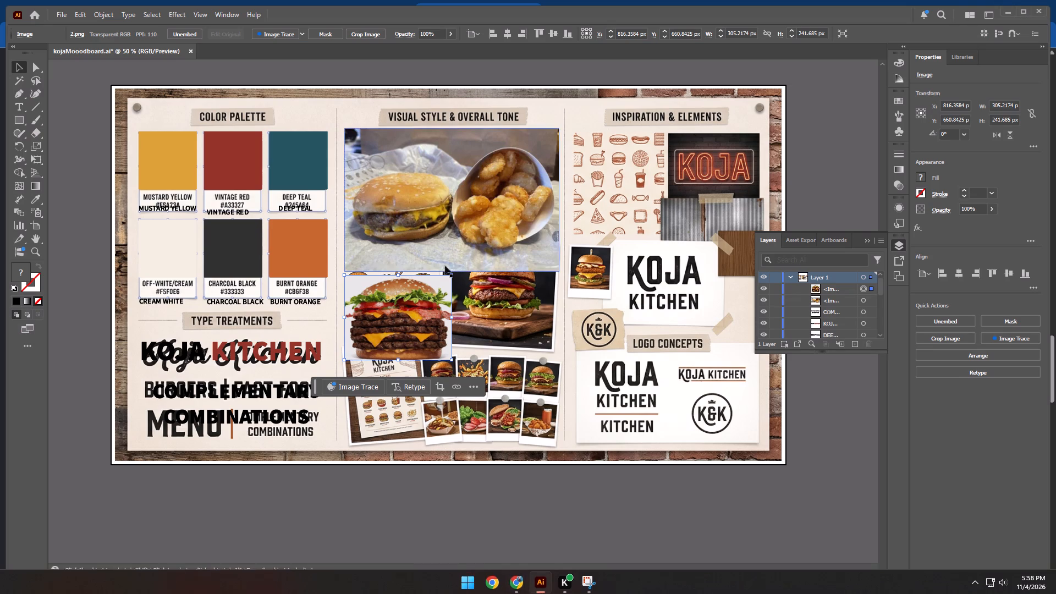
click(580, 343)
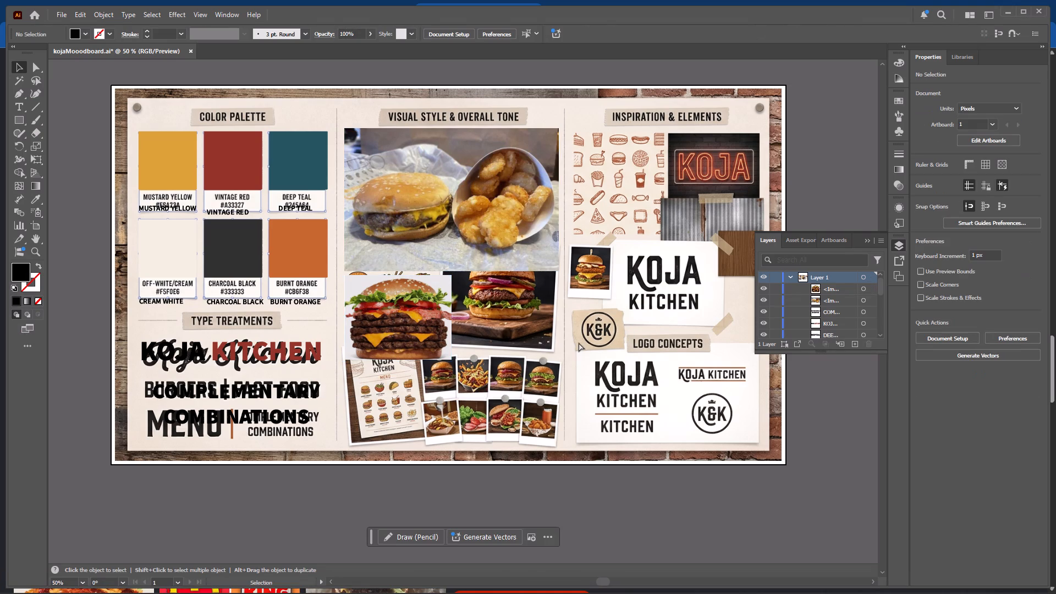
key(ctrl+v)
drag(452, 305, 573, 361)
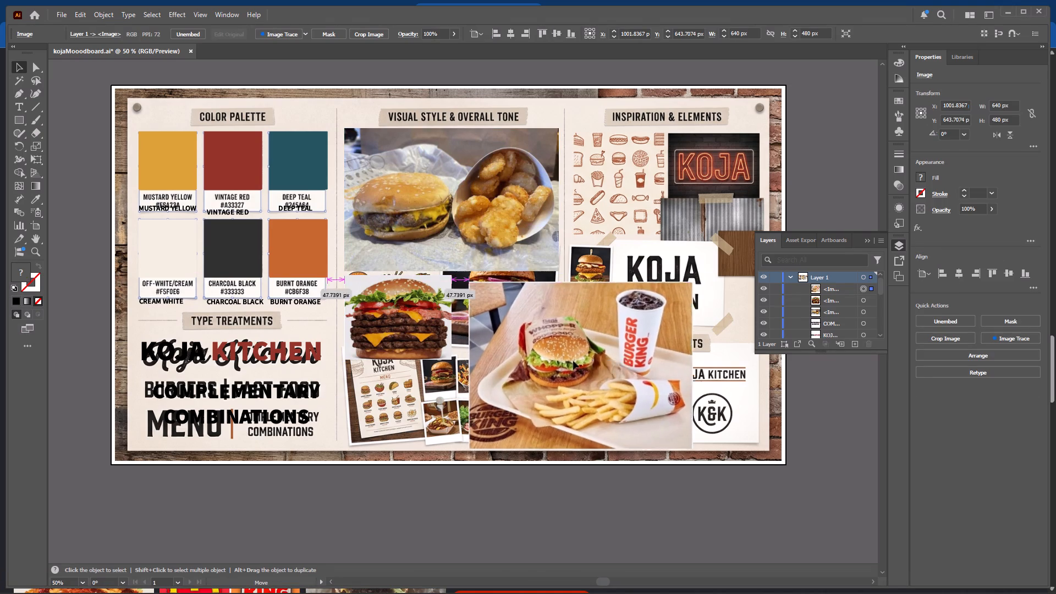
drag(573, 361, 558, 355)
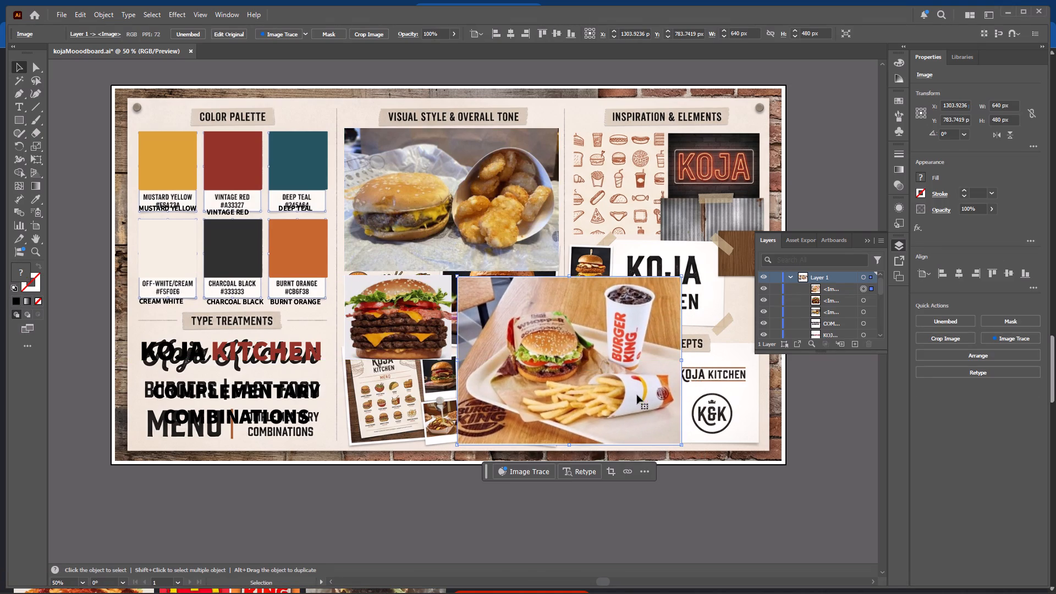
shift+drag(680, 443, 669, 424)
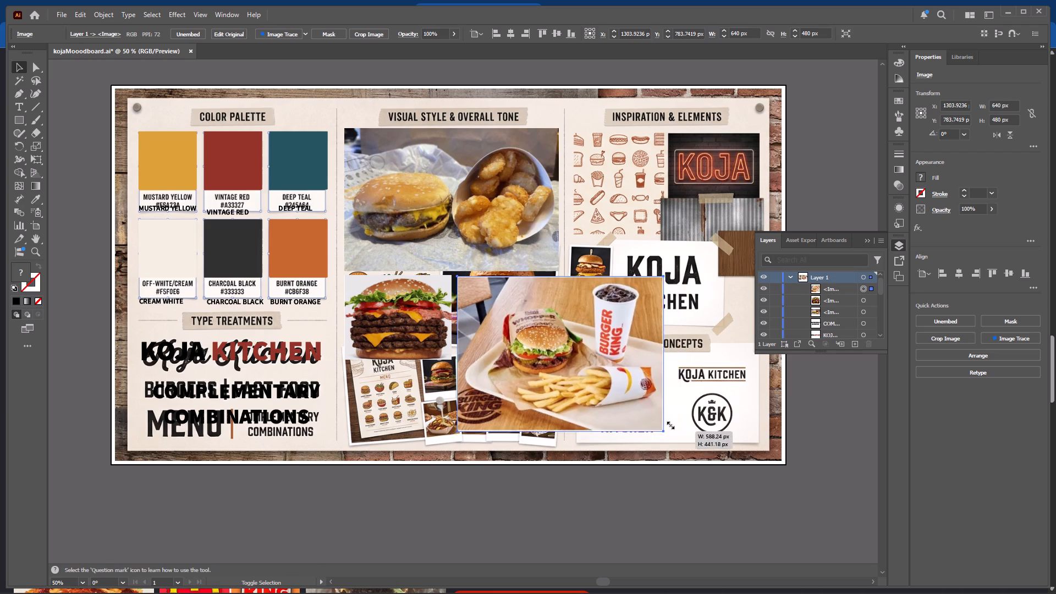
shift+drag(669, 424, 609, 359)
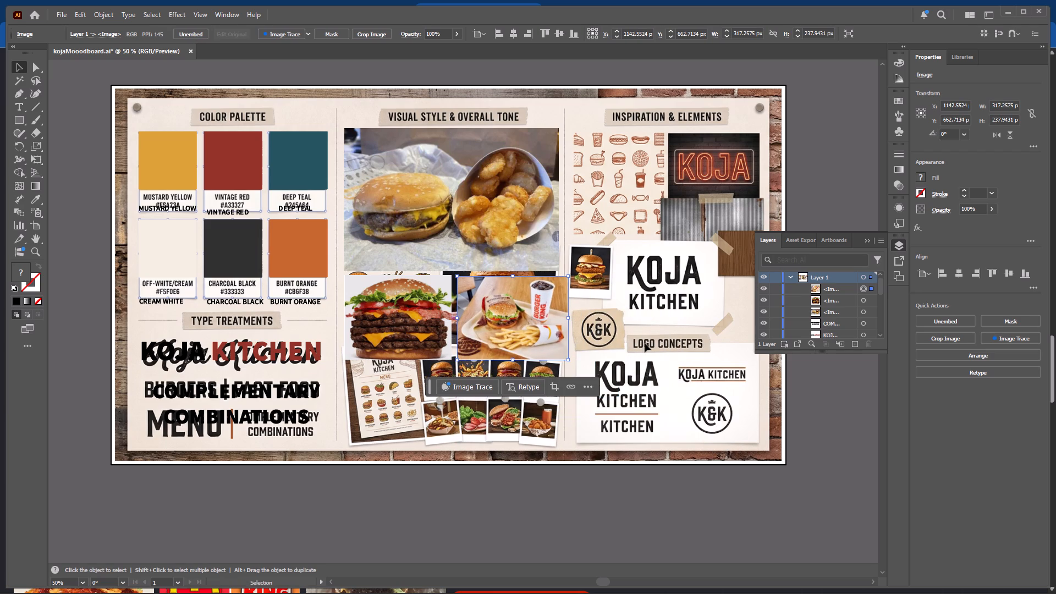
Switch to Chrome and search images for USA FAST FOOD SOLD IN STANDS.
click(519, 581)
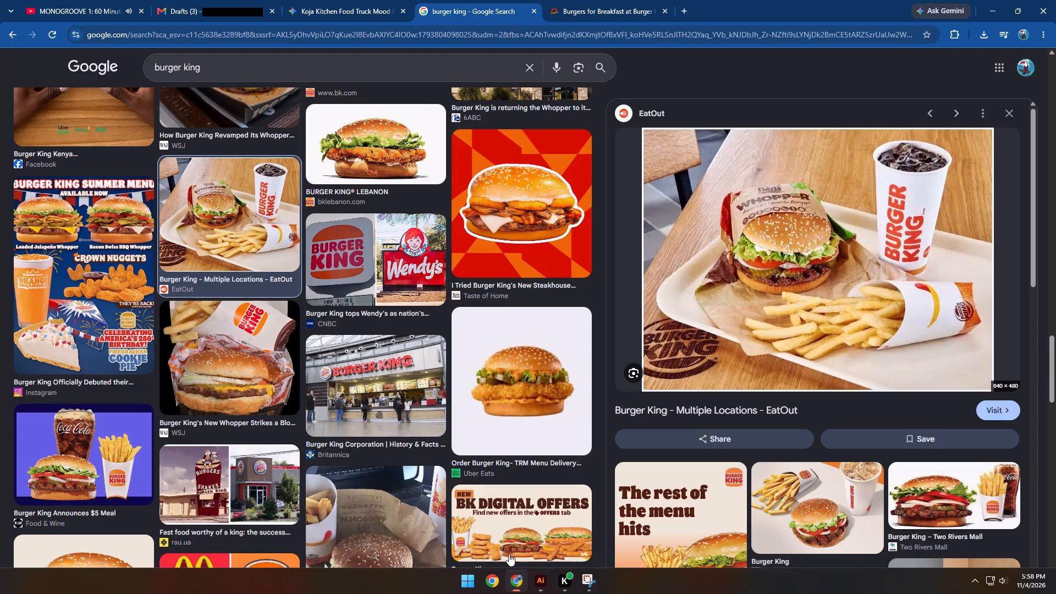
drag(365, 63, 105, 55)
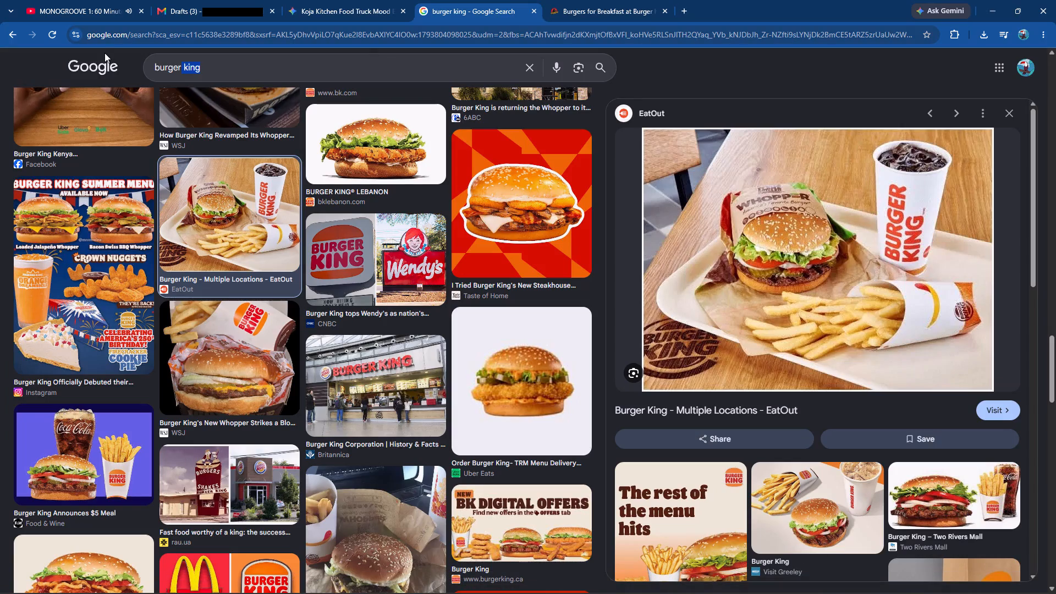
text(USA FAST FOOD SOLD IN STANDS)
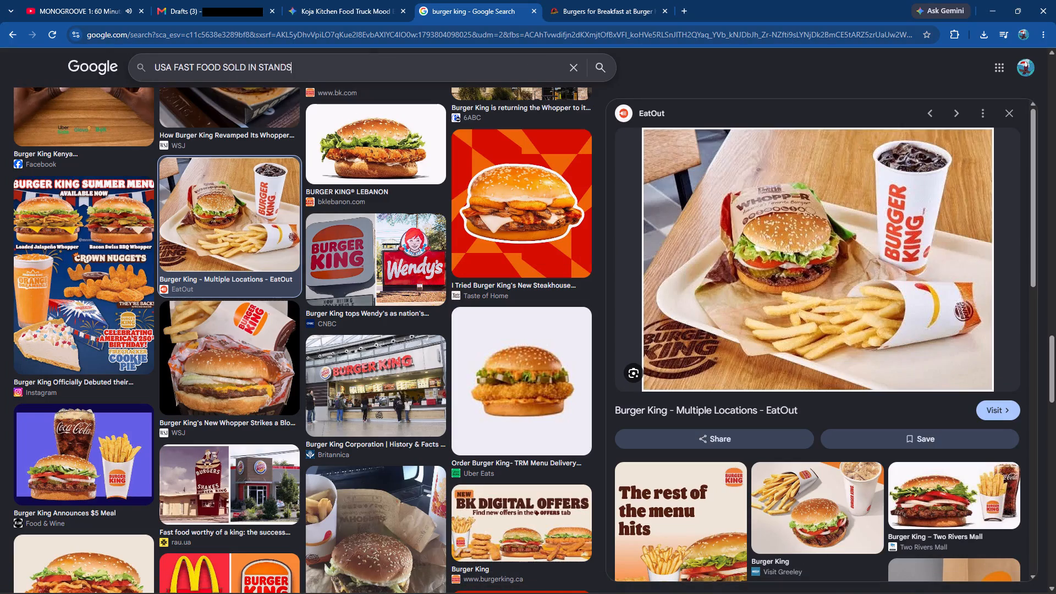
key(Return)
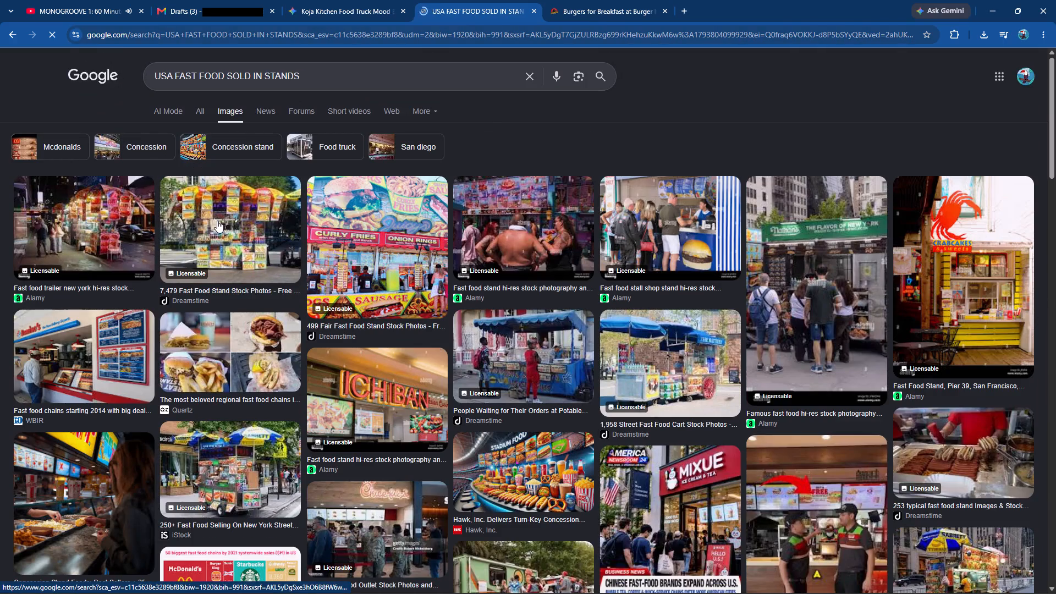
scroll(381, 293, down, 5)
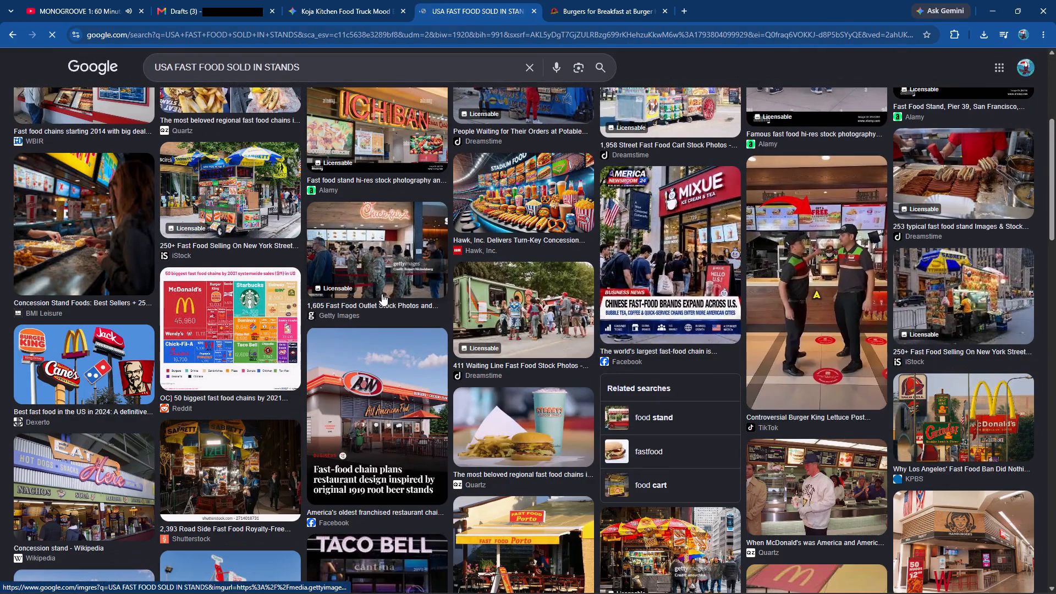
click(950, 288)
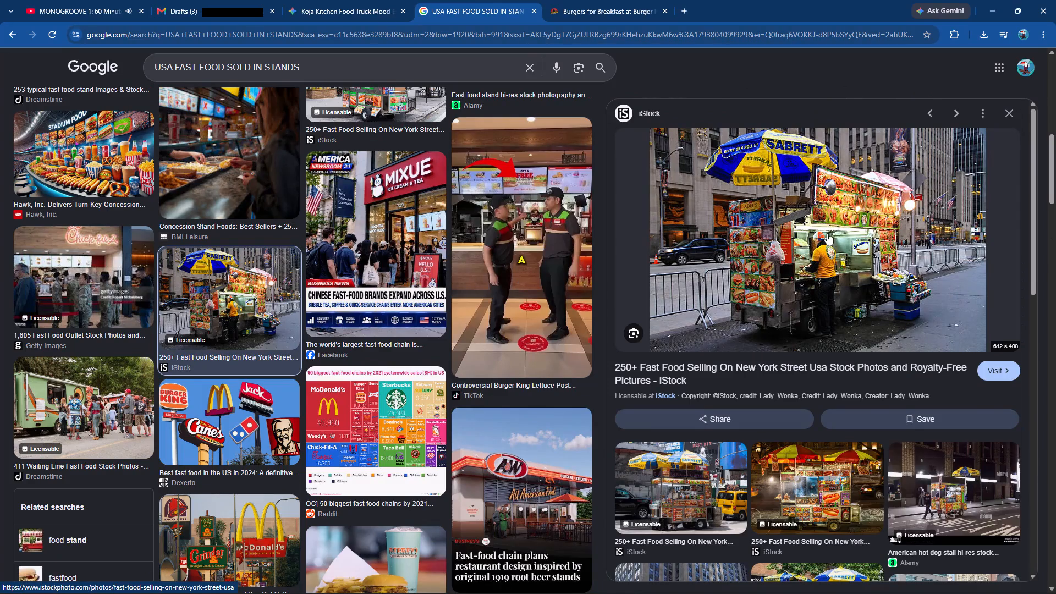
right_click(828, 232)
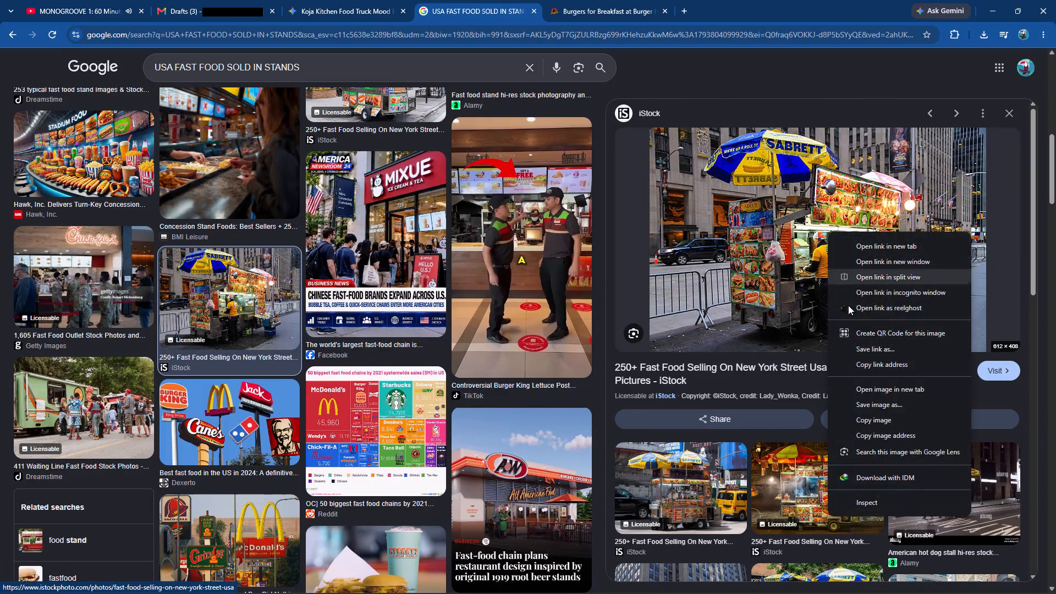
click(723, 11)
Open the Dreamstime photo of people waiting in line at a green food truck and copy the image.
click(72, 393)
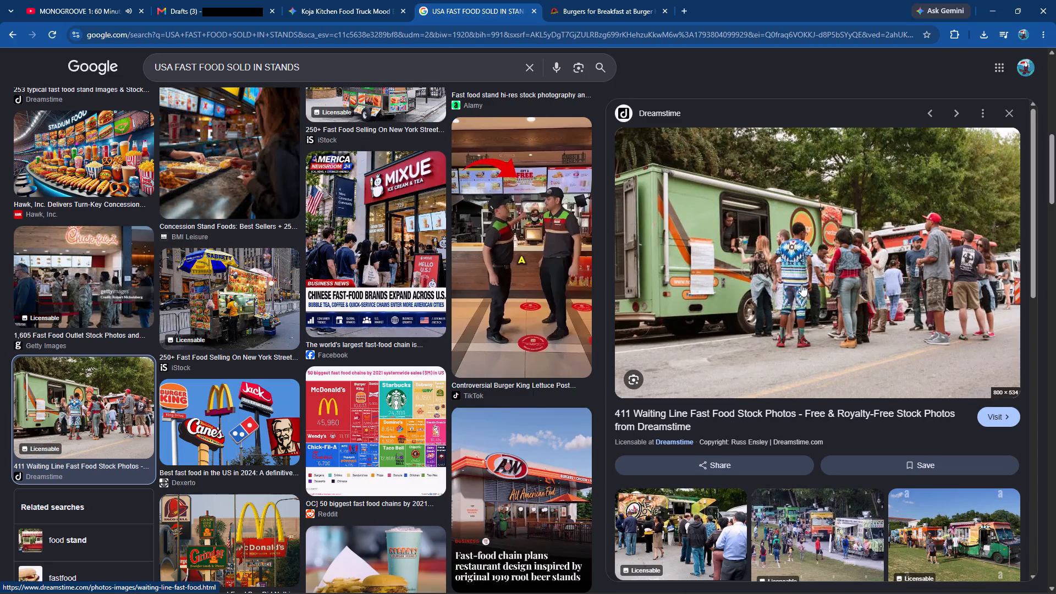
right_click(813, 273)
click(878, 463)
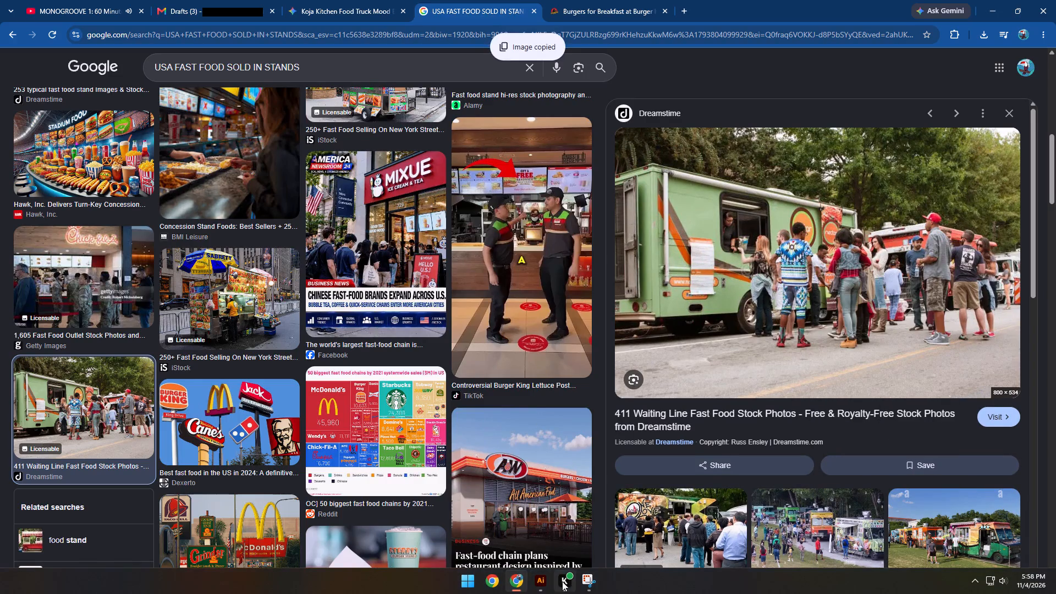
Paste the food truck photo in Illustrator, scale it to about 558 by 373 px and place it below the Inspiration & Elements heading.
click(545, 583)
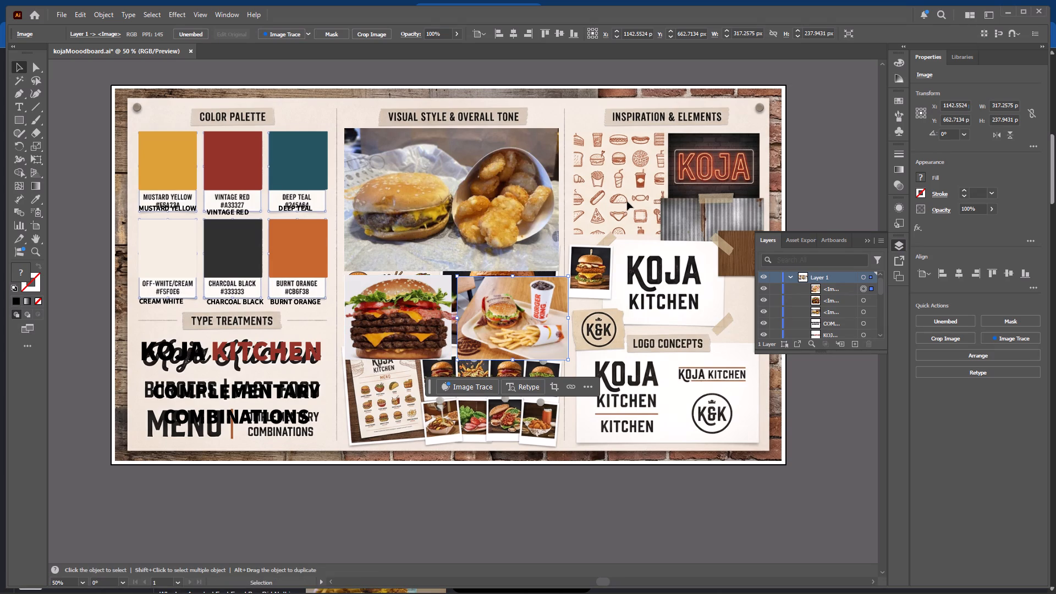
click(627, 201)
key(ctrl+v)
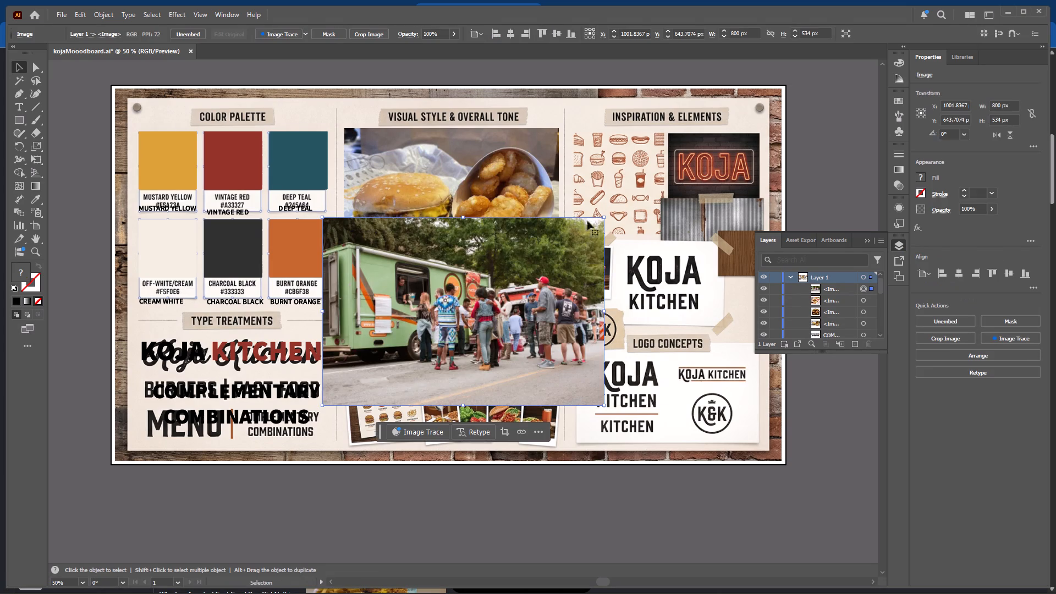
drag(437, 250, 598, 195)
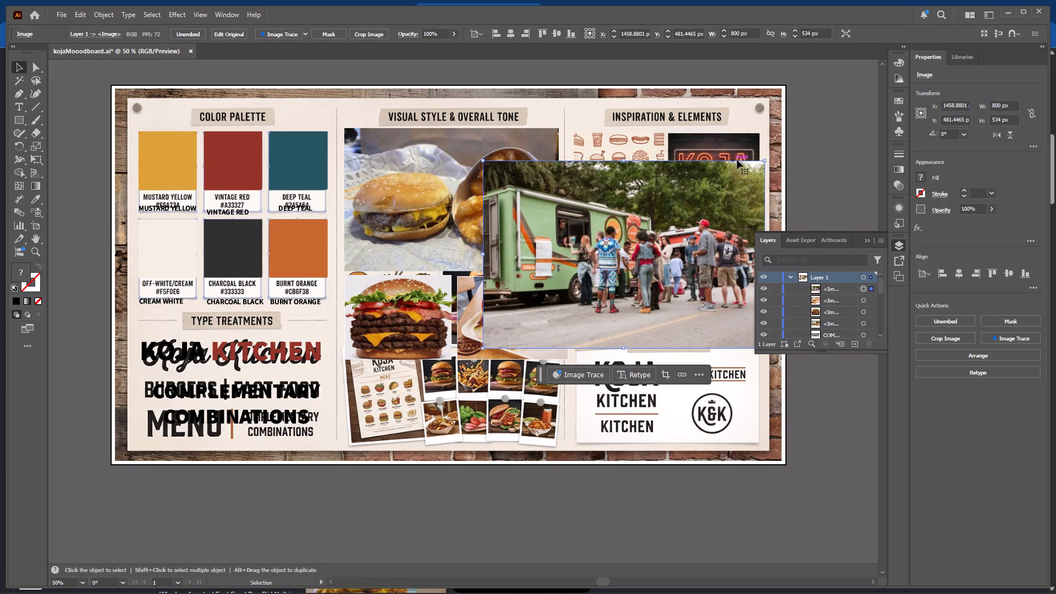
shift+drag(762, 161, 733, 180)
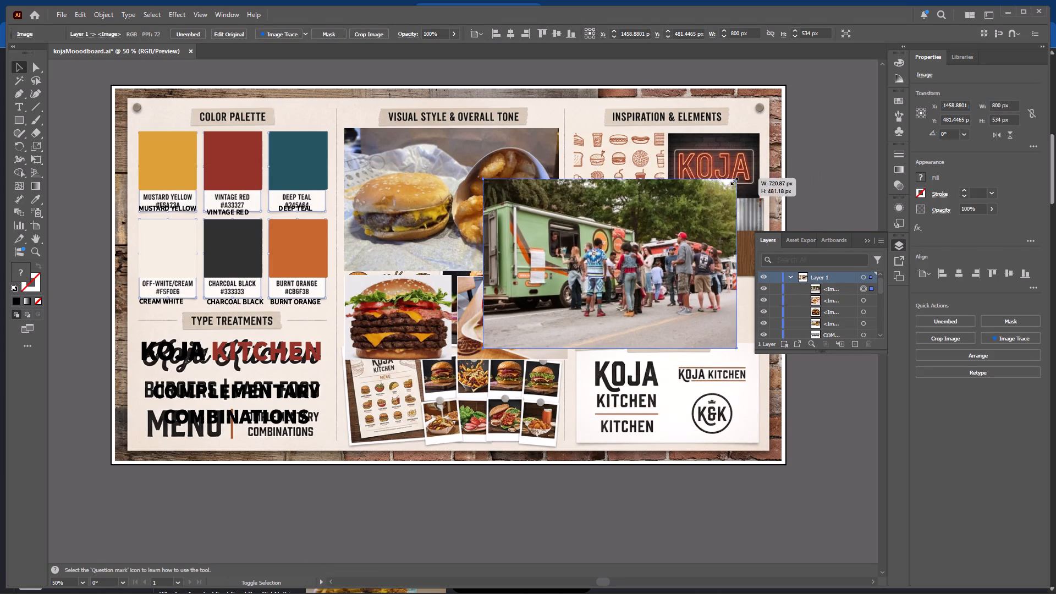
shift+drag(733, 180, 679, 212)
drag(544, 265, 632, 171)
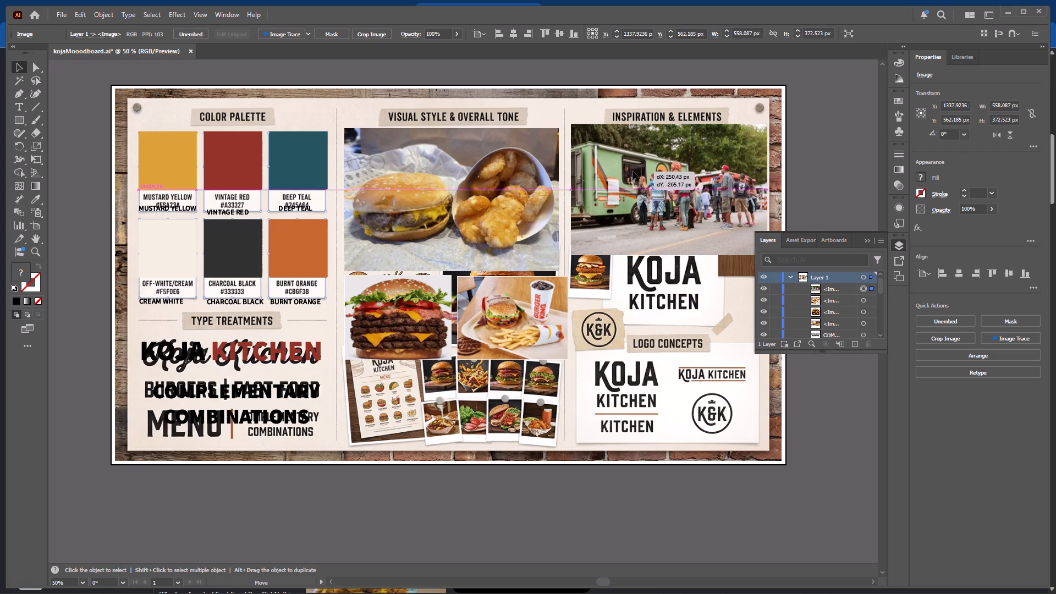
drag(632, 171, 632, 177)
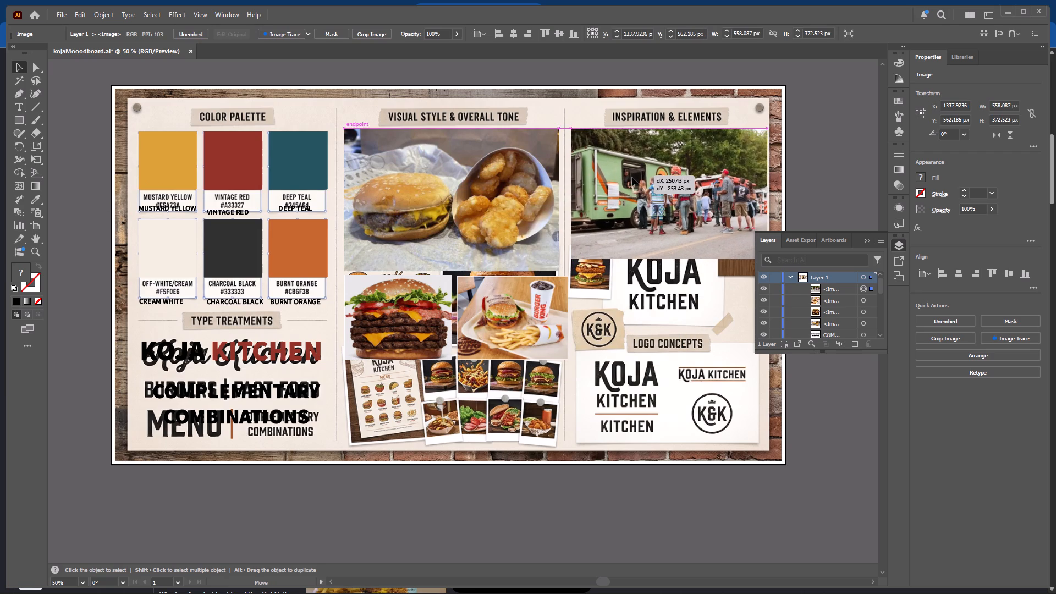
drag(632, 177, 640, 177)
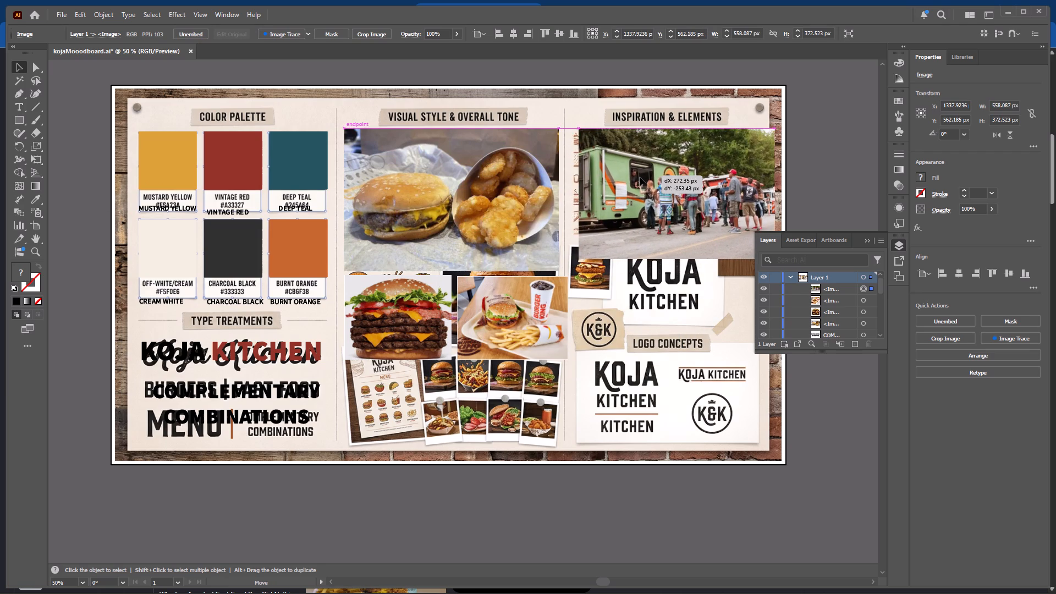
drag(640, 177, 640, 177)
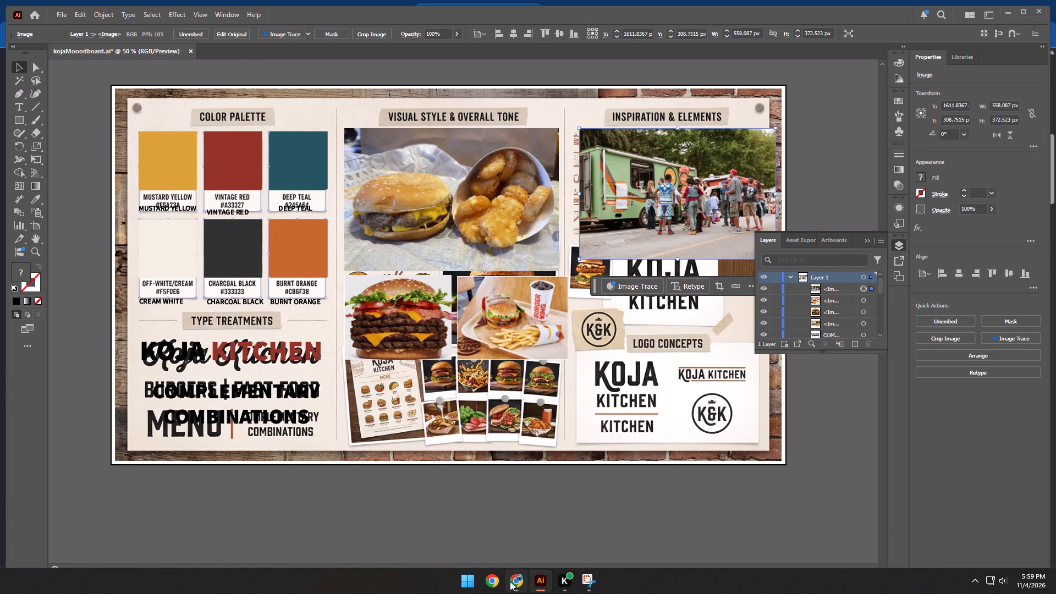
Switch to Chrome and browse the related food truck images, previewing the green truck photos from Getty Images and Chicago Booth.
click(510, 581)
scroll(419, 370, down, 7)
scroll(420, 377, up, 9)
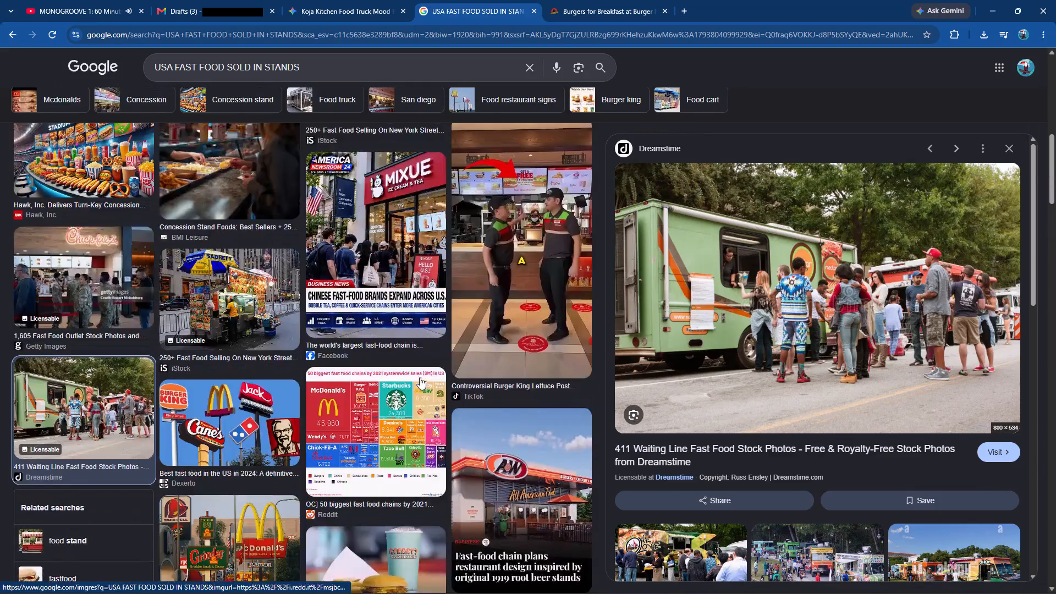
scroll(420, 377, up, 5)
scroll(521, 400, down, 6)
scroll(705, 426, down, 4)
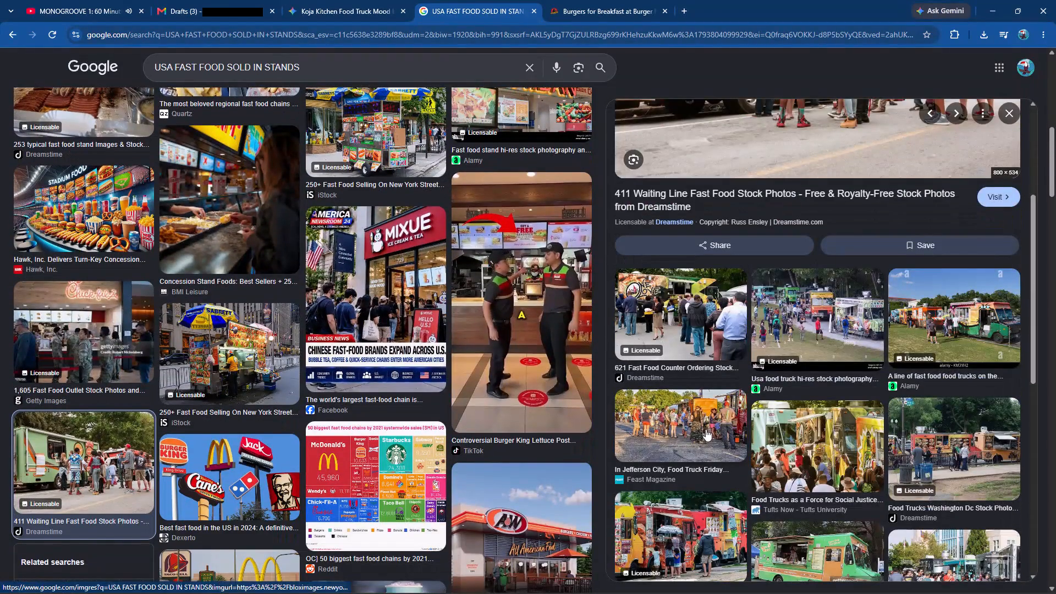
scroll(706, 428, down, 6)
scroll(710, 418, up, 2)
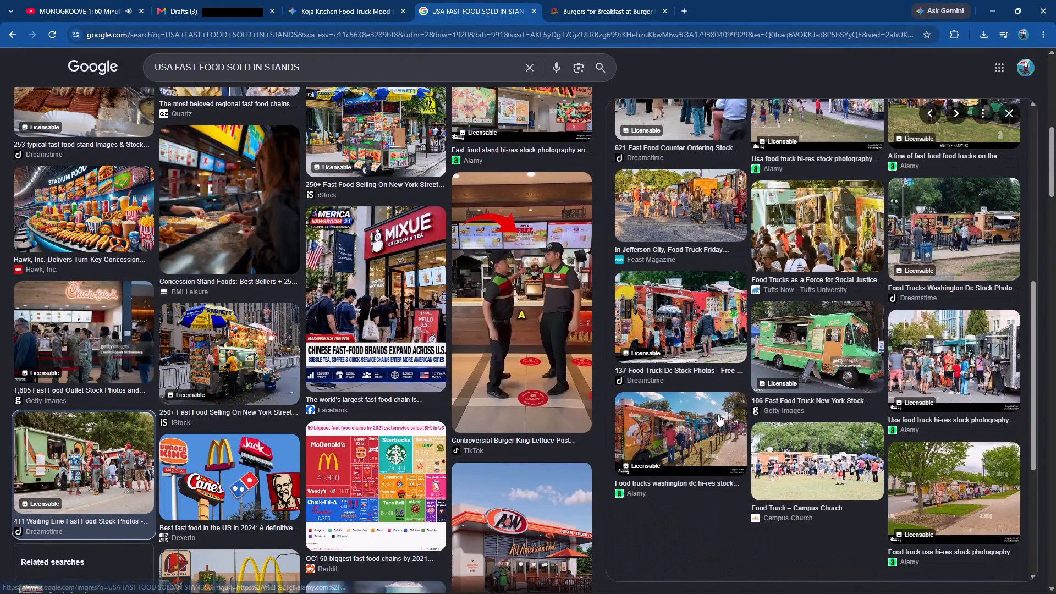
click(800, 342)
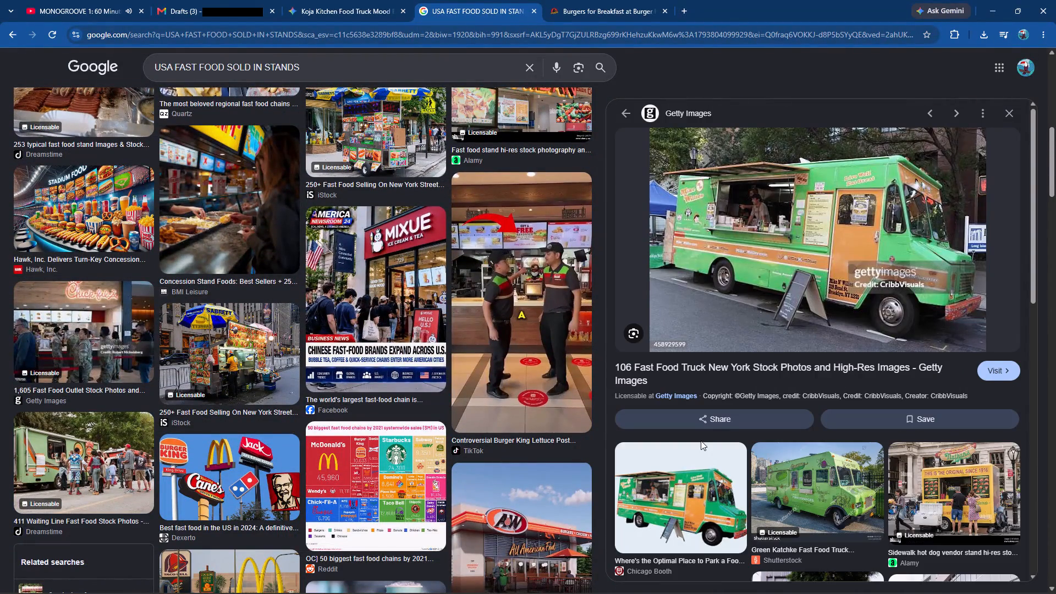
click(700, 503)
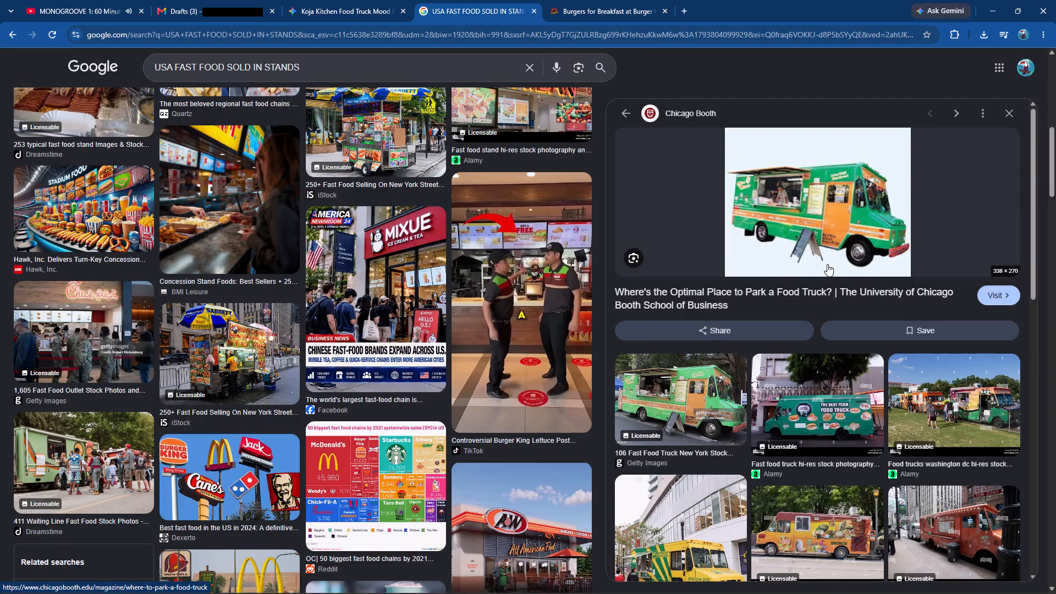
Preview the food truck photos from State College Magazine, Onward State, Food Trucks In and South Bend Tribune.
scroll(827, 265, down, 4)
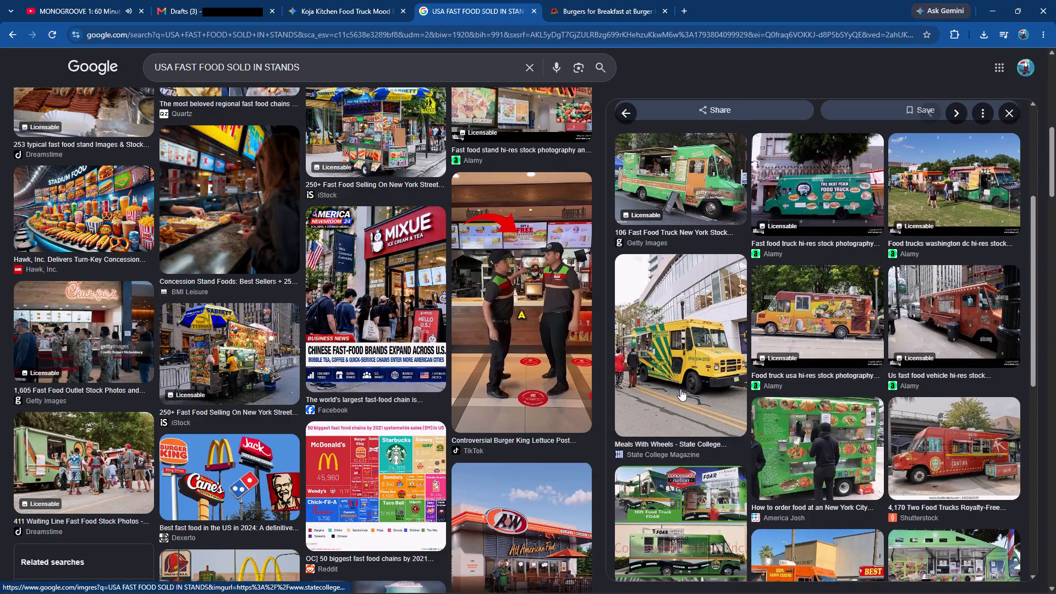
click(680, 389)
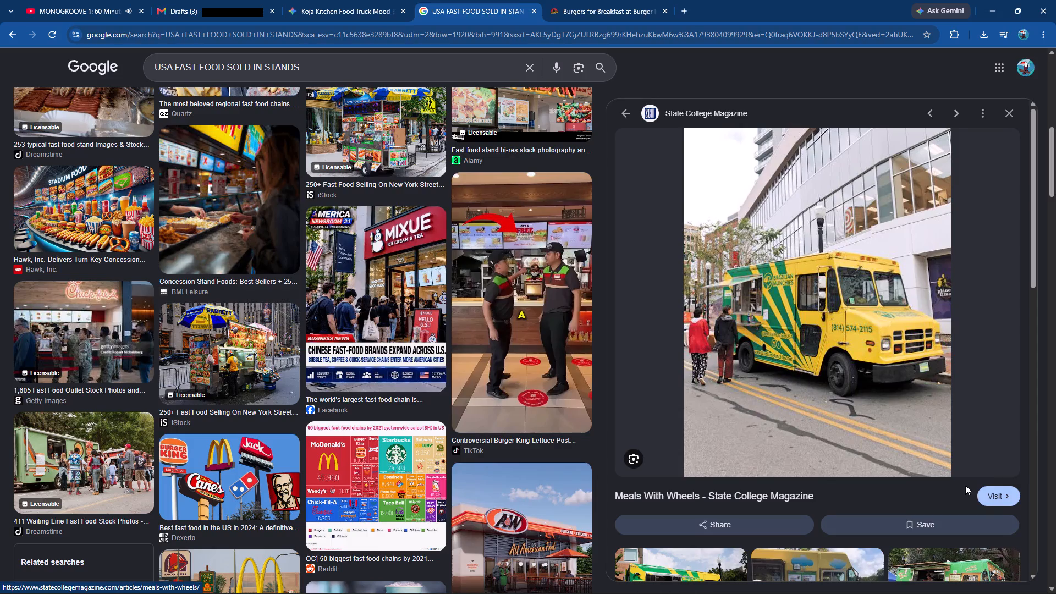
scroll(900, 439, down, 5)
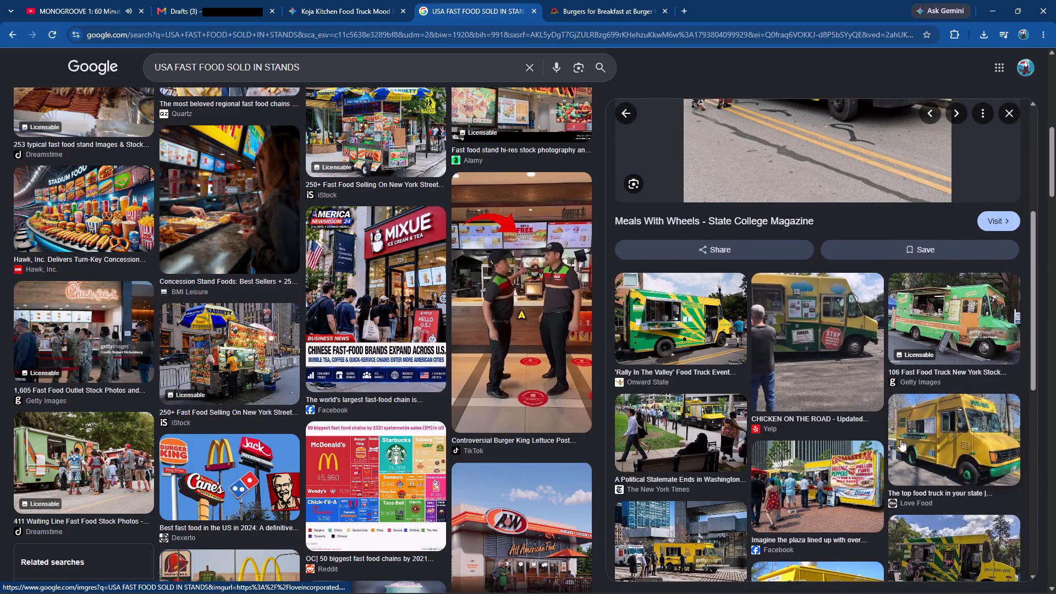
click(676, 309)
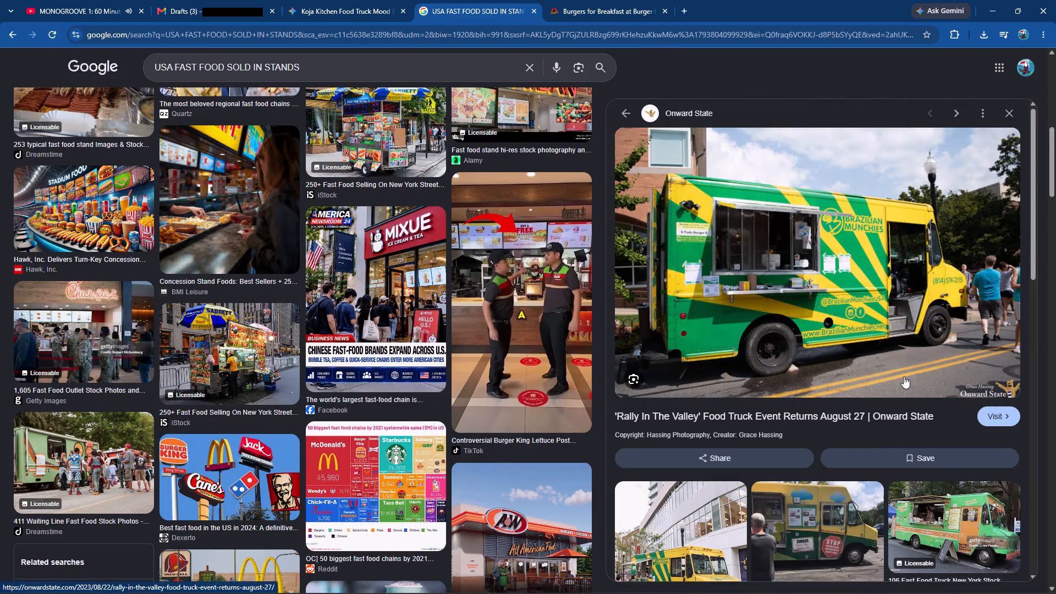
scroll(883, 367, down, 5)
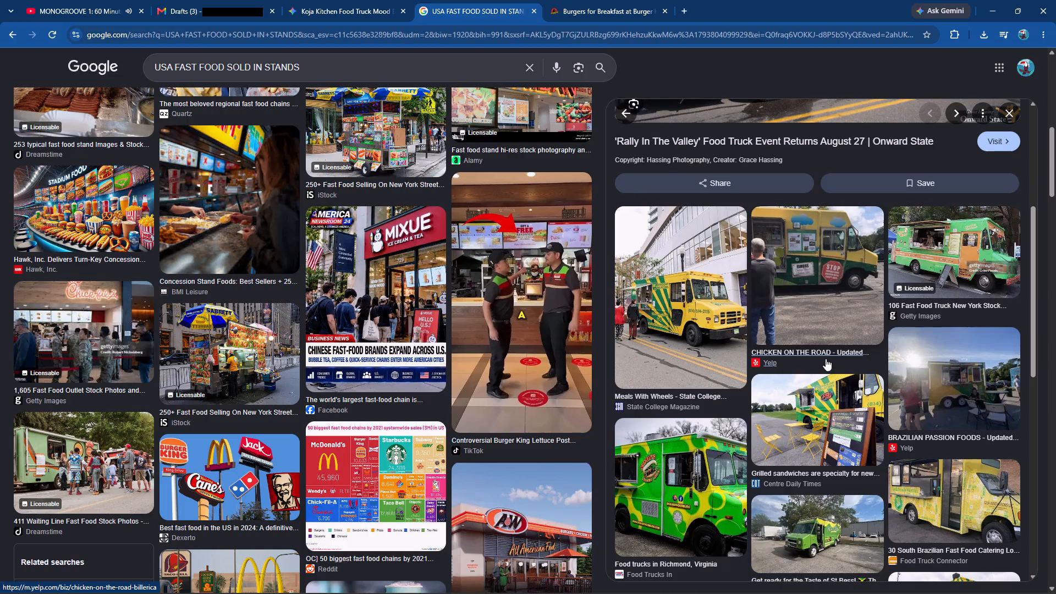
scroll(851, 356, down, 3)
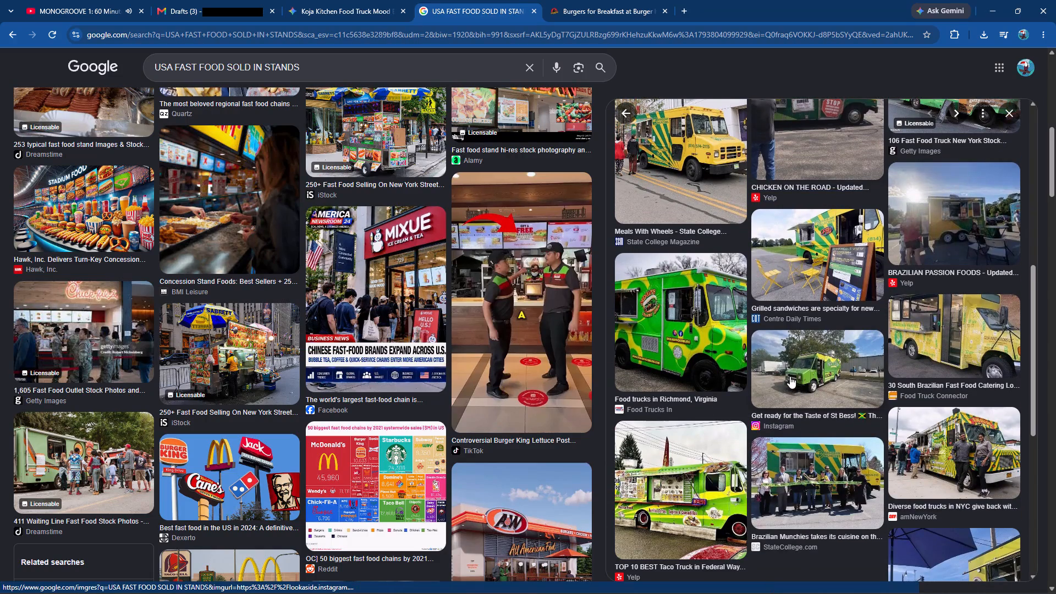
click(697, 355)
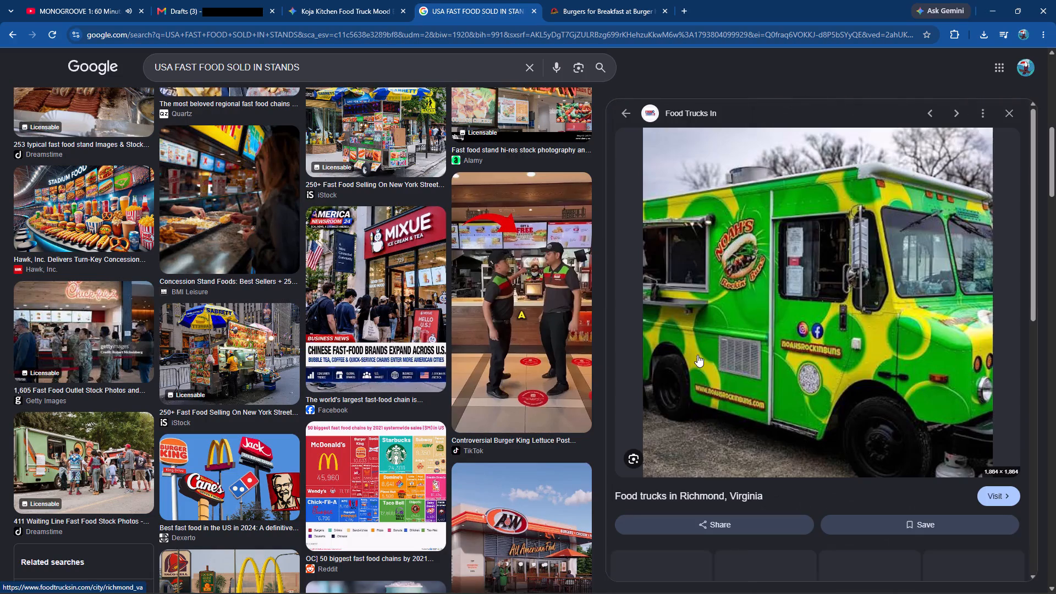
scroll(751, 351, down, 4)
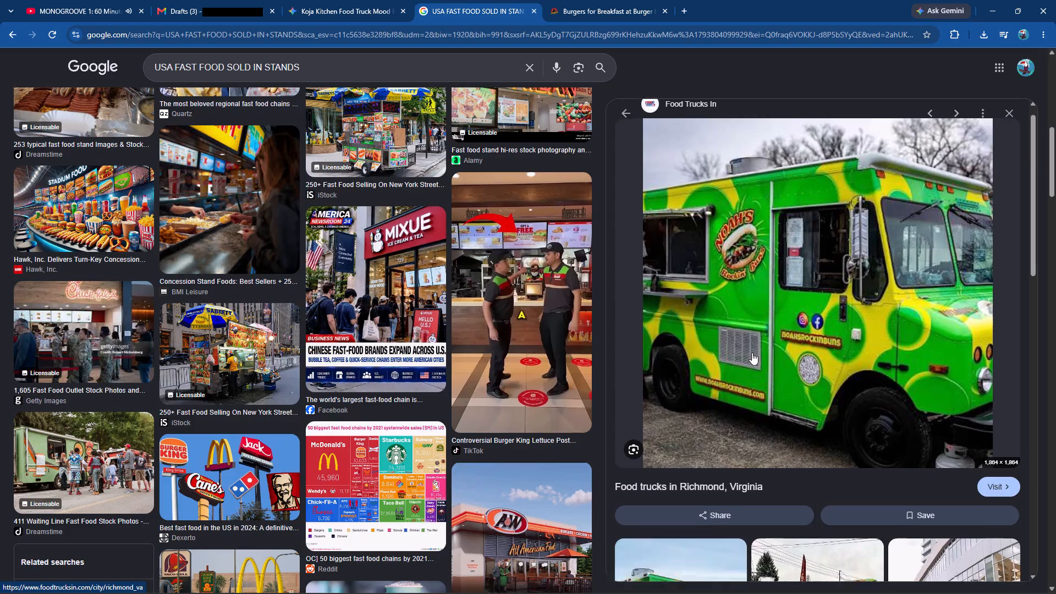
scroll(752, 353, down, 9)
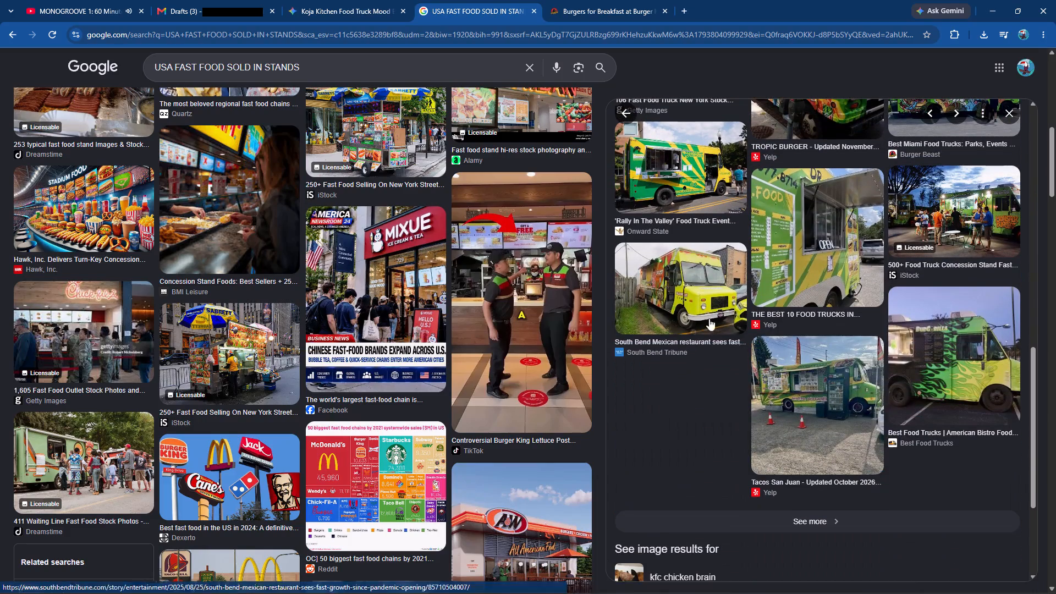
click(691, 298)
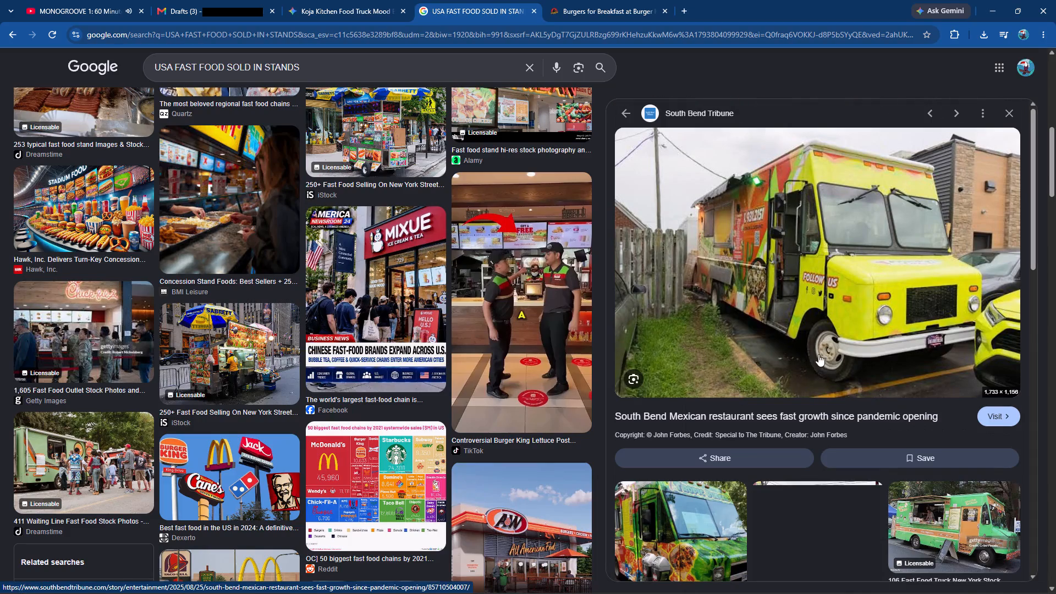
Open the South Bend Tribune article behind the yellow food truck photo and close the Burgers for Breakfast tab.
click(989, 413)
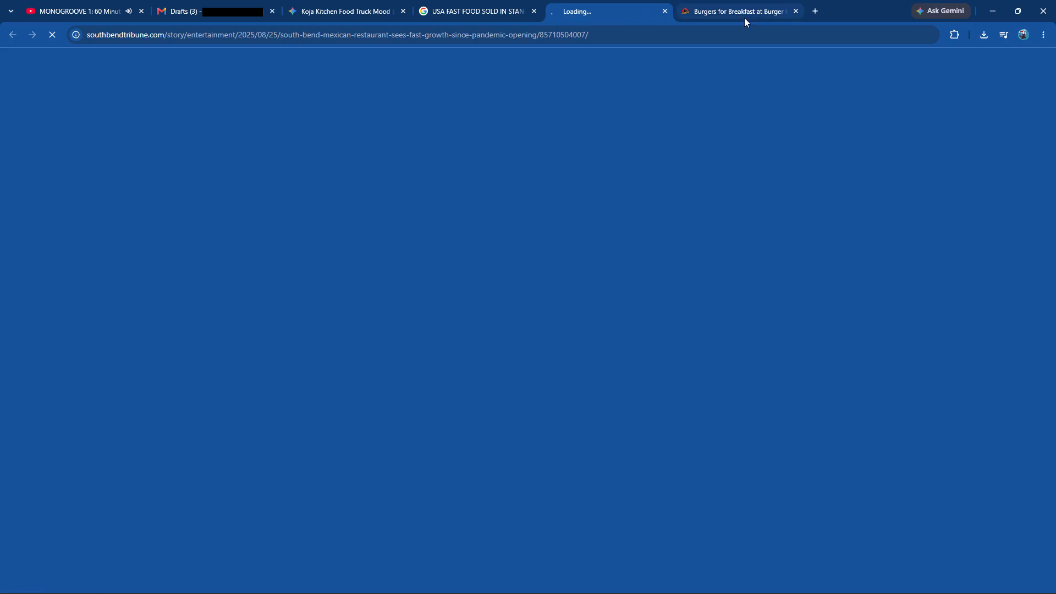
click(743, 13)
click(794, 10)
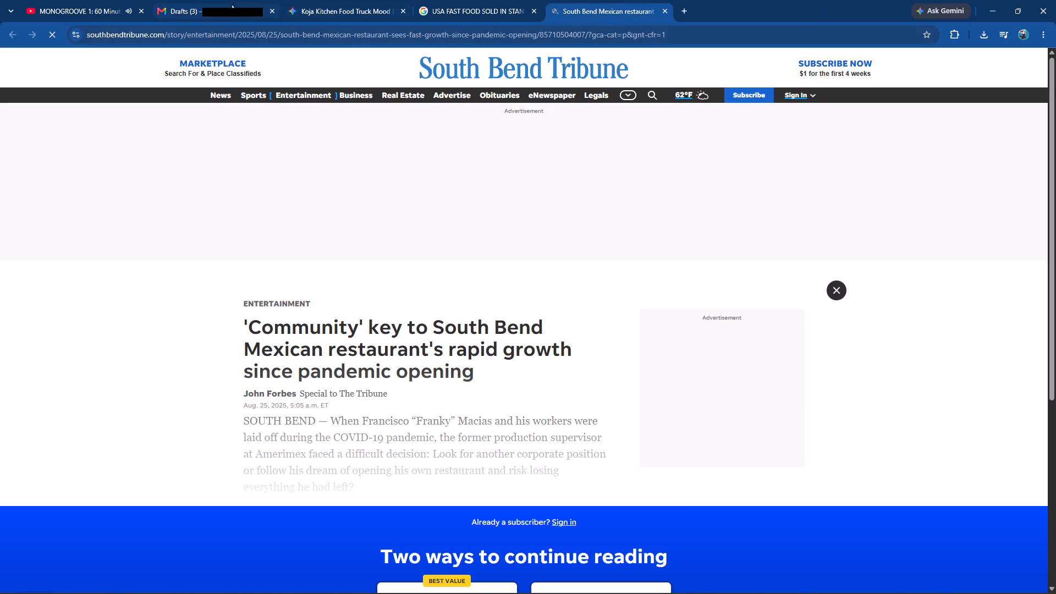
Return to the image results and preview the Hawk, Inc. stadium food photo.
click(461, 13)
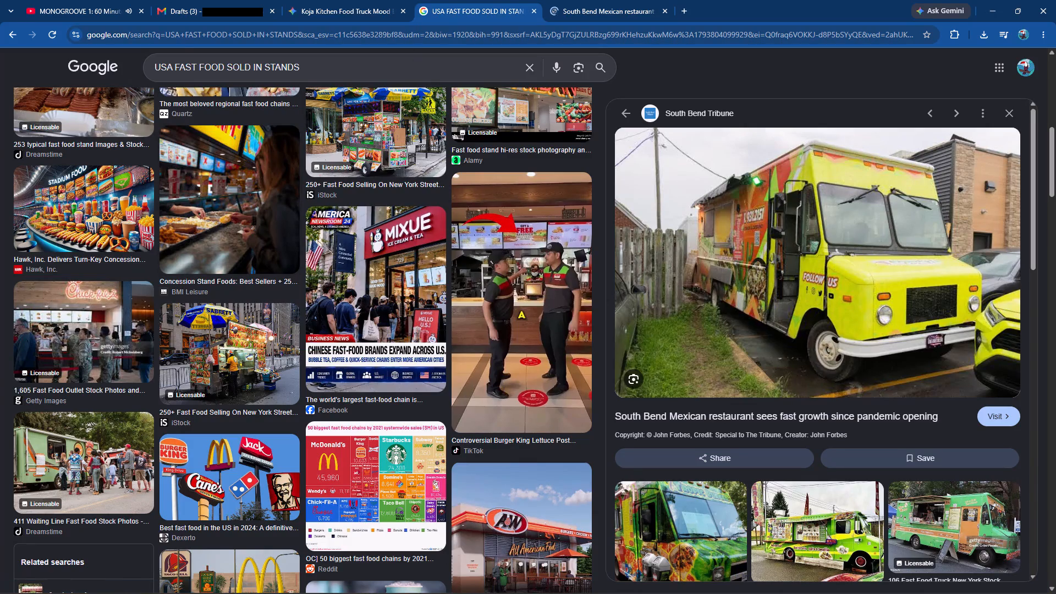
click(308, 69)
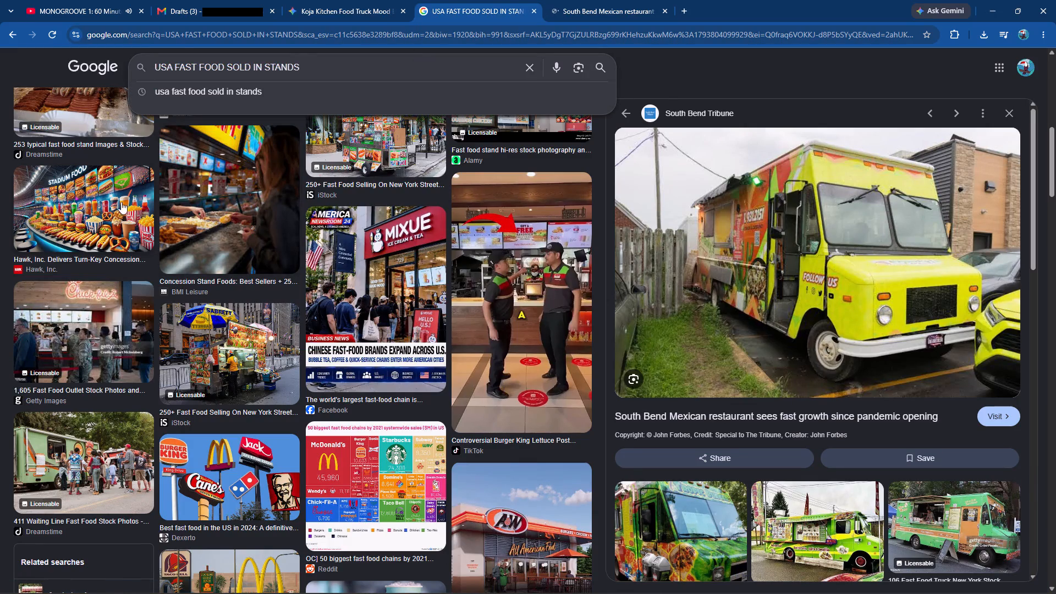
click(91, 229)
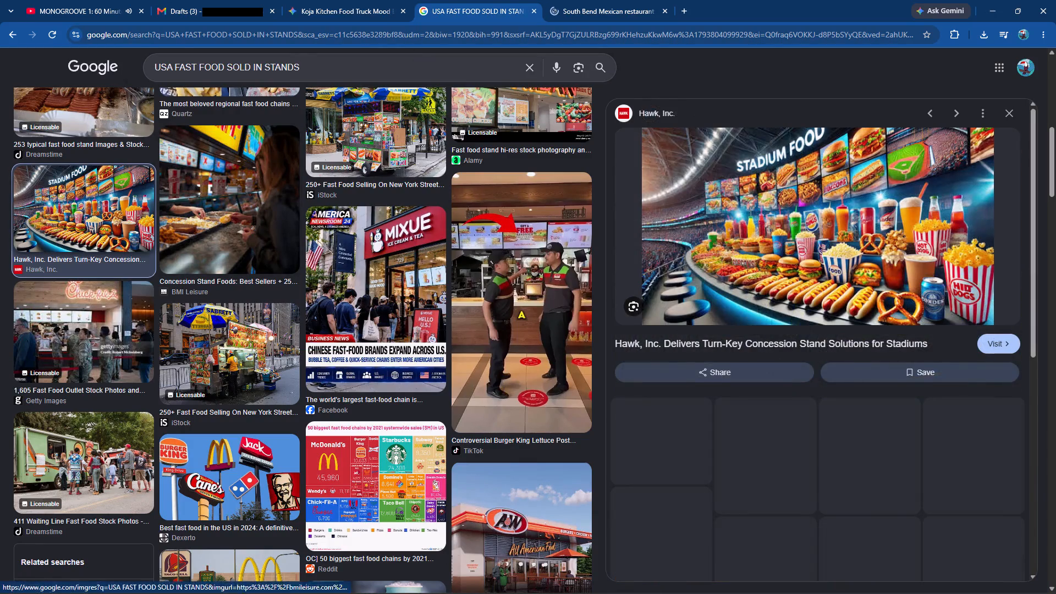
Look through the South Bend Tribune page for the food truck photo and close its tab.
click(569, 13)
scroll(539, 359, down, 13)
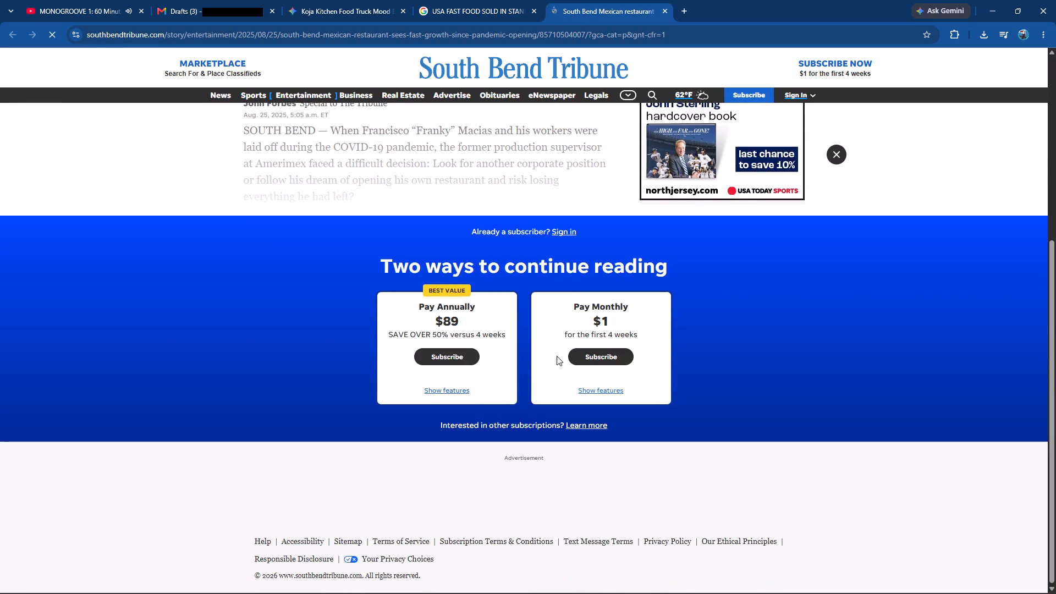
scroll(557, 356, down, 5)
scroll(565, 349, up, 12)
click(839, 289)
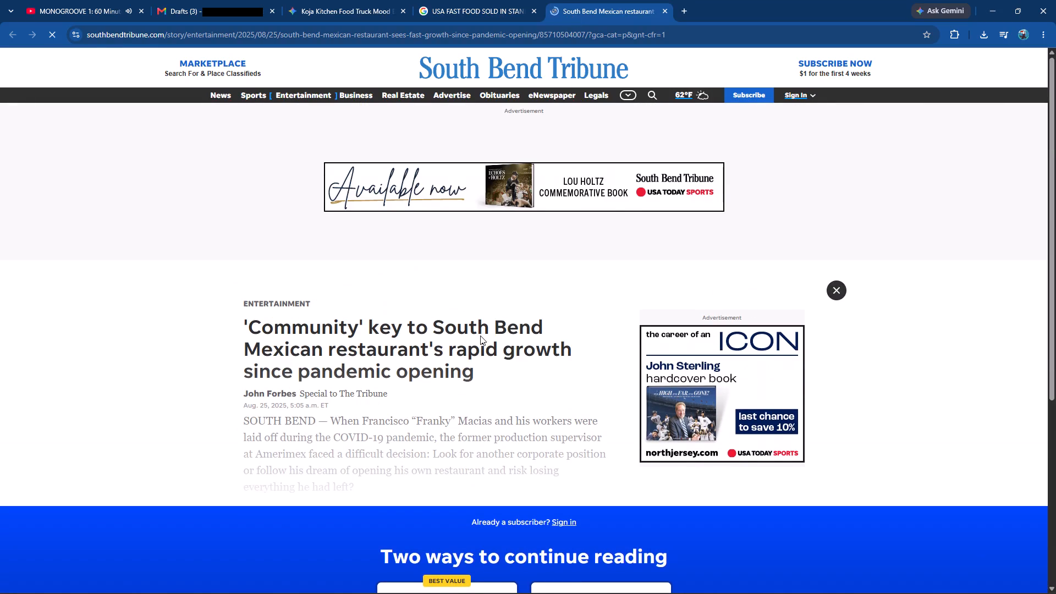
scroll(469, 342, down, 14)
scroll(476, 339, up, 5)
scroll(477, 339, down, 7)
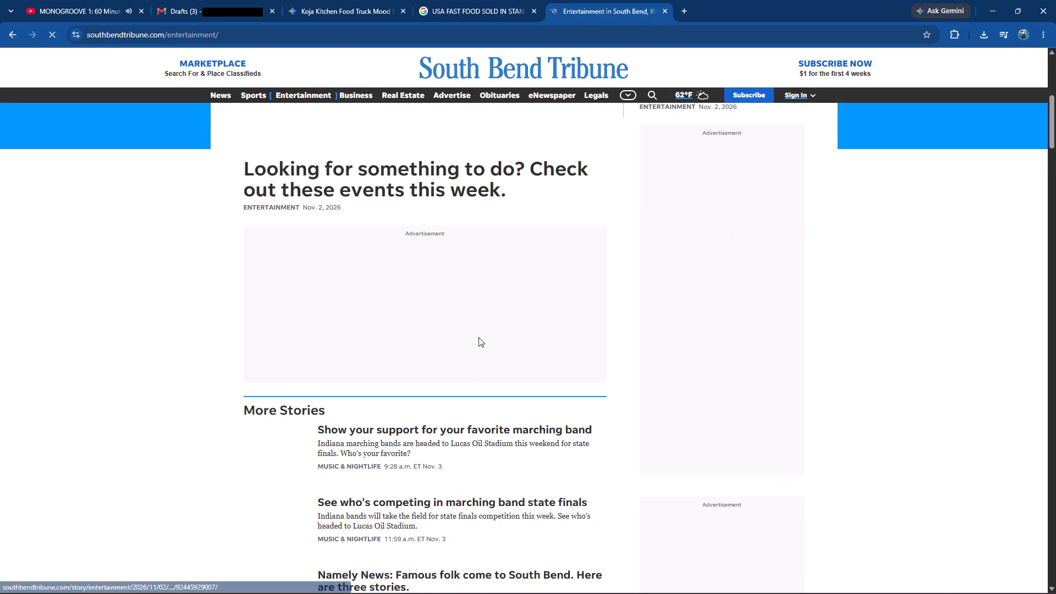
scroll(479, 337, down, 5)
scroll(480, 337, up, 10)
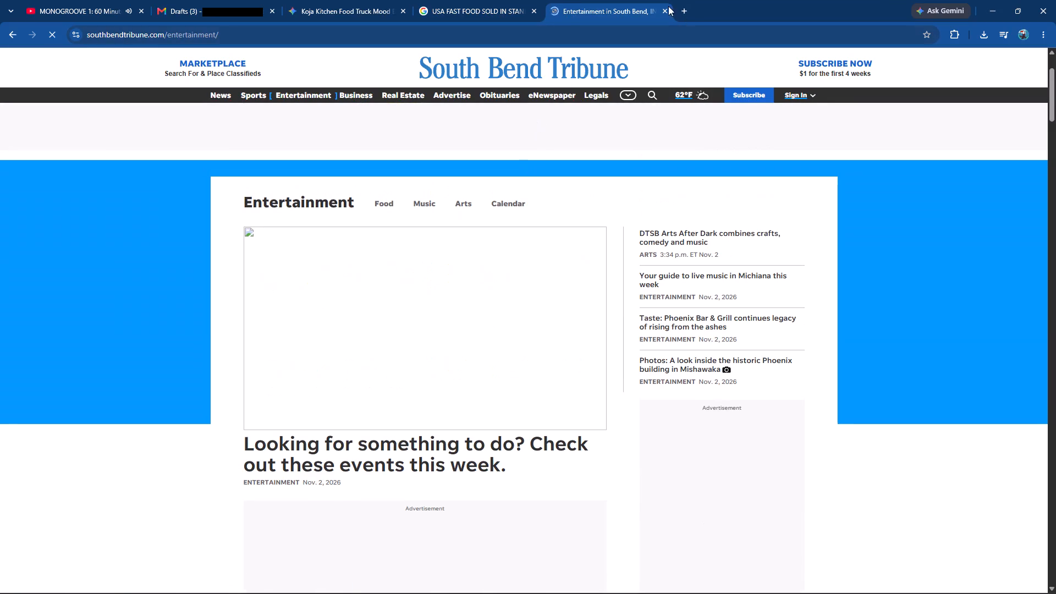
click(667, 10)
Open the ABC News photo of NFL stadium food among the related images and copy the image.
scroll(698, 350, down, 4)
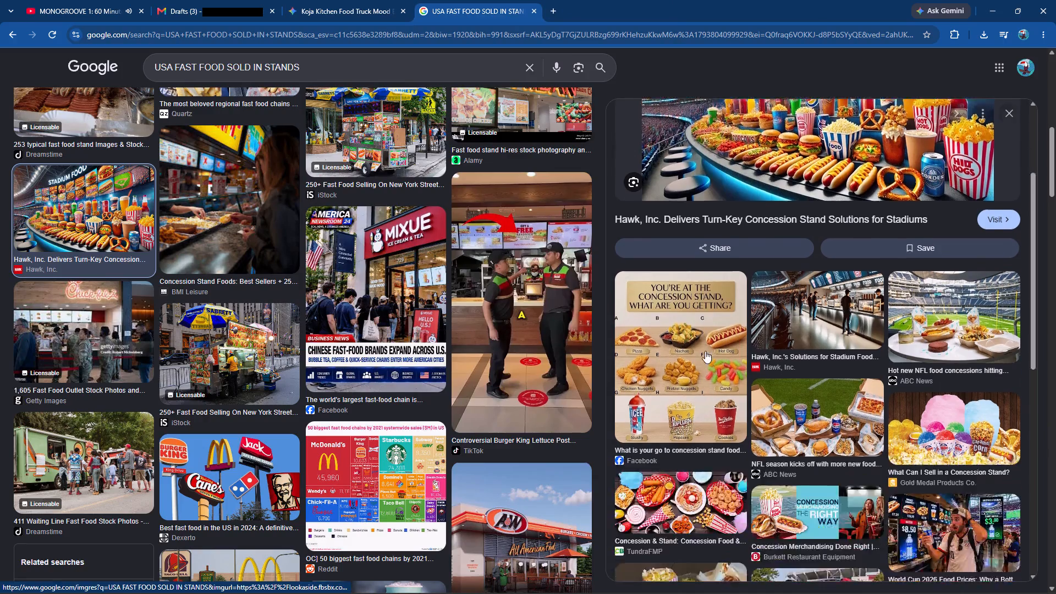
scroll(741, 355, up, 4)
scroll(889, 398, down, 3)
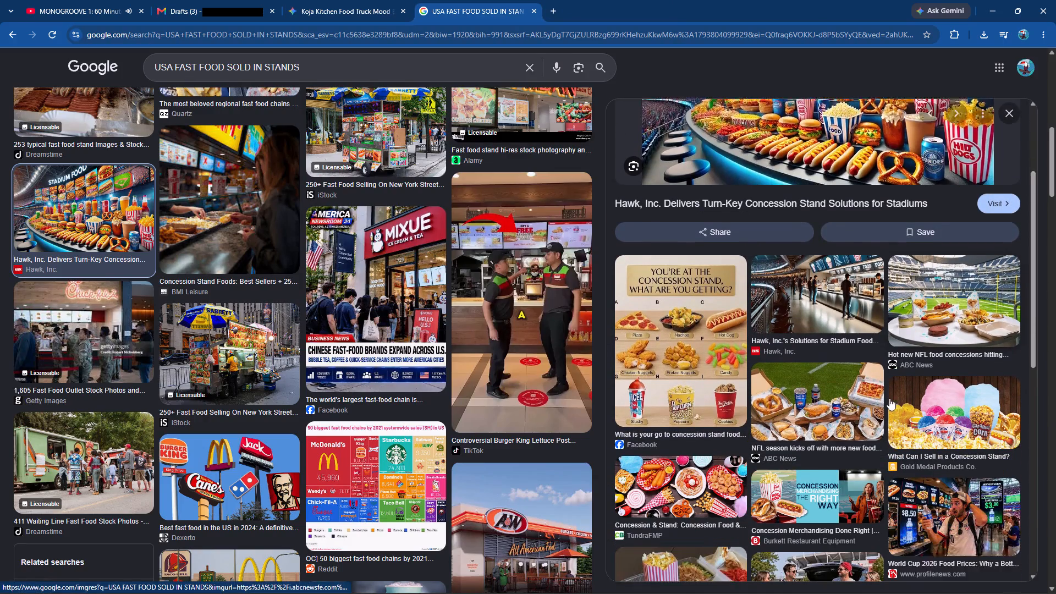
scroll(889, 396, down, 2)
click(811, 276)
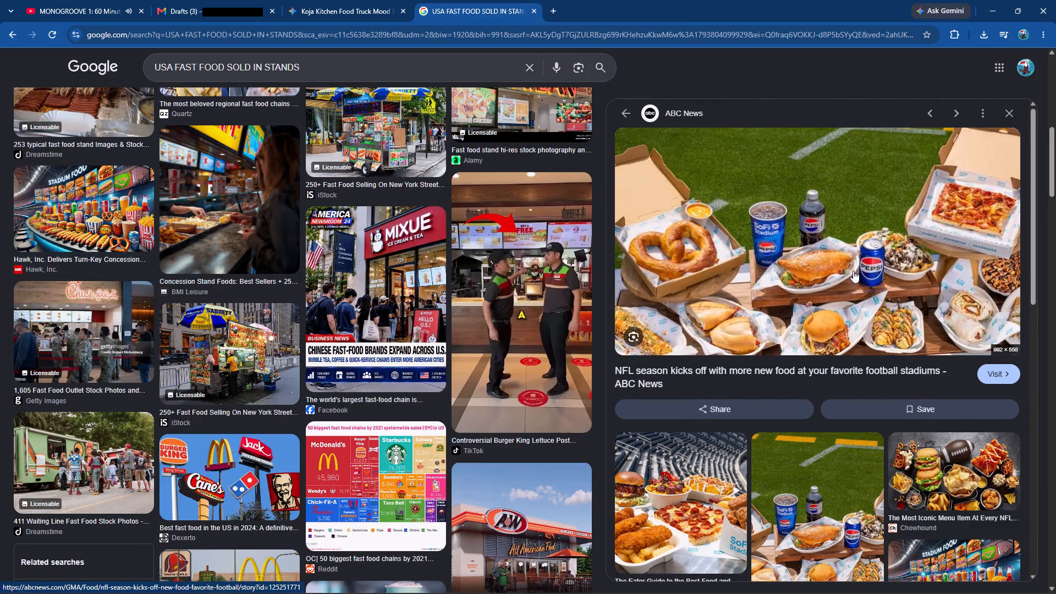
right_click(809, 258)
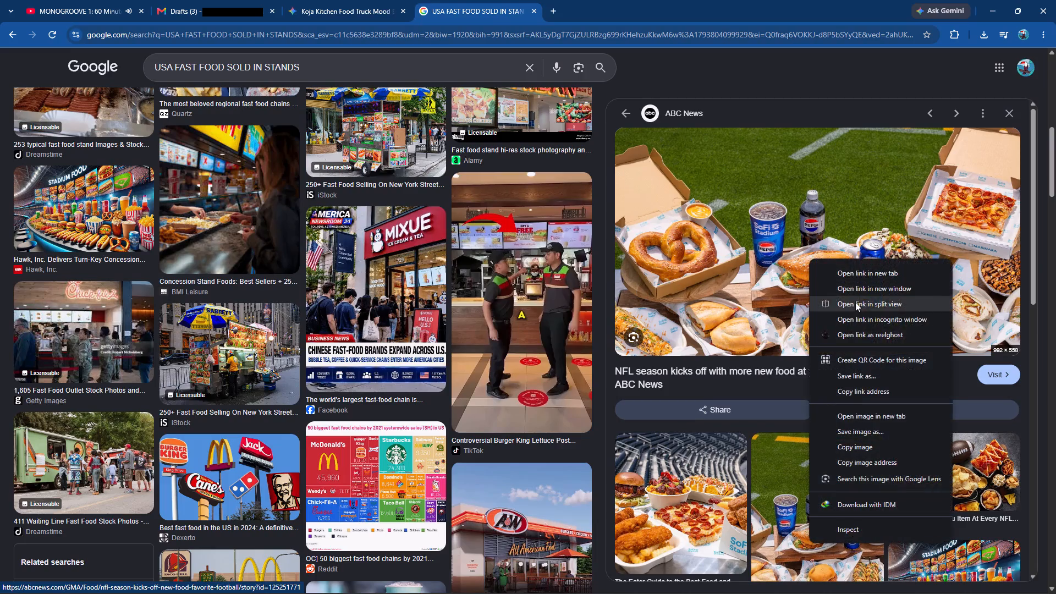
click(858, 446)
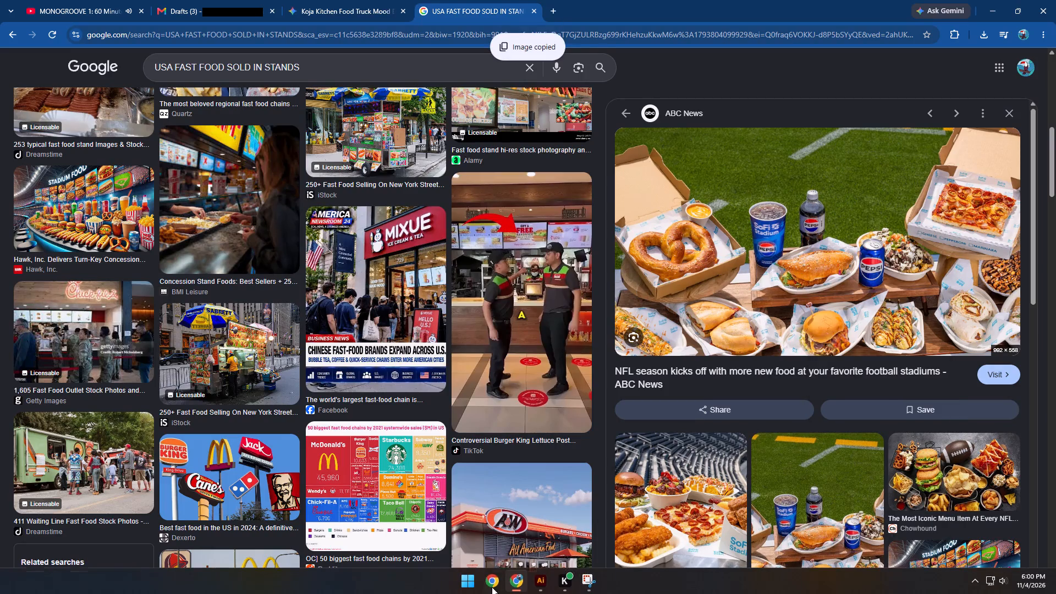
Paste the stadium food photo in Illustrator, scale it to about 354 by 199 px and place it below the stacked burger image.
click(544, 584)
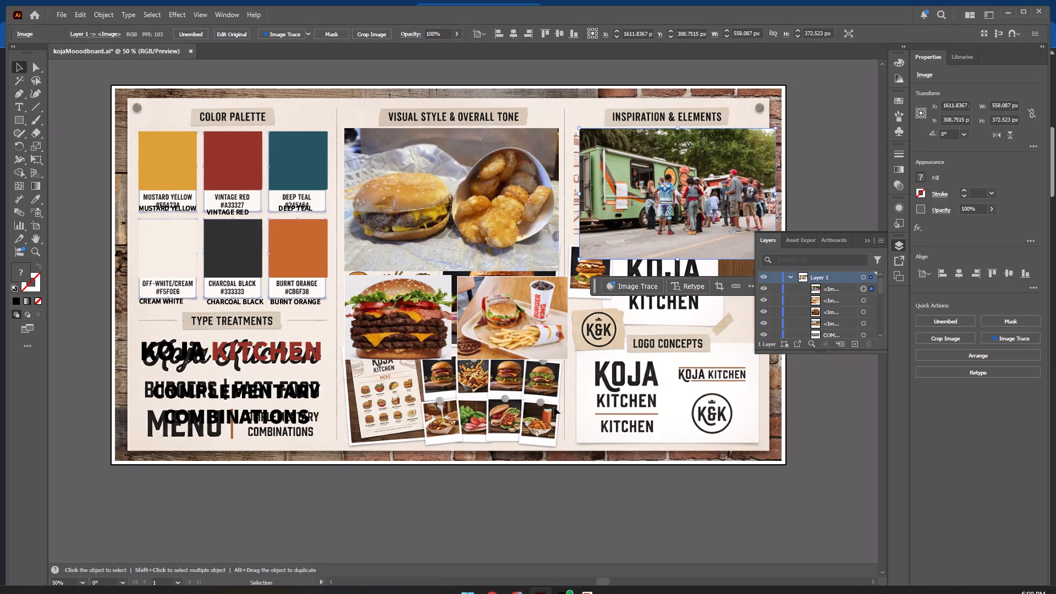
click(554, 407)
key(ctrl+v)
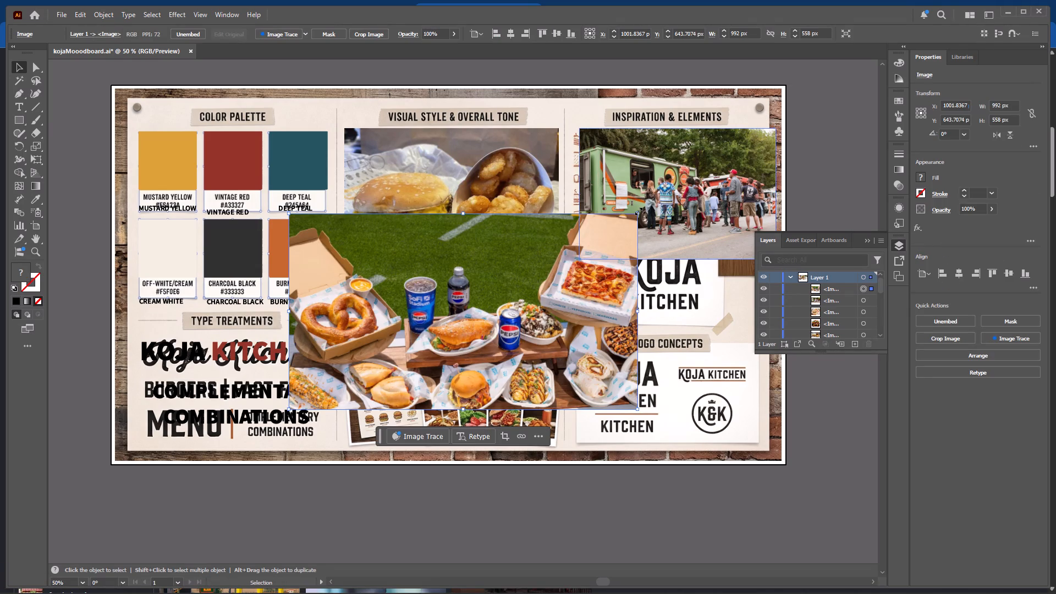
shift+drag(637, 210, 487, 339)
drag(335, 369, 444, 430)
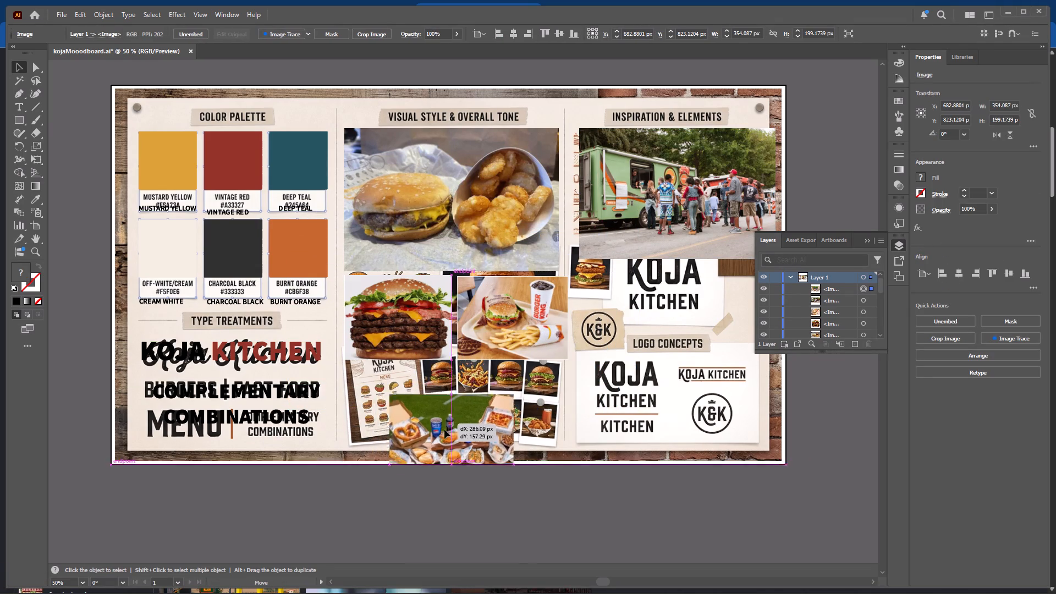
drag(444, 430, 393, 395)
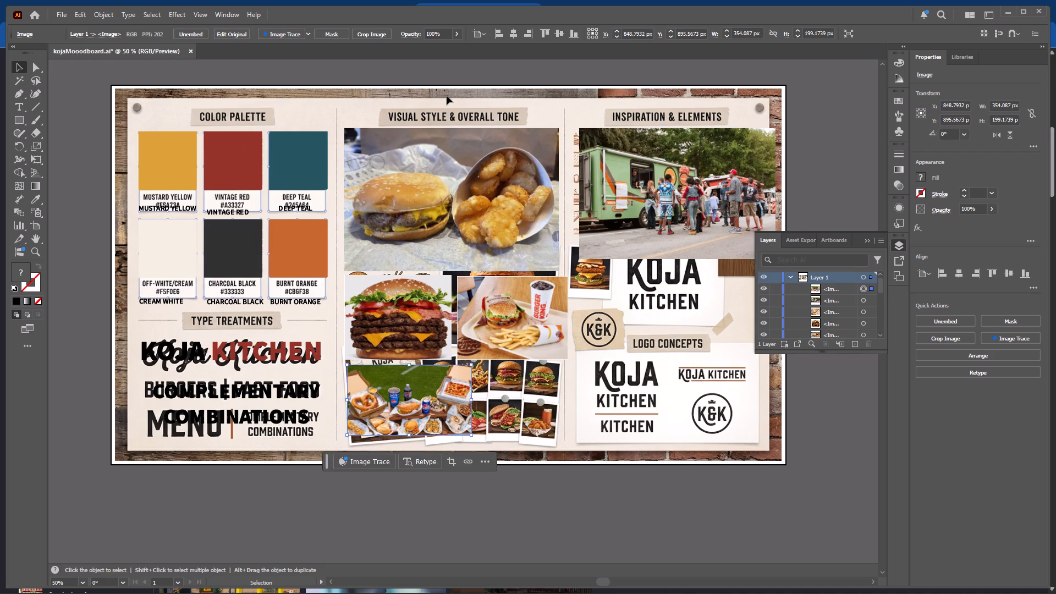
Save the moodboard document.
key(ctrl+s)
Hide the locked moodboard reference image at the bottom of Layer 1.
scroll(800, 328, down, 7)
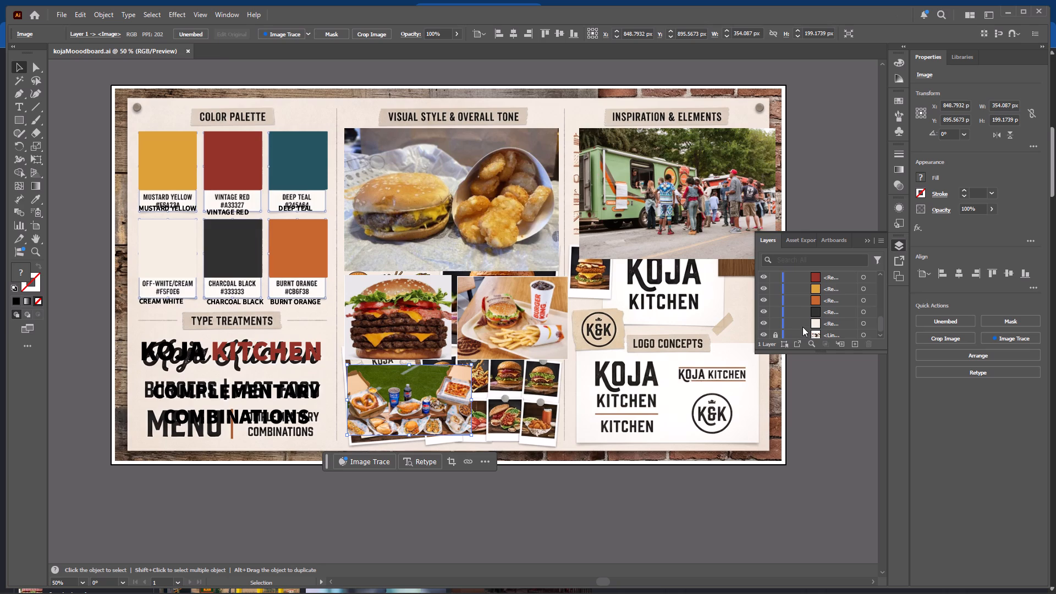
scroll(802, 327, down, 5)
click(763, 333)
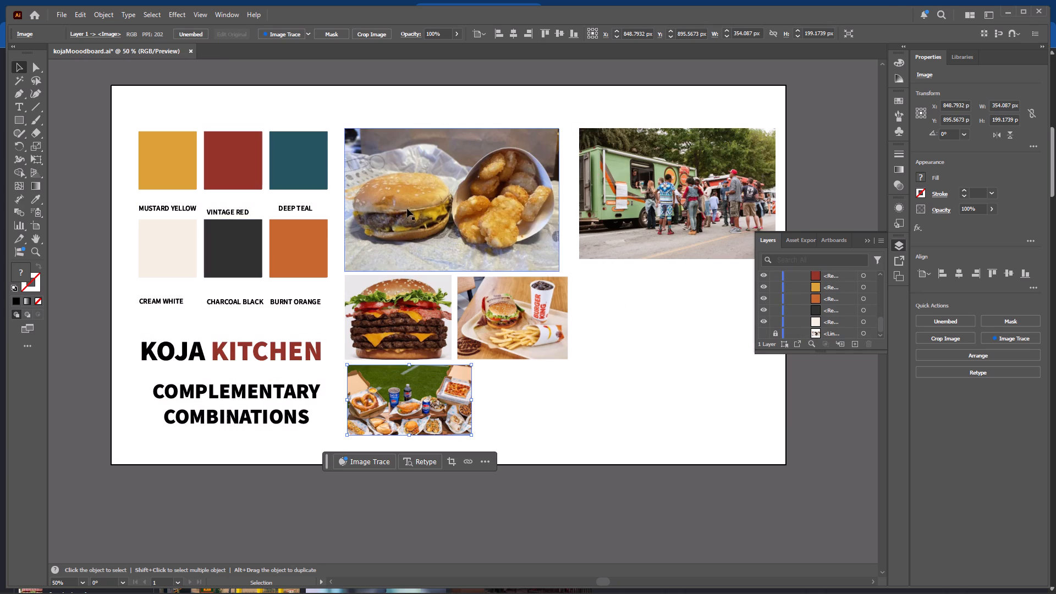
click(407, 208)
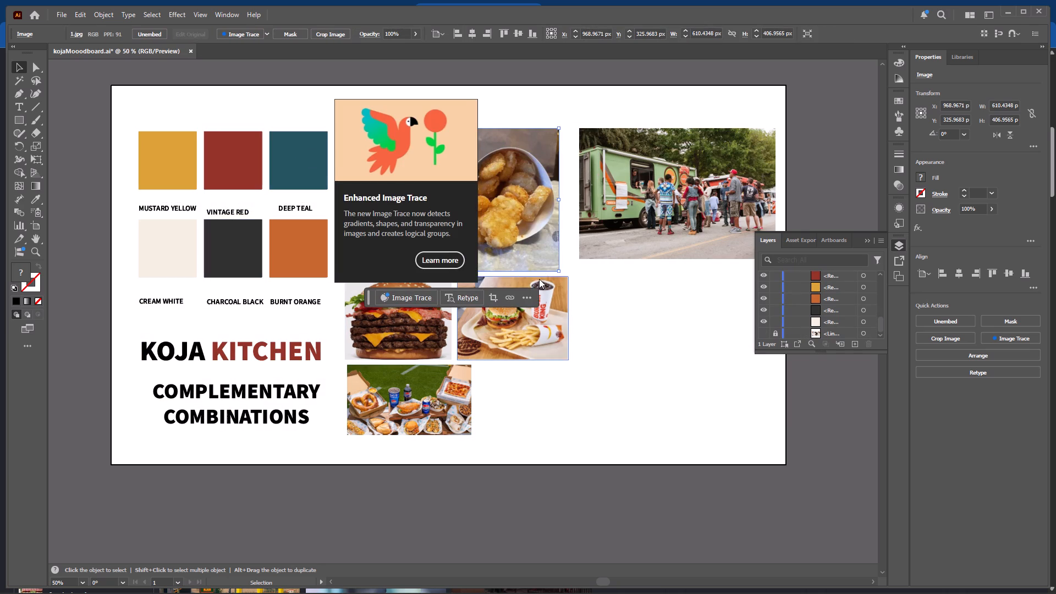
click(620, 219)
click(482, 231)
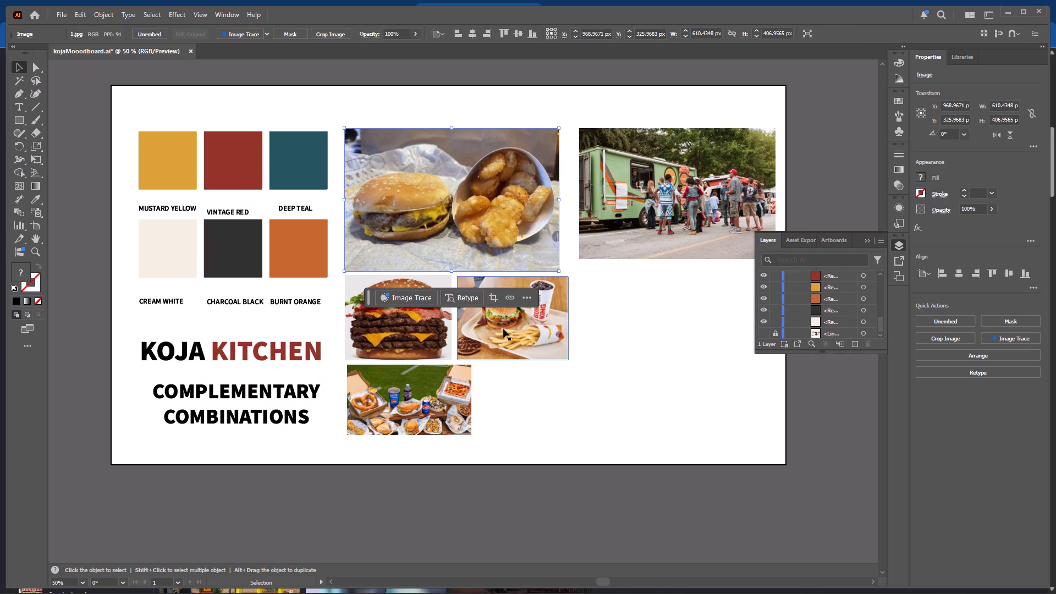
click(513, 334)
Enlarge the stadium food photo to about 367 by 206 px and align it flush beneath the stacked burger image's left edge.
click(406, 399)
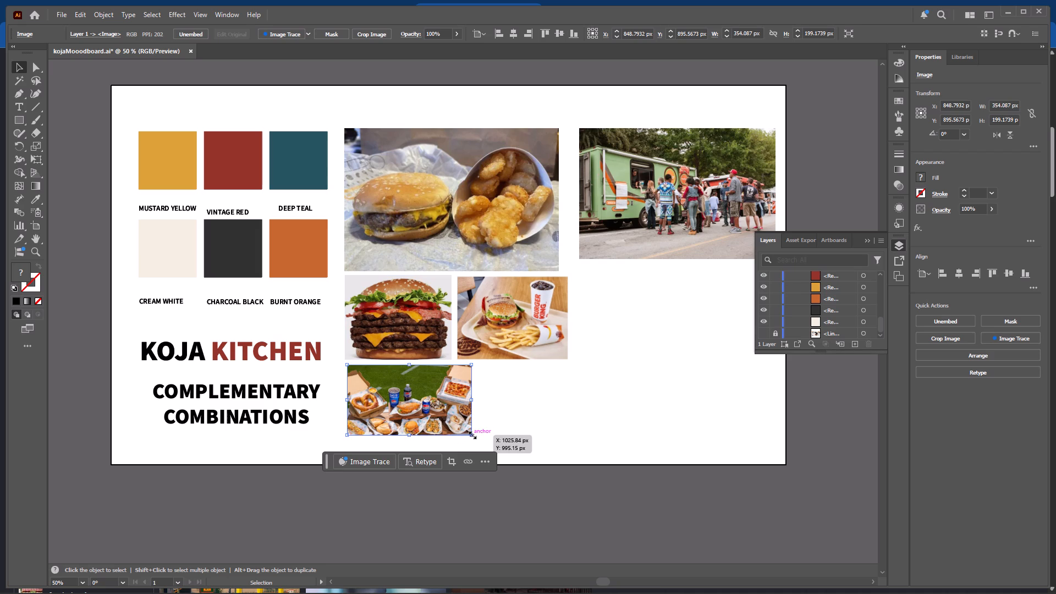
shift+drag(472, 434, 473, 436)
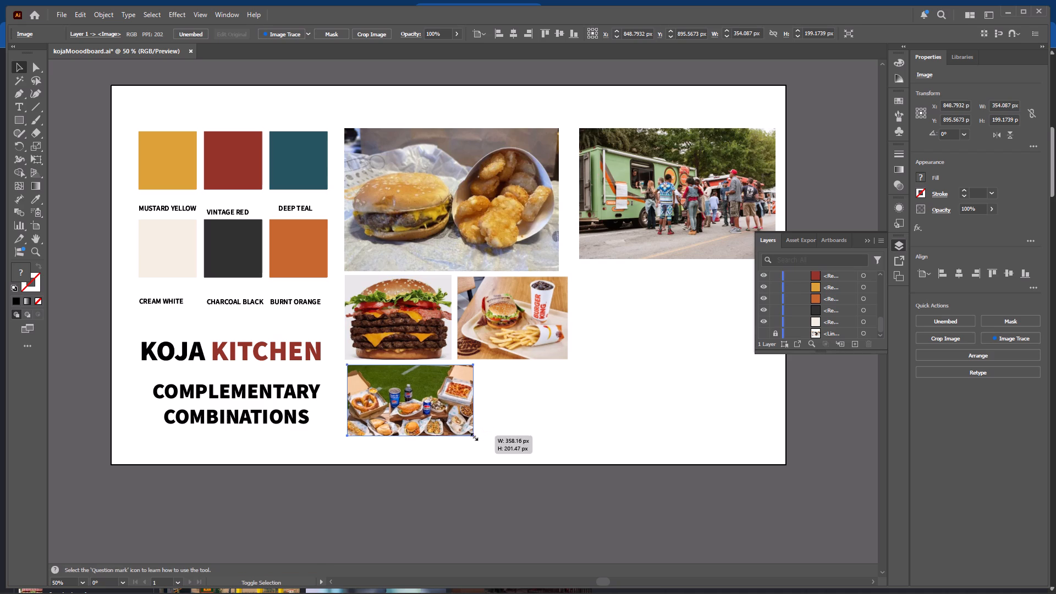
shift+drag(473, 436, 479, 437)
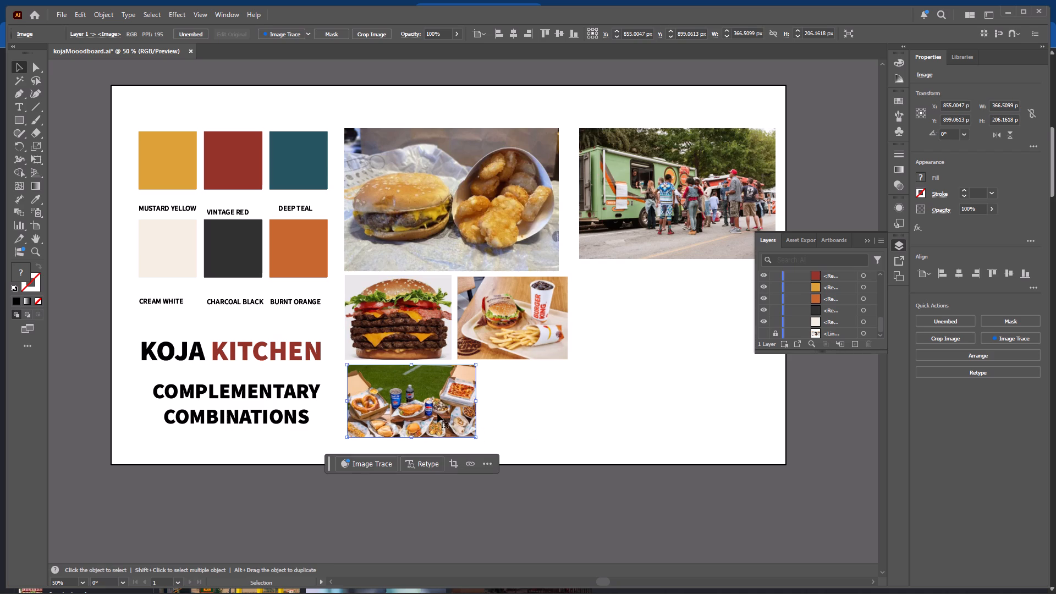
click(426, 410)
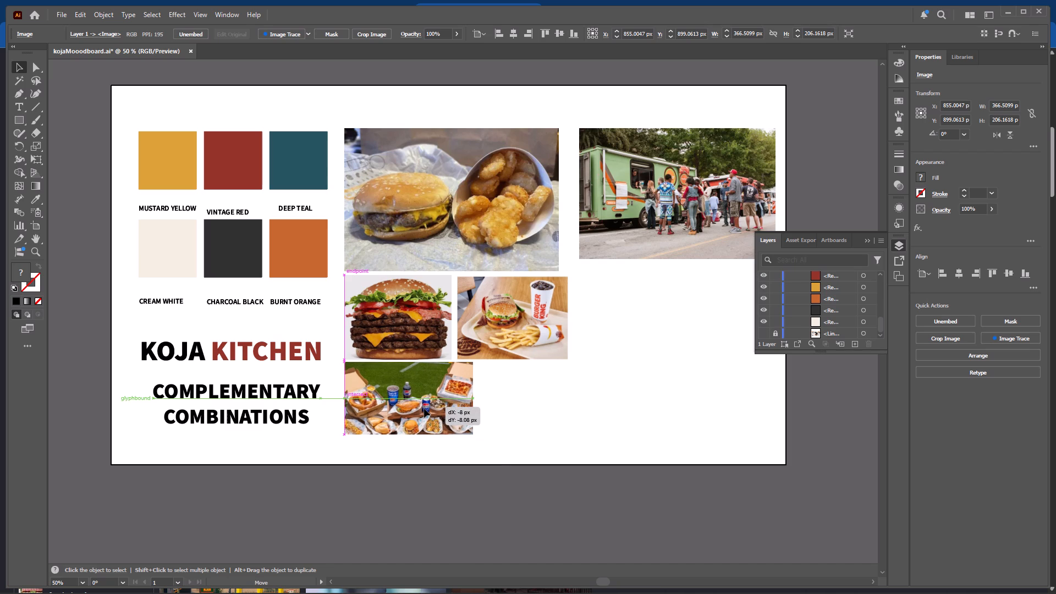
click(549, 421)
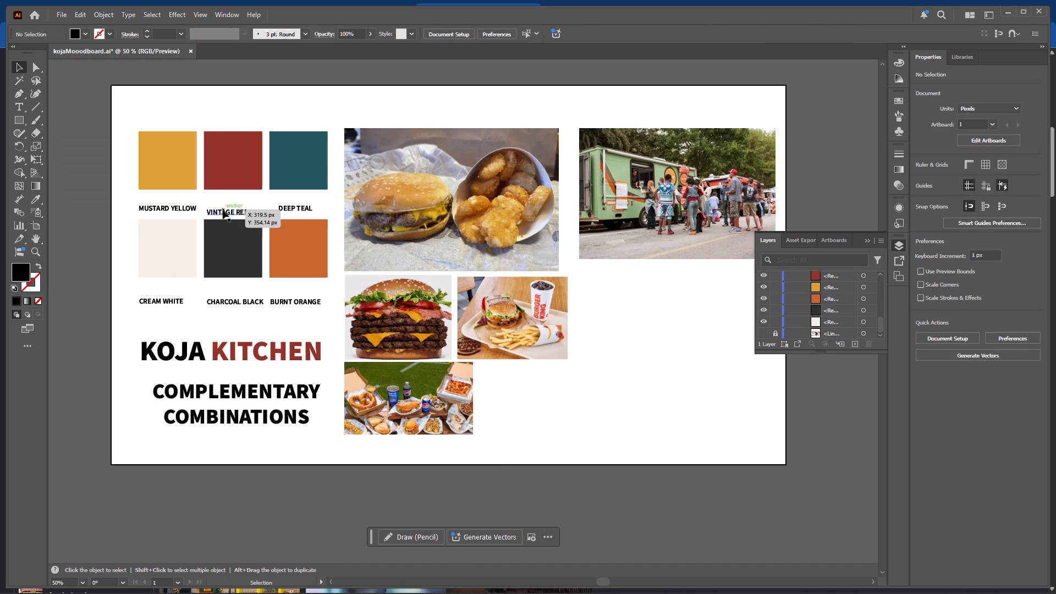
Draw a black rectangle about 282 by 206 px beside the stadium food photo, matching the photo's height.
click(15, 121)
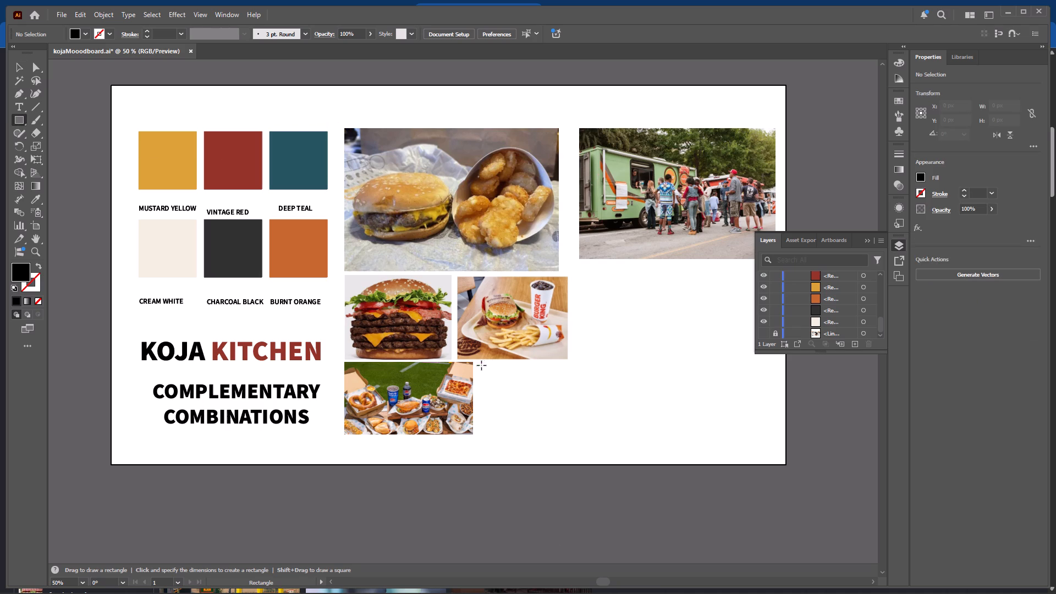
drag(480, 362, 572, 435)
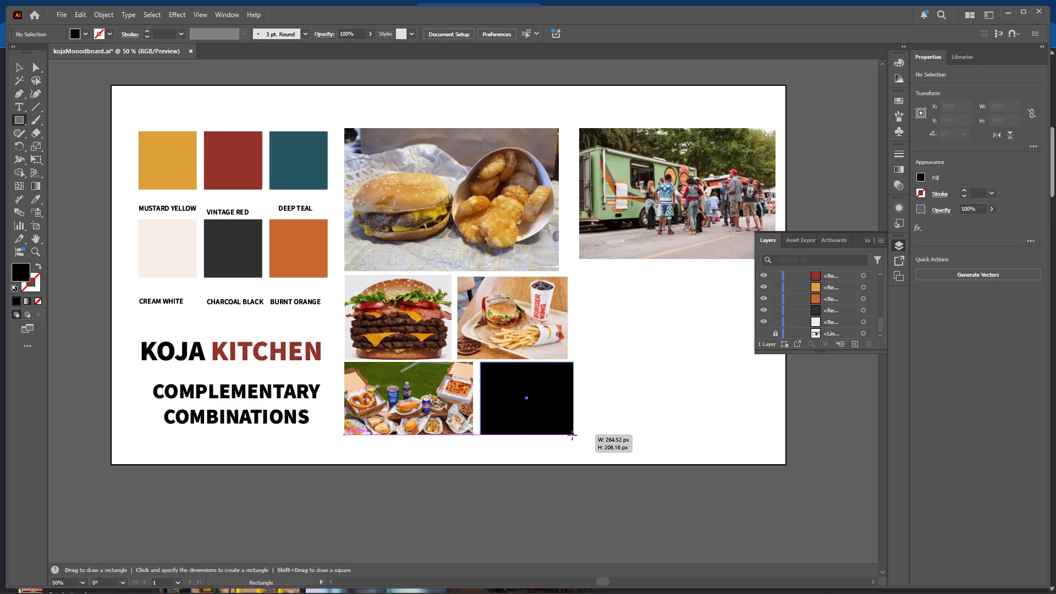
drag(572, 435, 578, 435)
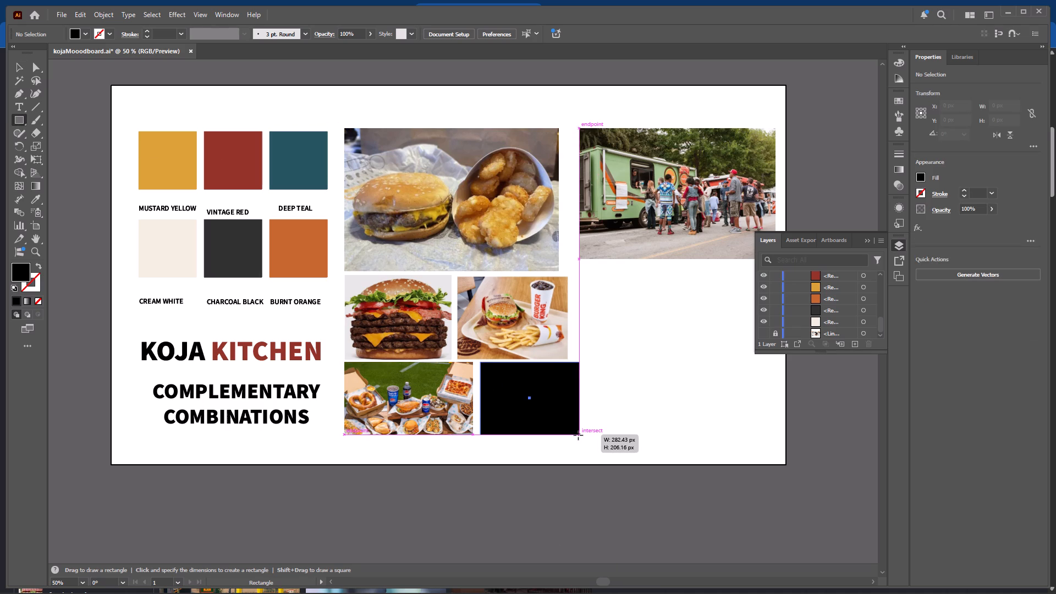
drag(578, 435, 579, 435)
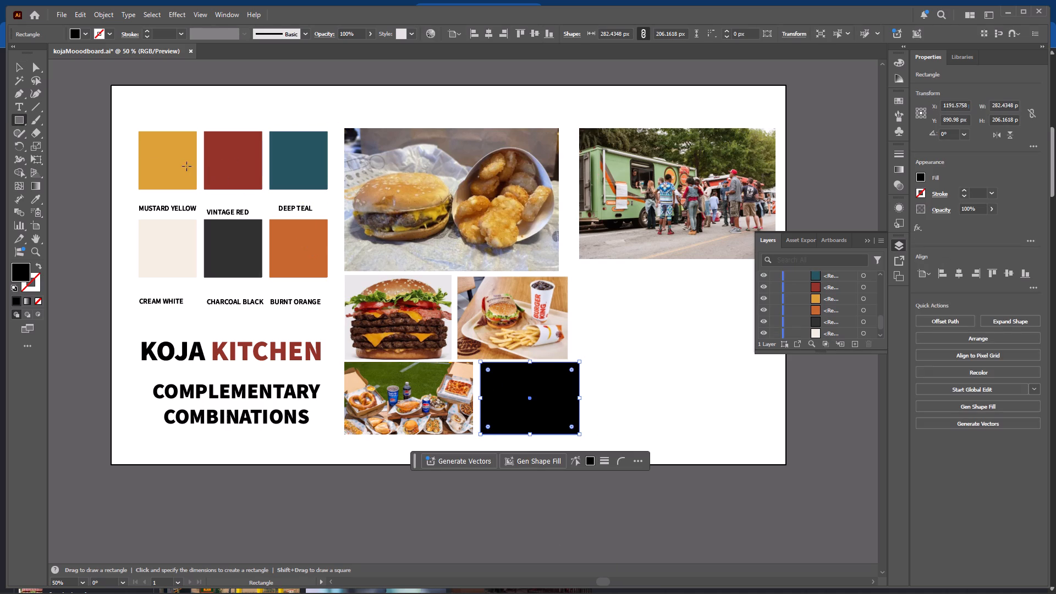
click(16, 69)
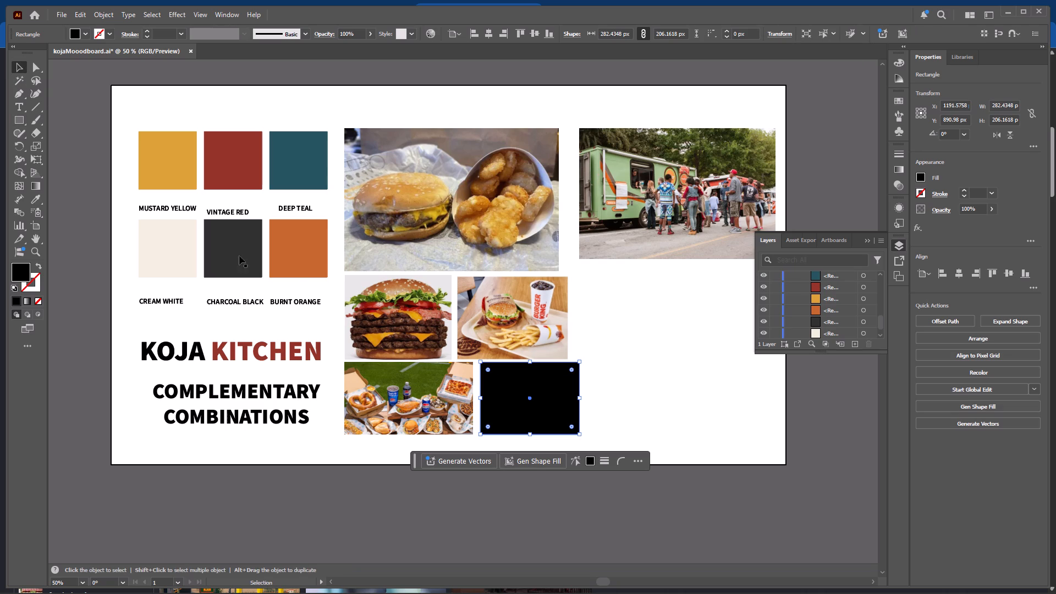
Add the text MODERN in 60 pt Source Sans Variable Black in the empty area beside the black rectangle.
click(16, 105)
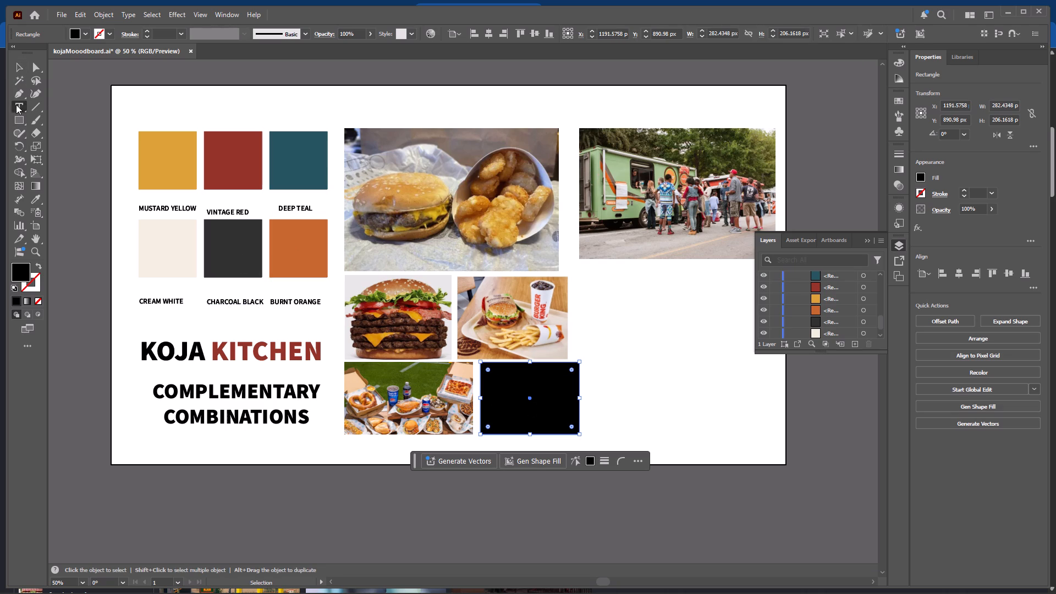
click(637, 405)
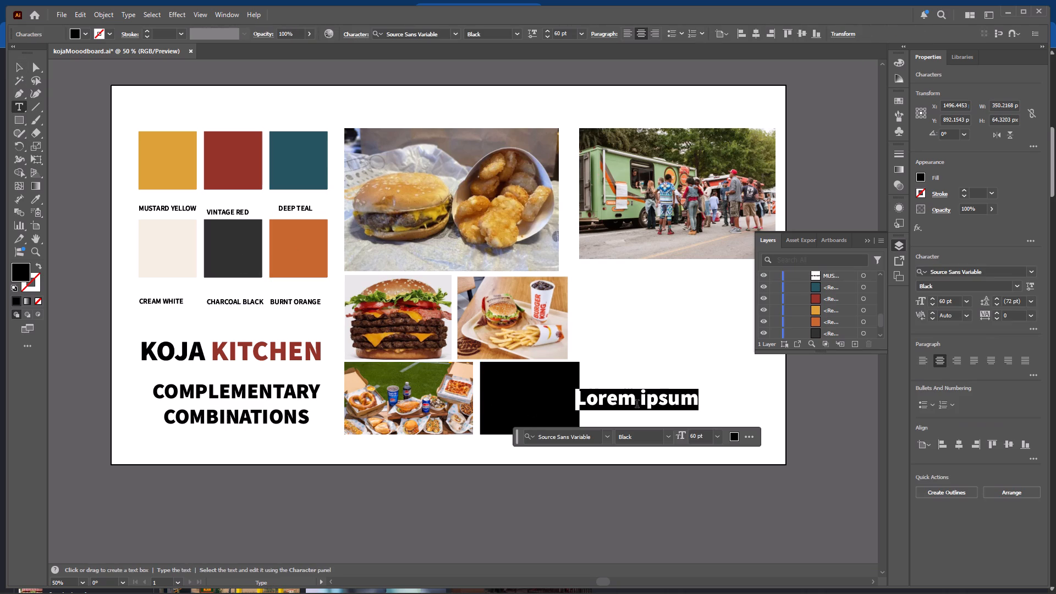
text(MODERN)
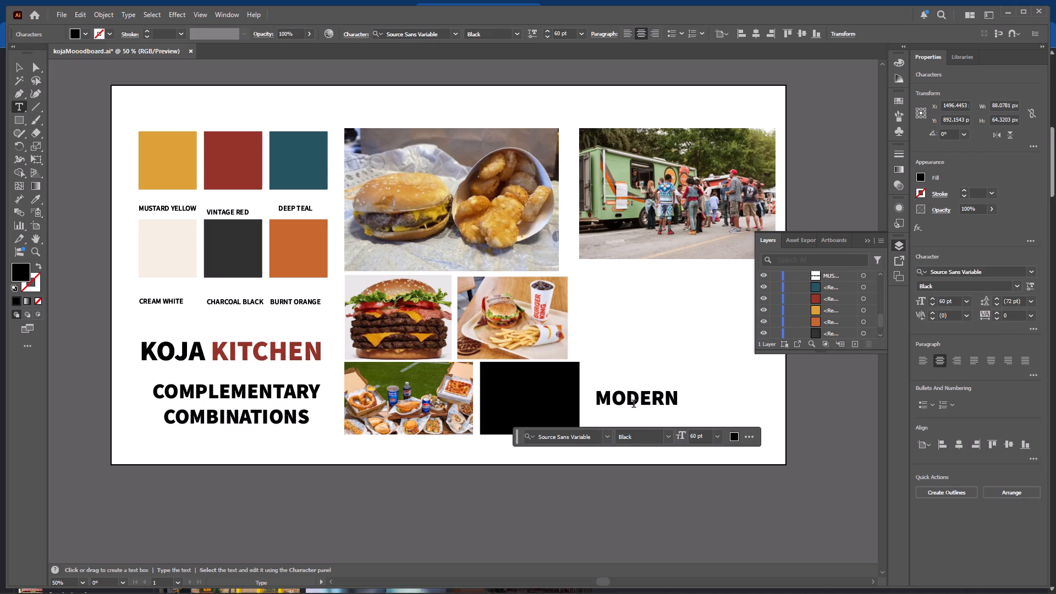
click(21, 68)
Show the locked reference image briefly to check the original layout, and hide it again.
scroll(799, 317, down, 10)
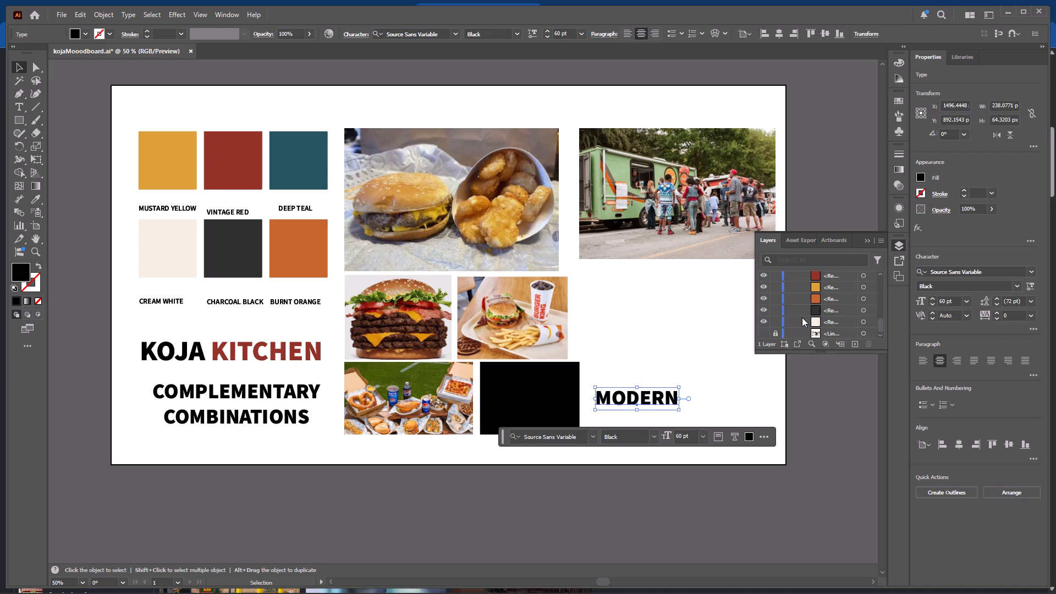
scroll(802, 317, down, 4)
click(762, 333)
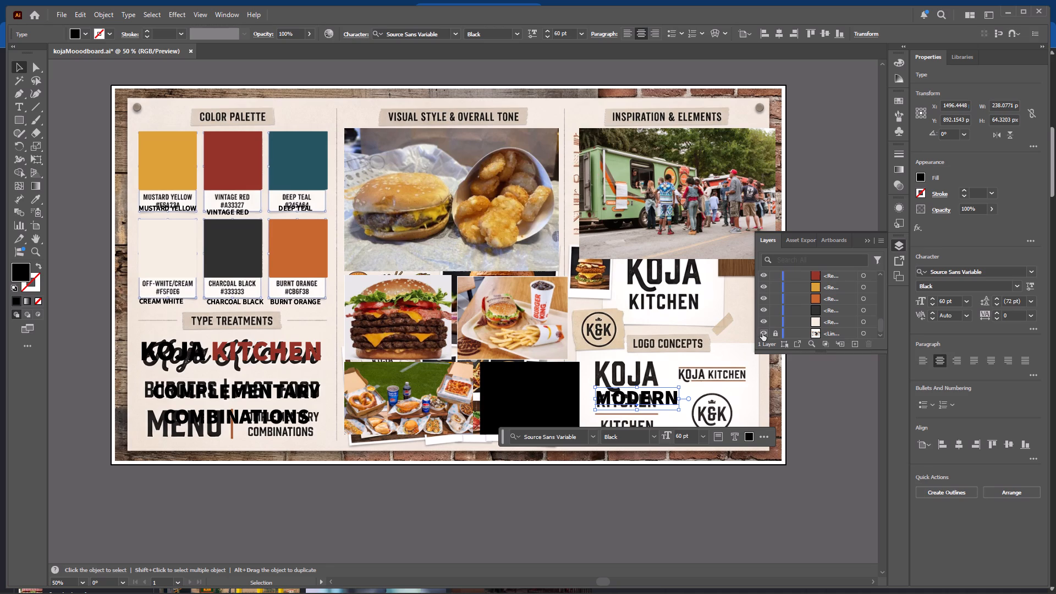
click(762, 333)
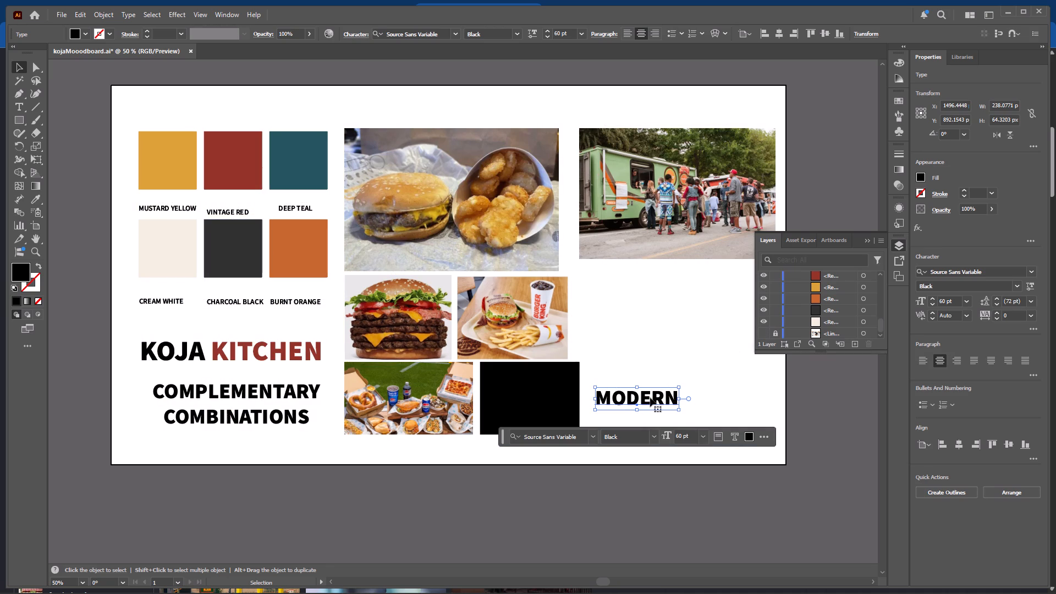
Extend the MODERN text with two more lines reading & and CLASSIC.
double_click(650, 398)
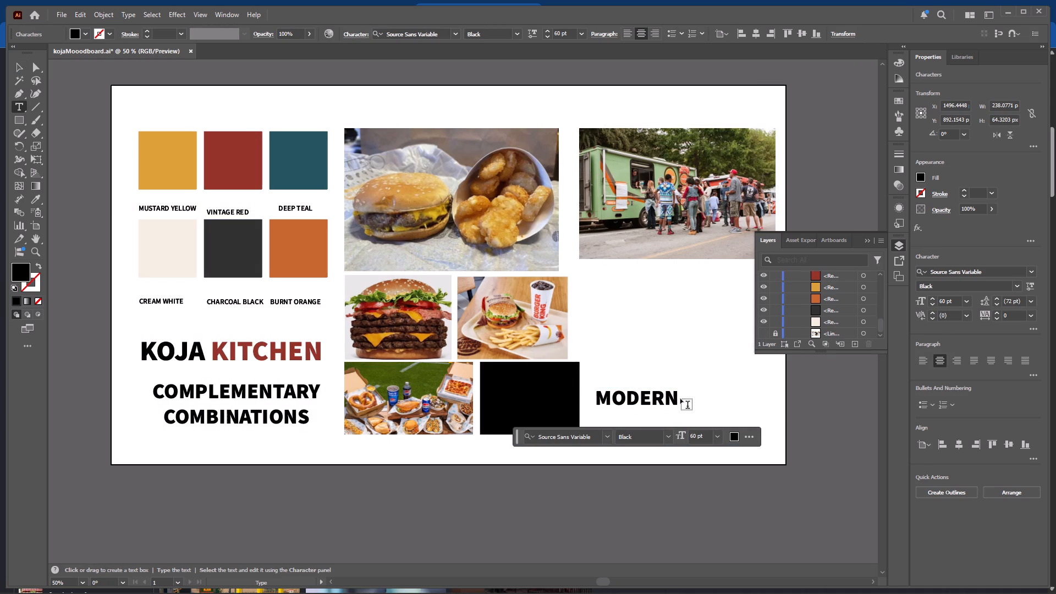
click(677, 399)
key(Return)
key(shift+ampersand)
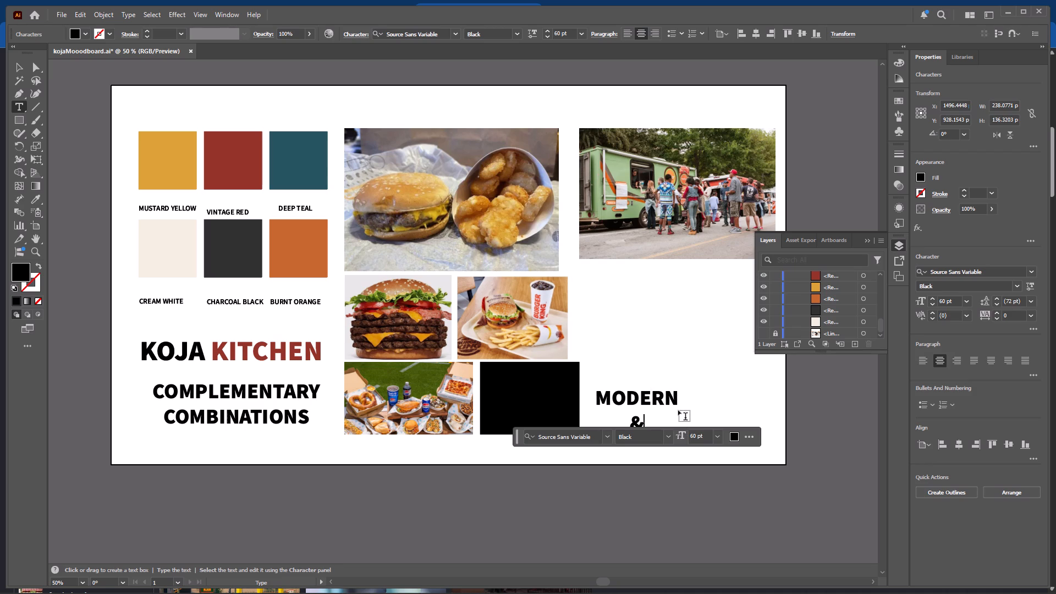
key(Return)
text(CLASSIC)
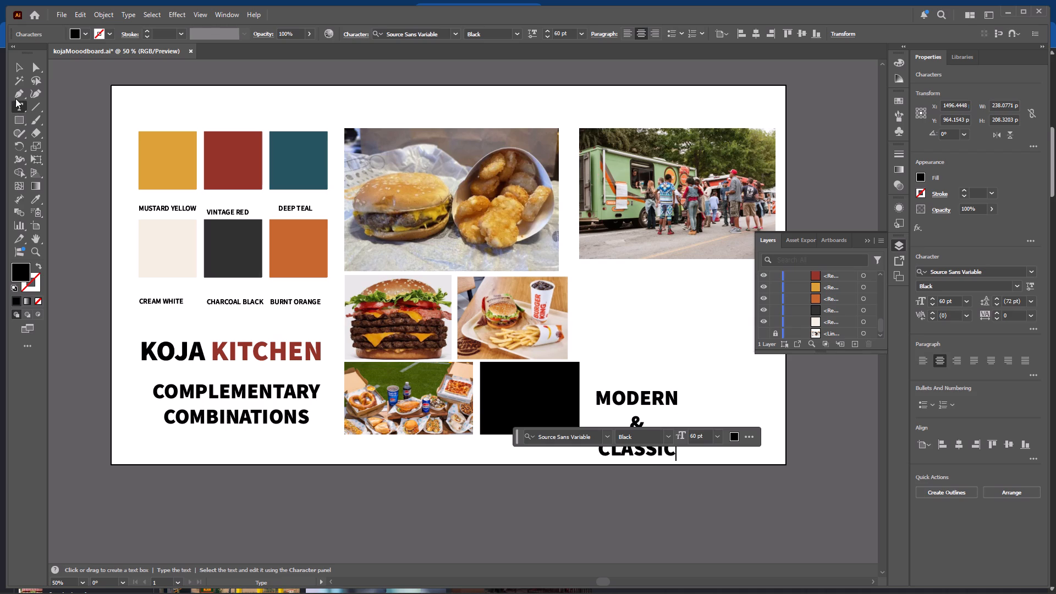
click(15, 70)
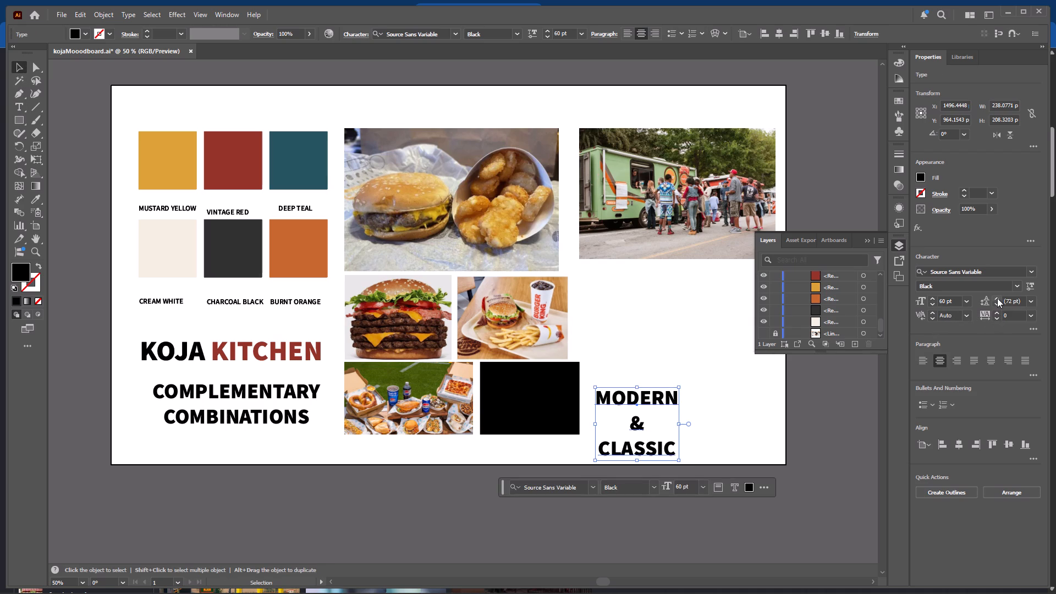
Set the leading of the MODERN & CLASSIC text to 48 pt.
click(997, 298)
click(997, 298)
triple_click(997, 304)
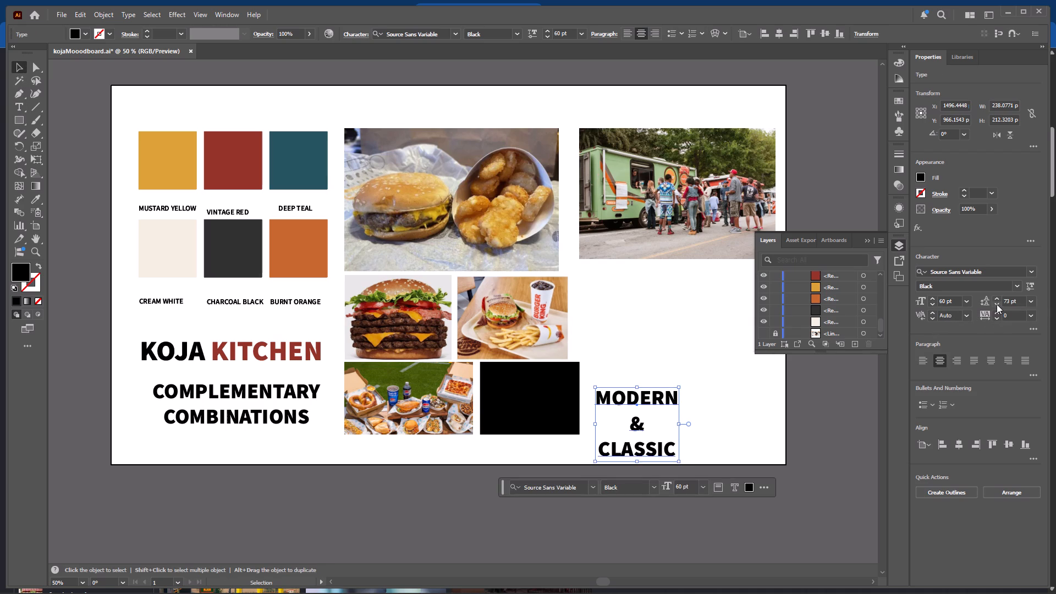
triple_click(997, 304)
click(997, 304)
click(1032, 303)
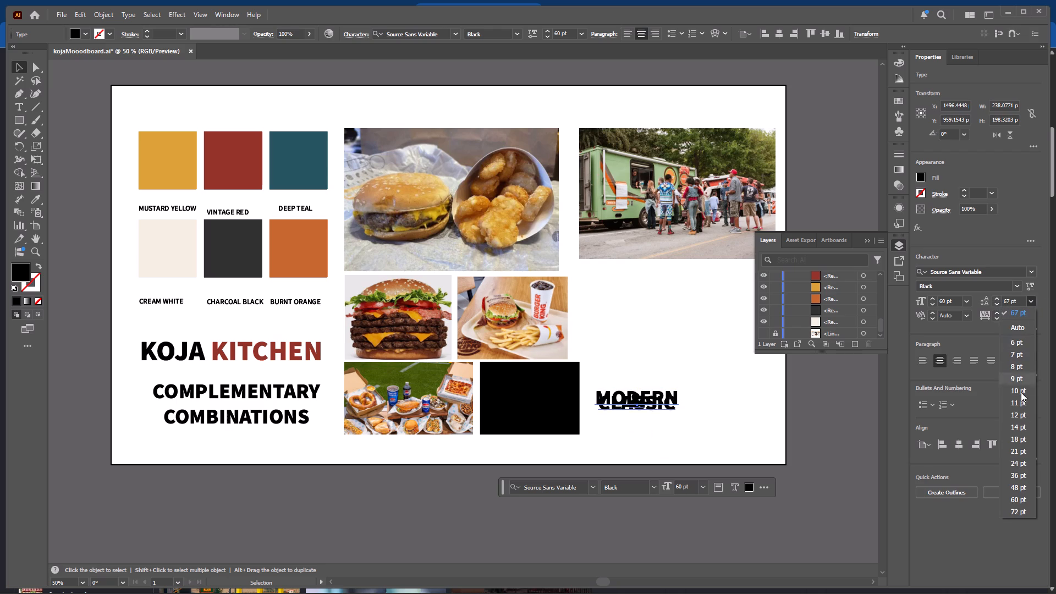
click(1019, 486)
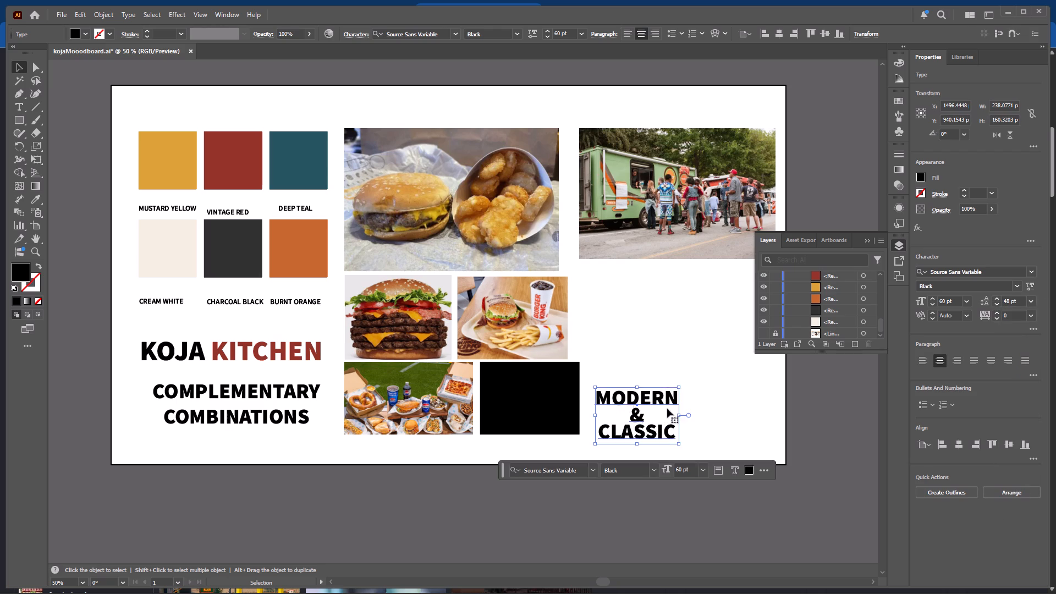
Move the MODERN & CLASSIC text onto the black rectangle beside the stadium food photo.
drag(634, 416, 516, 401)
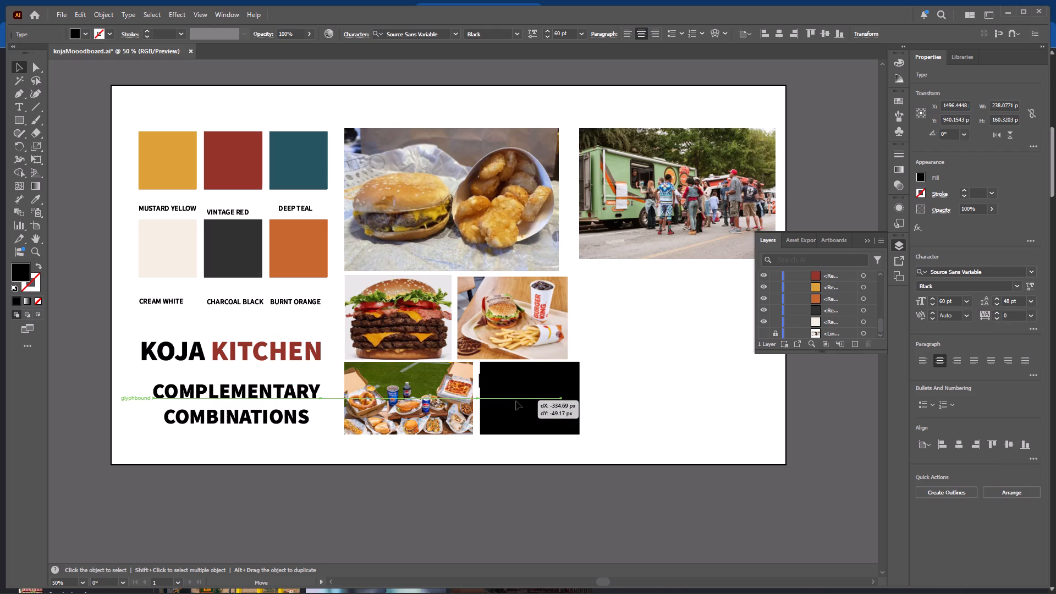
drag(516, 401, 519, 401)
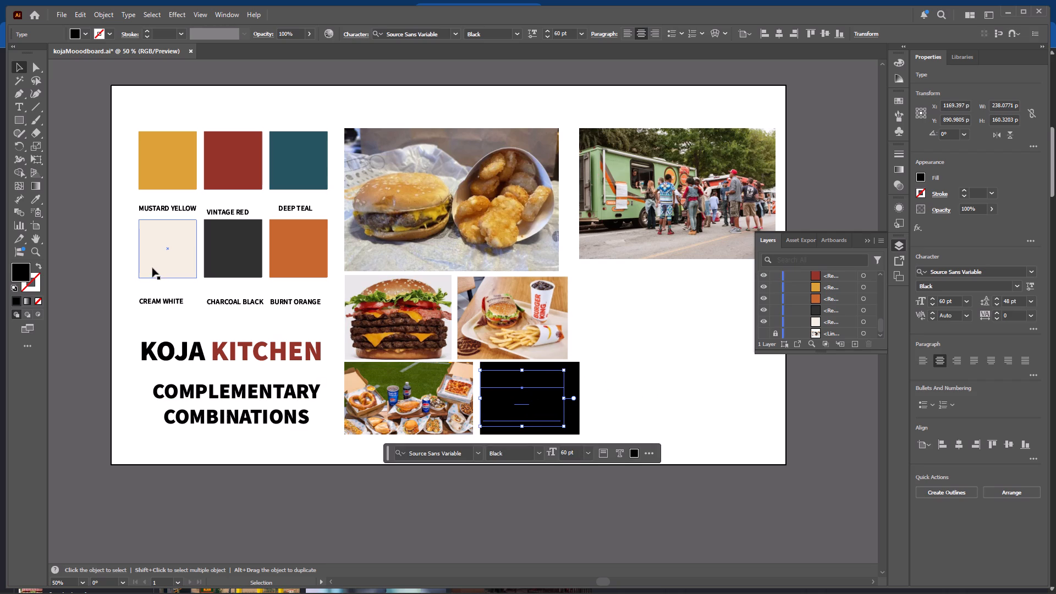
Fill the black rectangle with the burnt orange sampled from its palette swatch using the Eyedropper.
click(572, 381)
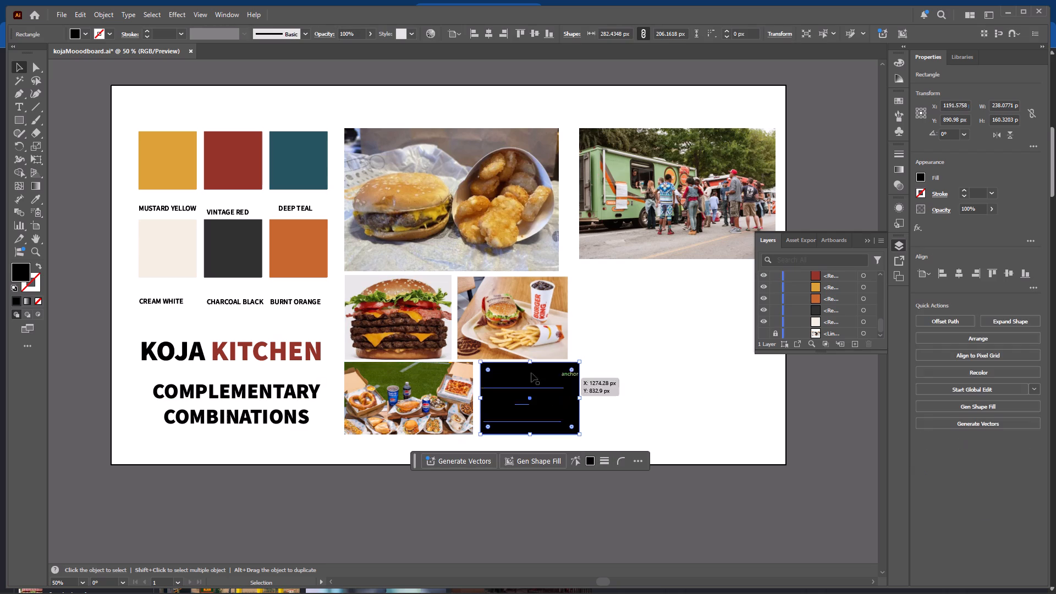
click(31, 200)
click(284, 246)
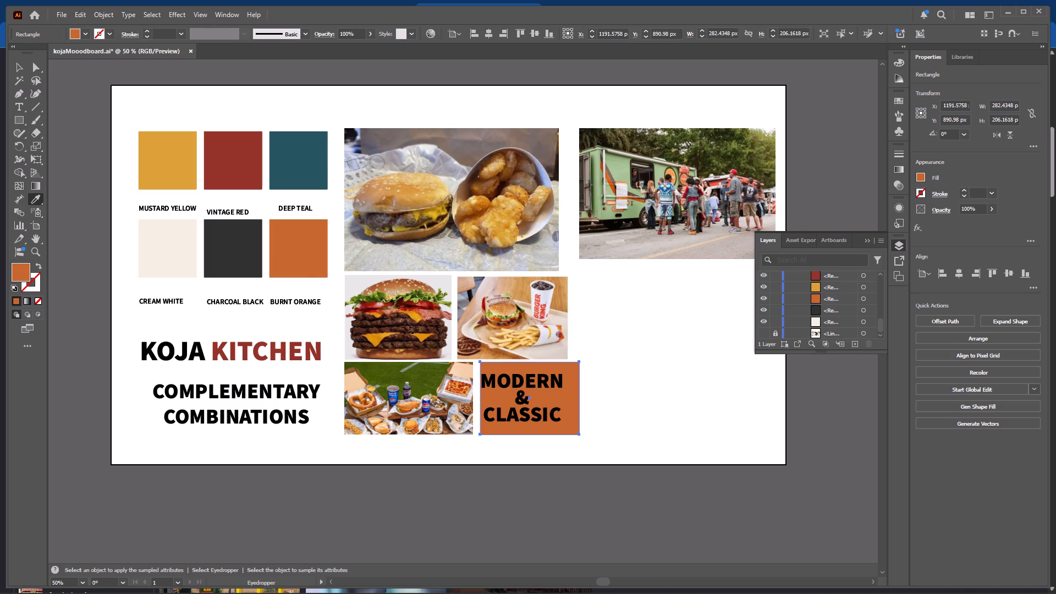
click(19, 69)
Give the MODERN & CLASSIC text a white fill and no stroke.
click(524, 382)
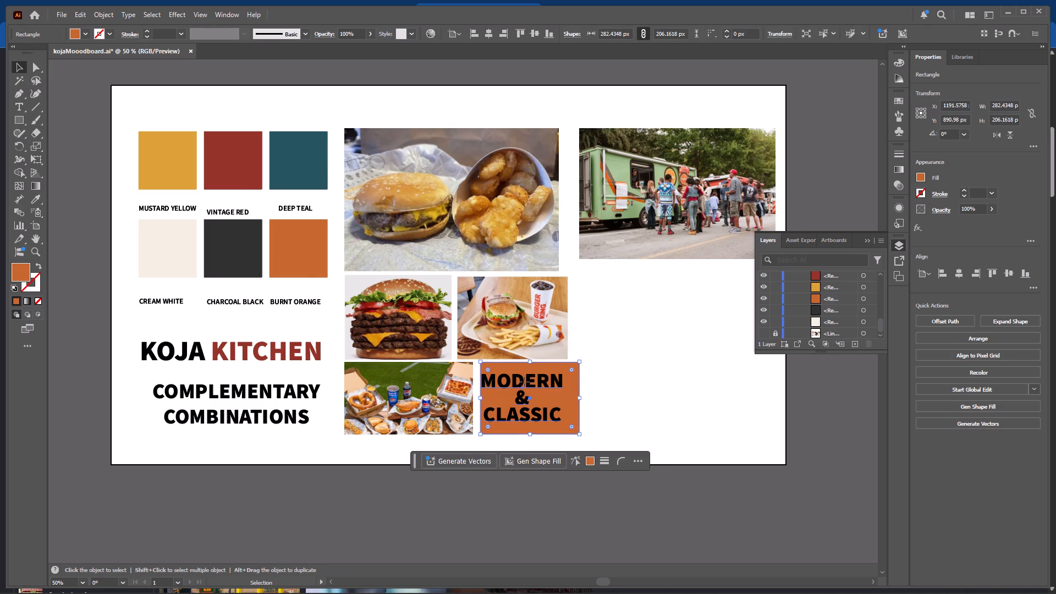
click(15, 287)
click(36, 282)
click(37, 302)
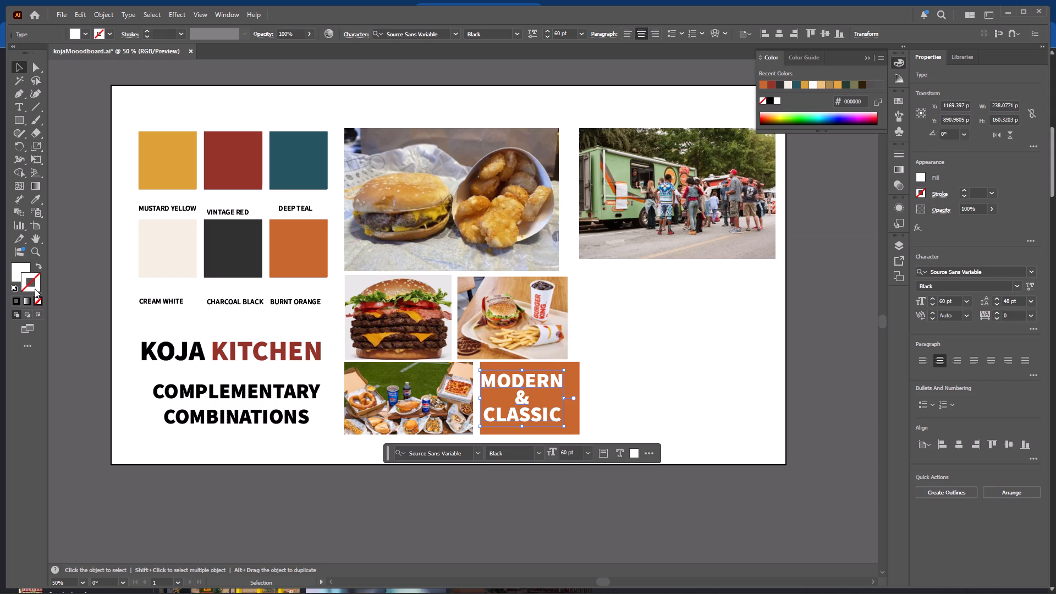
Align the MODERN & CLASSIC text and the orange rectangle on their vertical and horizontal centres.
shift+click(573, 411)
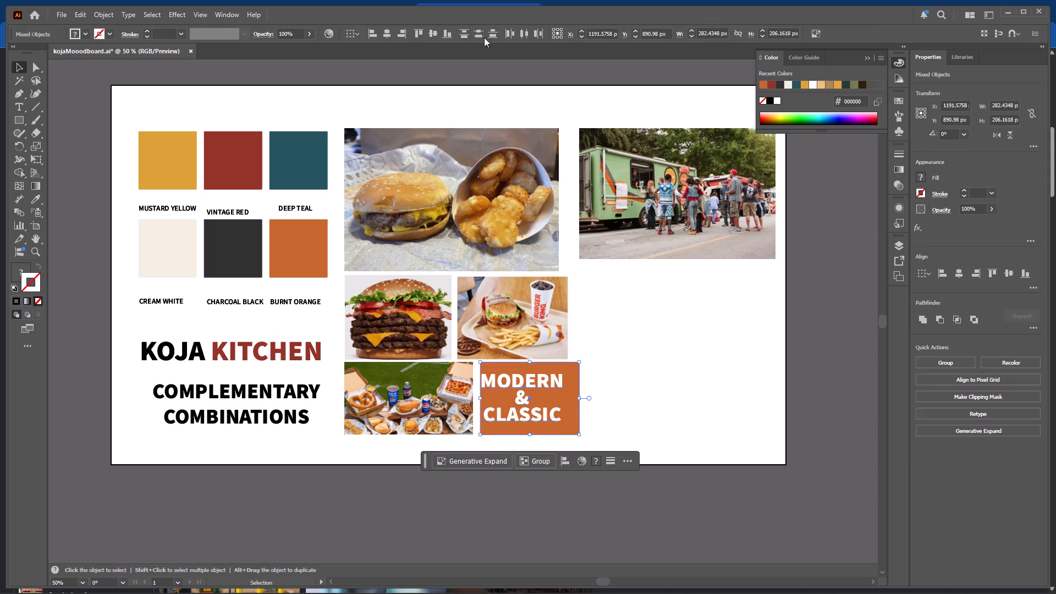
click(433, 35)
click(388, 34)
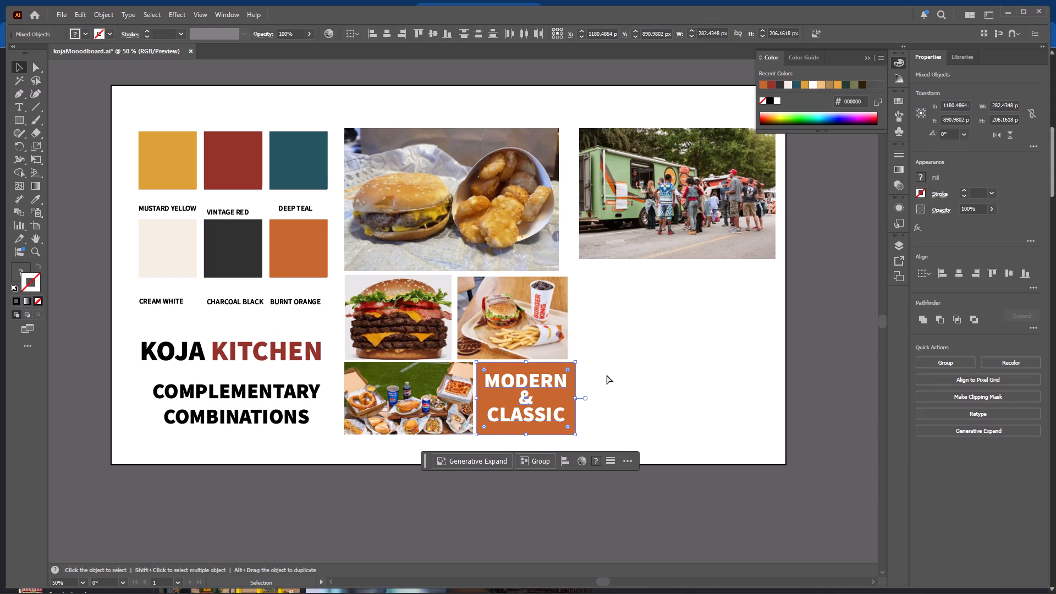
Group the MODERN & CLASSIC text with its burnt orange rectangle.
key(ctrl+g)
click(603, 356)
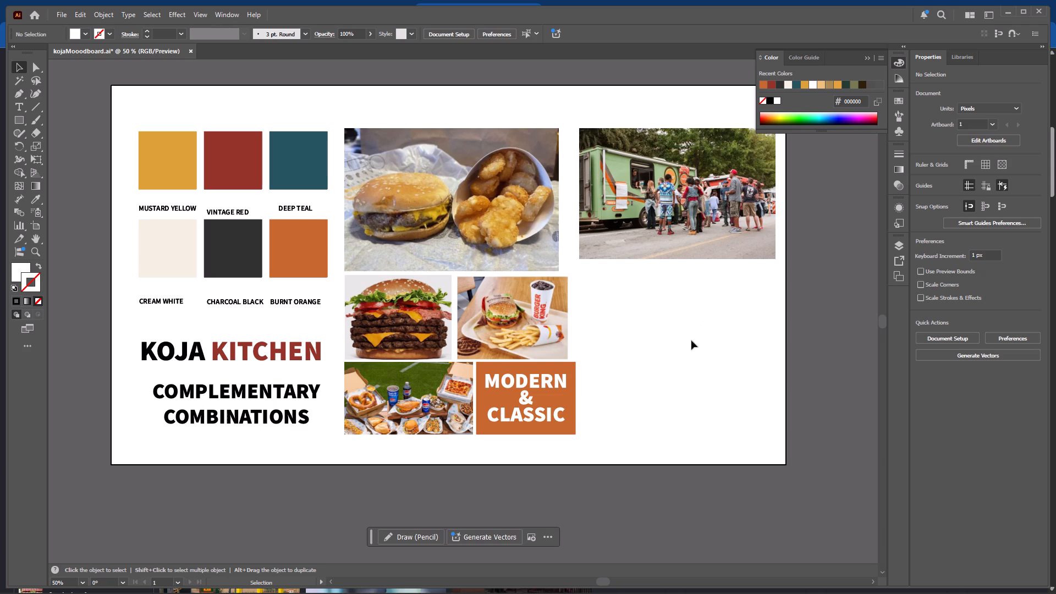
scroll(691, 340, up, 2)
scroll(691, 340, down, 2)
Enlarge the burger and fries tray photo proportionally to about 336 × 252 px, towards its upper corner.
click(540, 315)
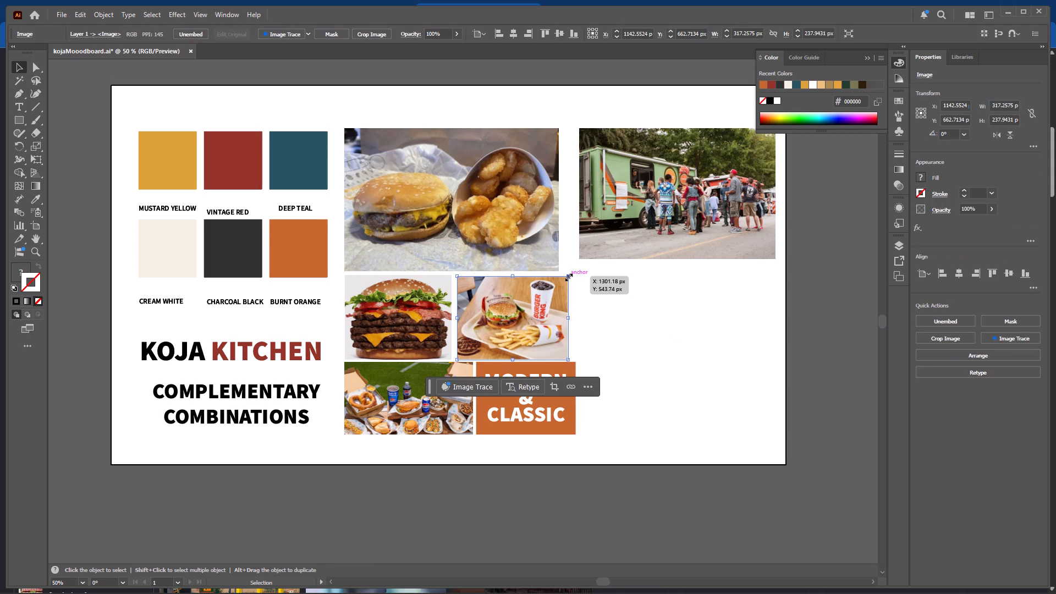
shift+drag(568, 276, 570, 274)
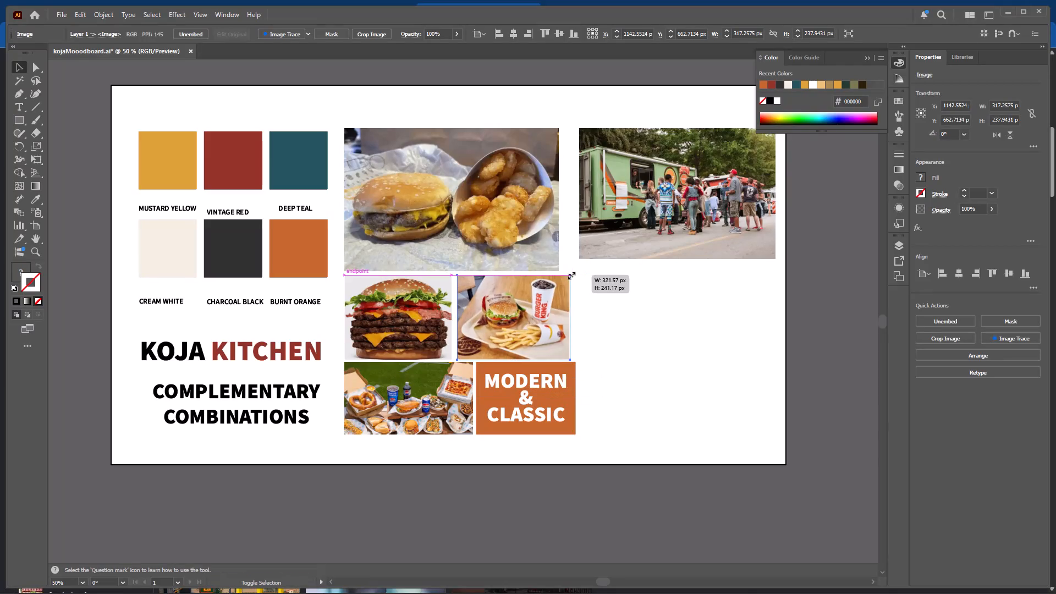
shift+drag(570, 274, 575, 272)
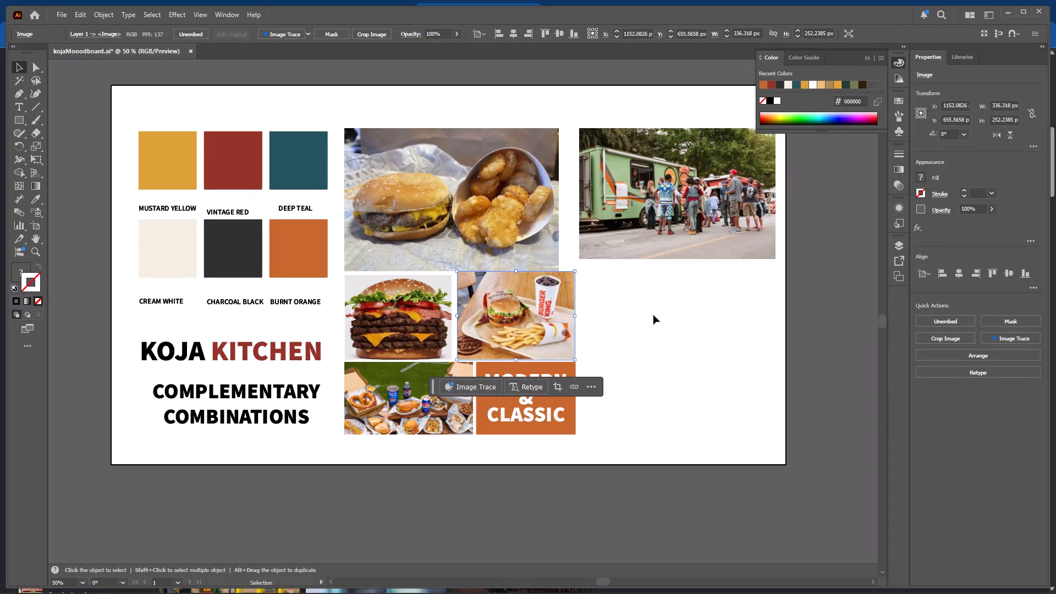
click(653, 315)
Shrink the large burger and chicken photo slightly and stretch the stacked burger photo to about 252 px high, matching the tray photo.
click(410, 295)
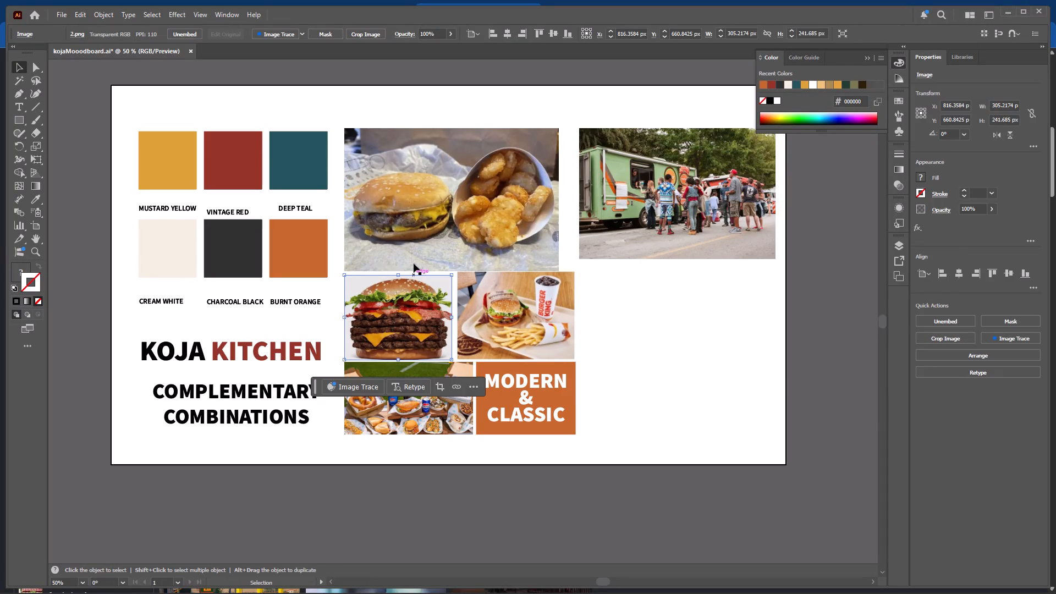
click(411, 223)
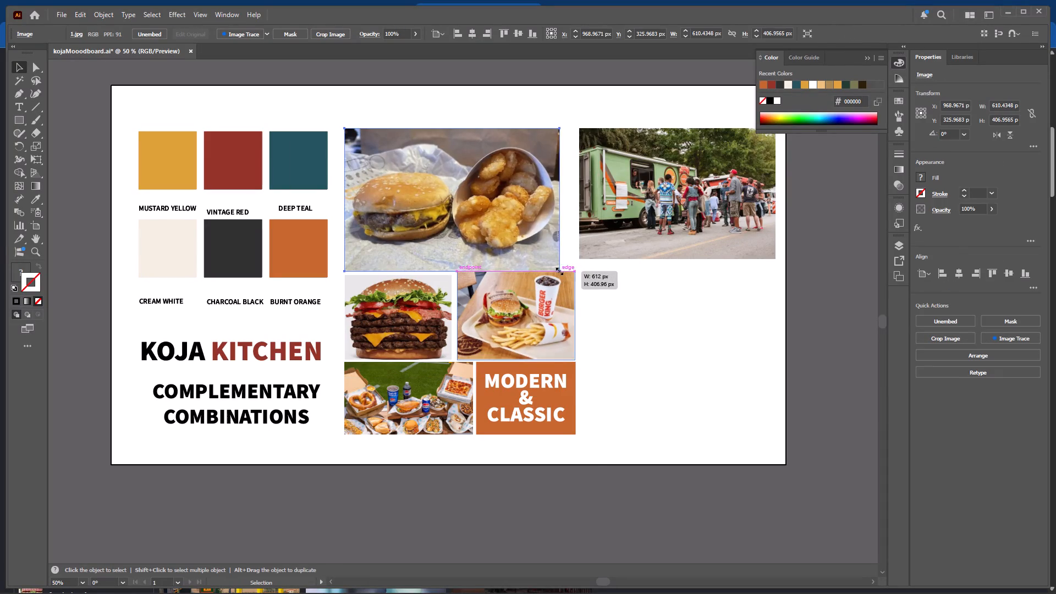
click(425, 322)
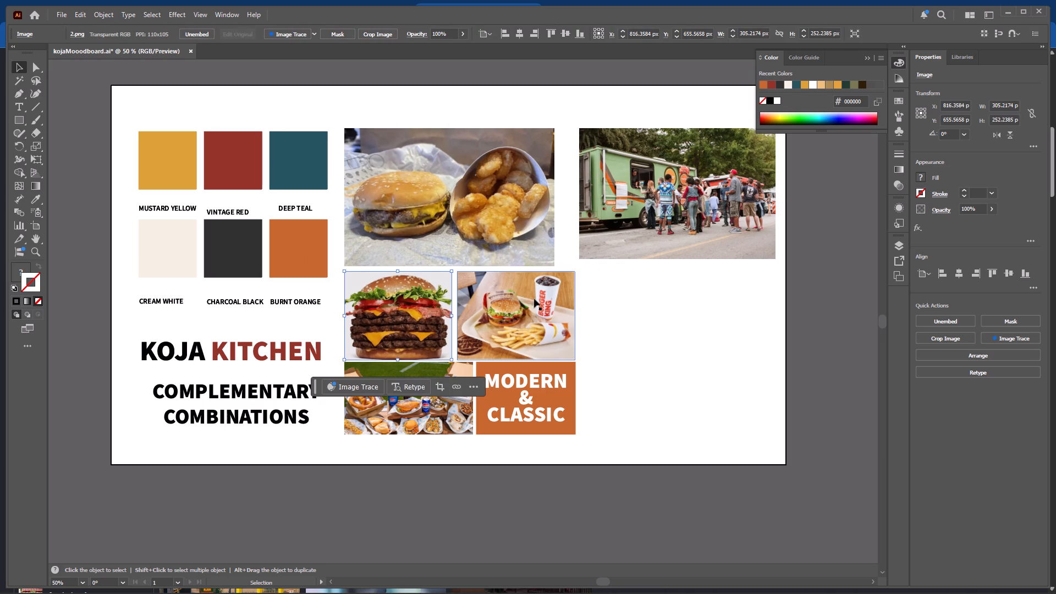
click(618, 300)
Widen the large burger and chicken photo to about 650 px at a height of about 391 px.
click(465, 240)
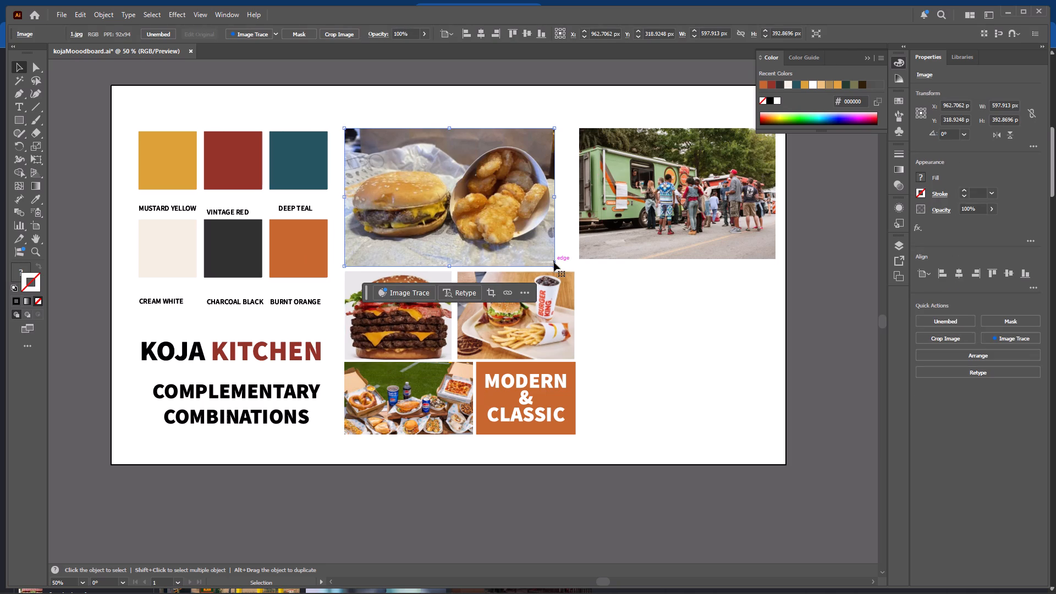
click(555, 266)
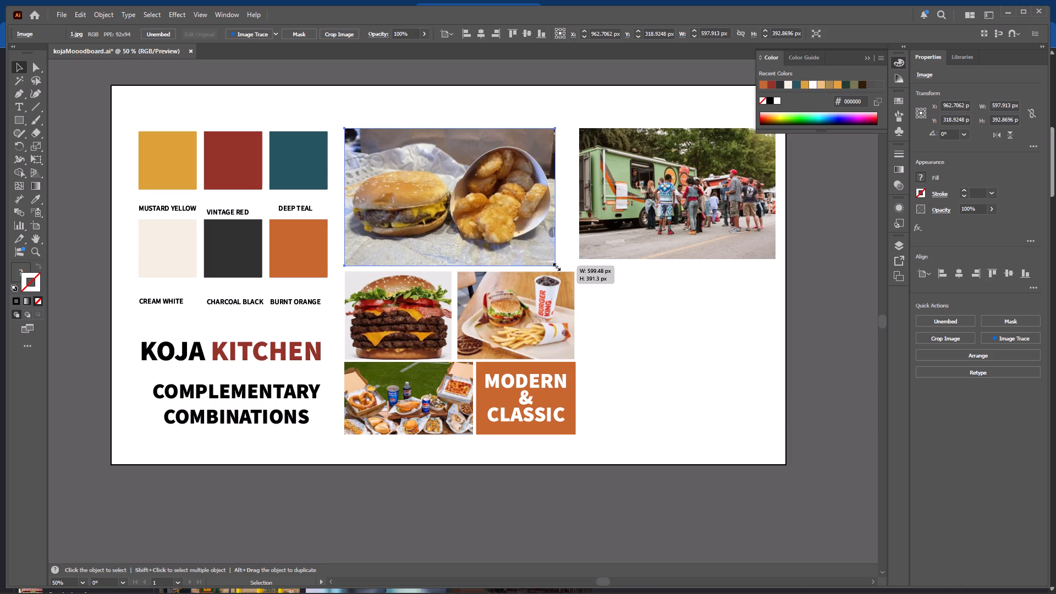
drag(554, 196, 570, 195)
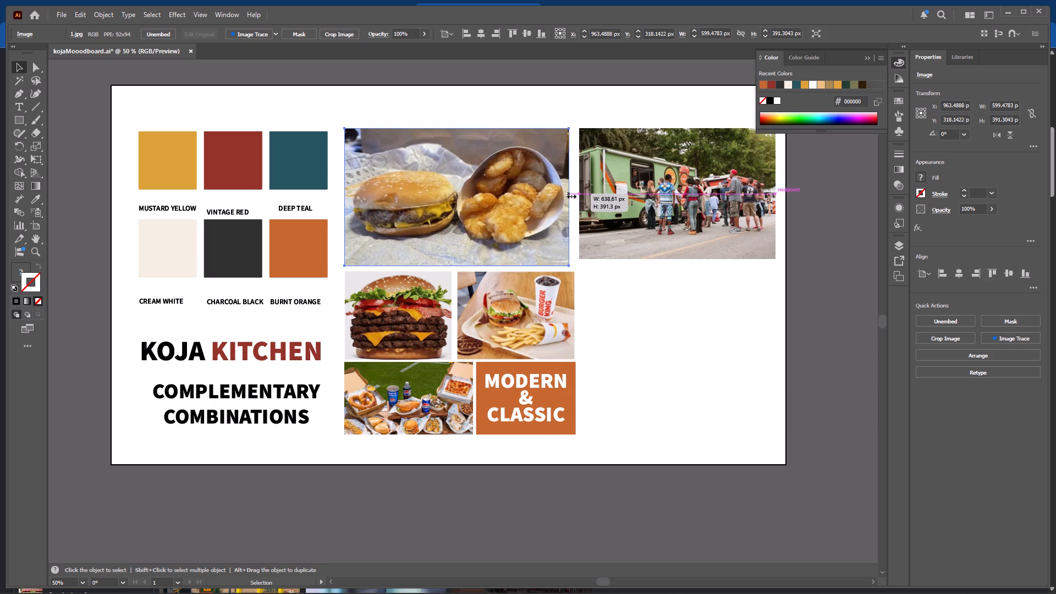
drag(570, 195, 573, 195)
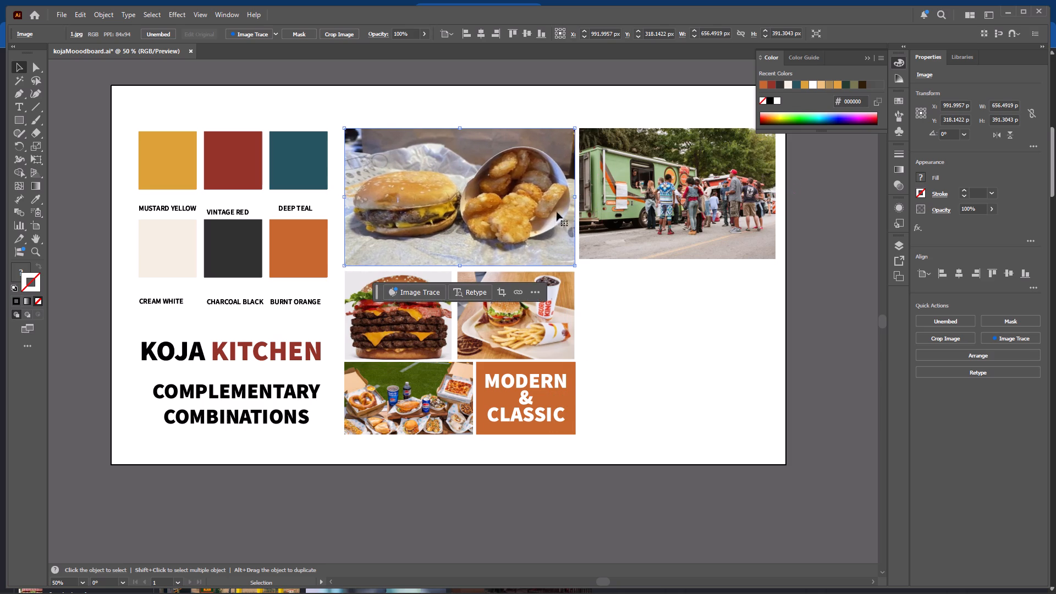
click(573, 197)
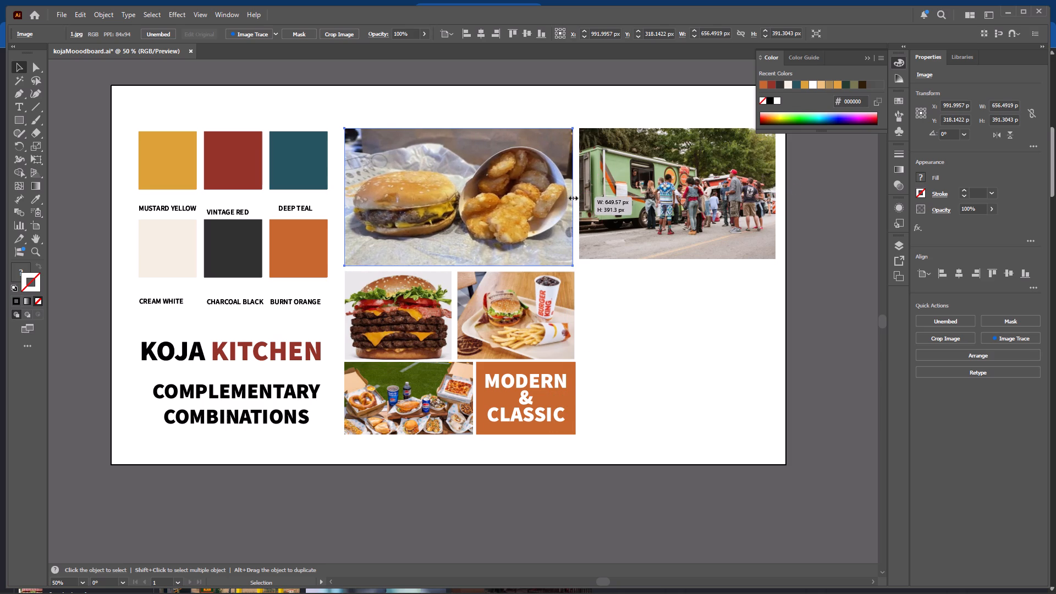
click(632, 316)
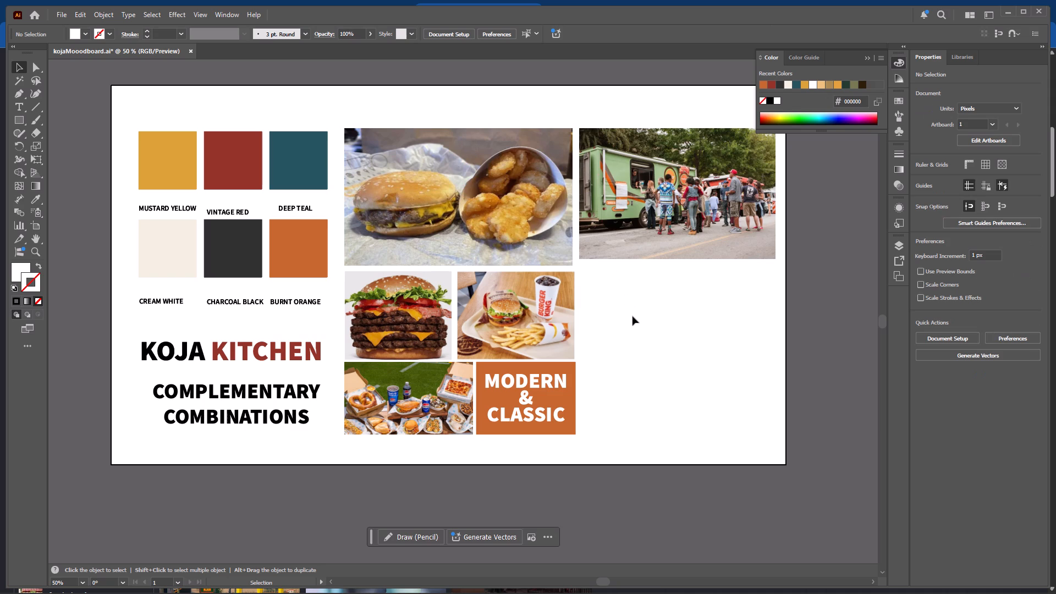
Draw an open two-segment chevron pointing right over the KOJA KITCHEN and COMPLEMENTARY COMBINATIONS text with the Pen tool.
scroll(609, 340, down, 2)
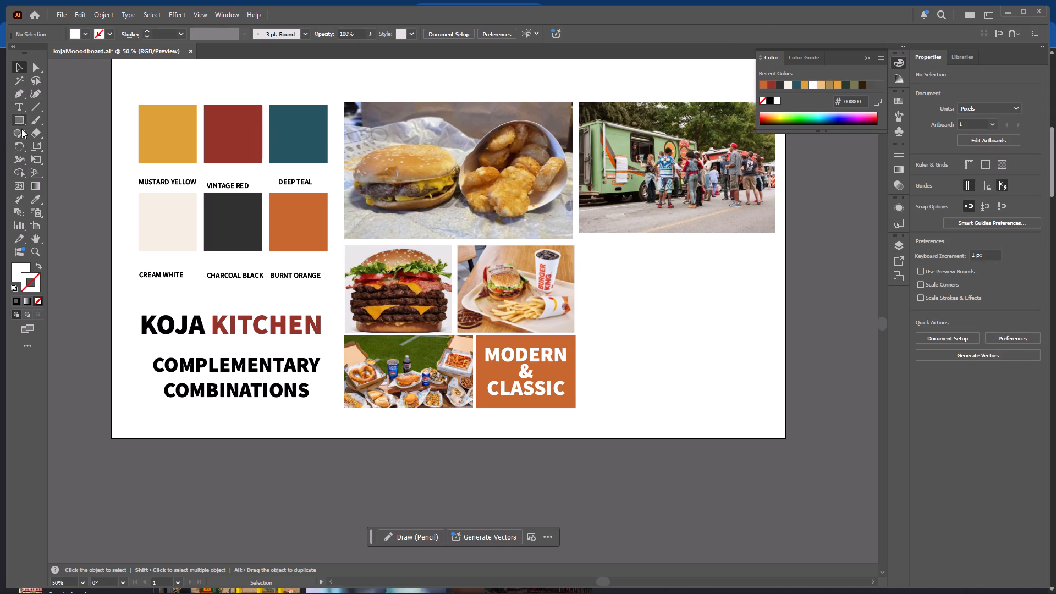
click(21, 95)
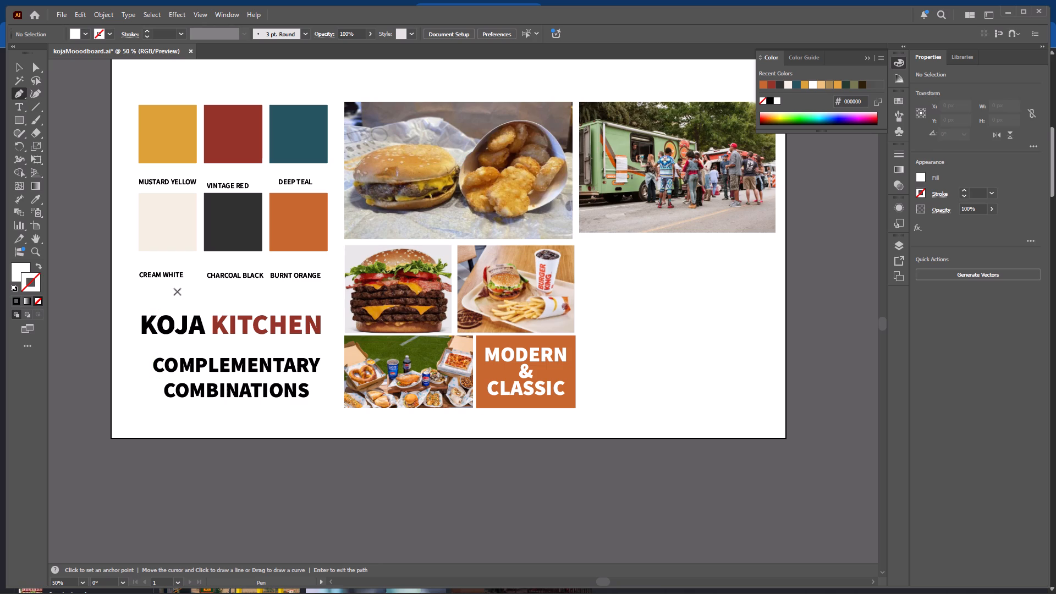
click(160, 295)
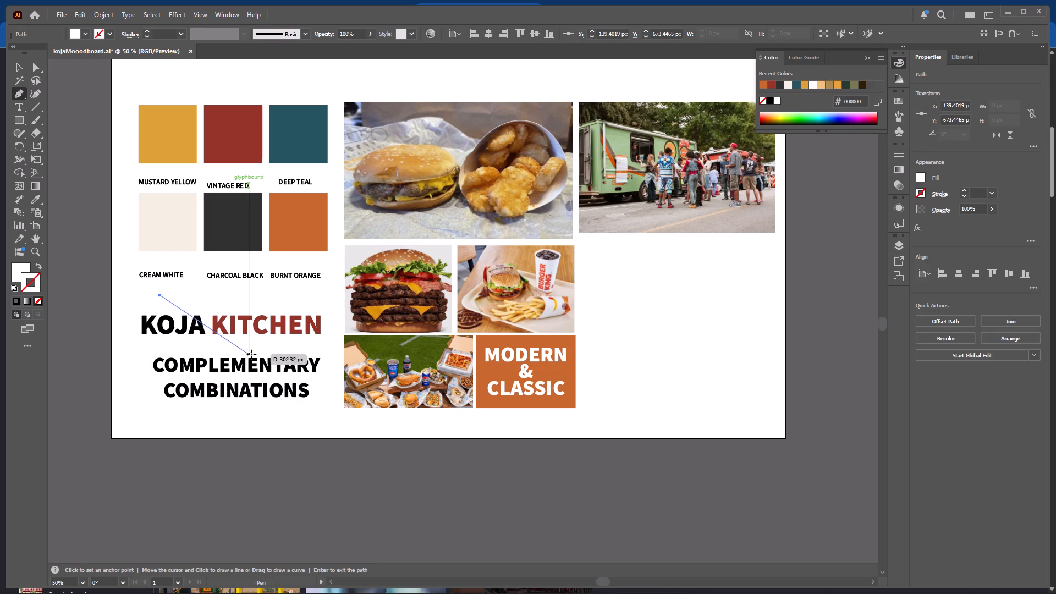
click(252, 353)
click(155, 423)
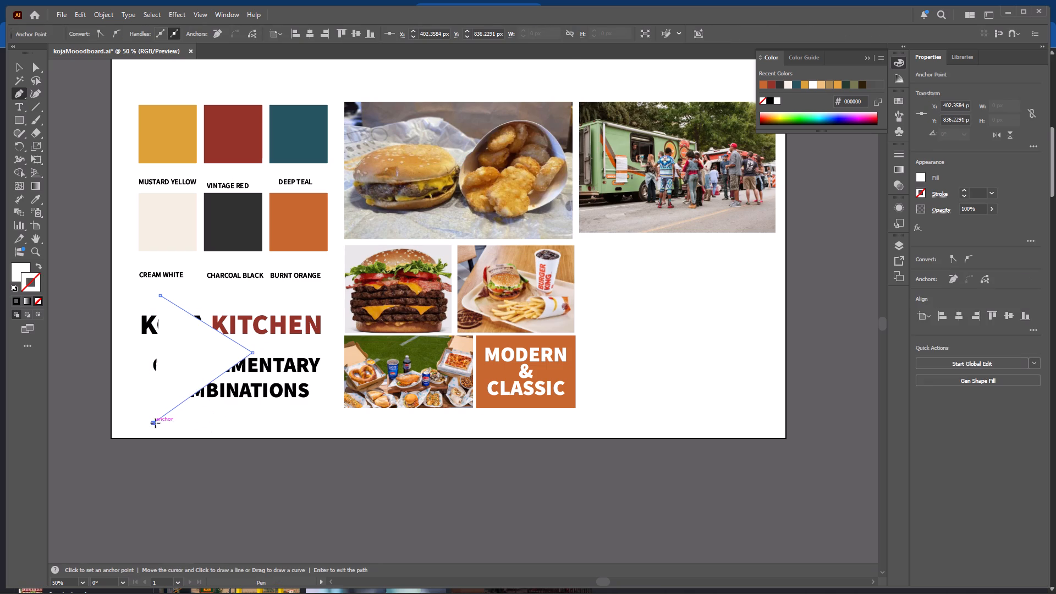
key(Escape)
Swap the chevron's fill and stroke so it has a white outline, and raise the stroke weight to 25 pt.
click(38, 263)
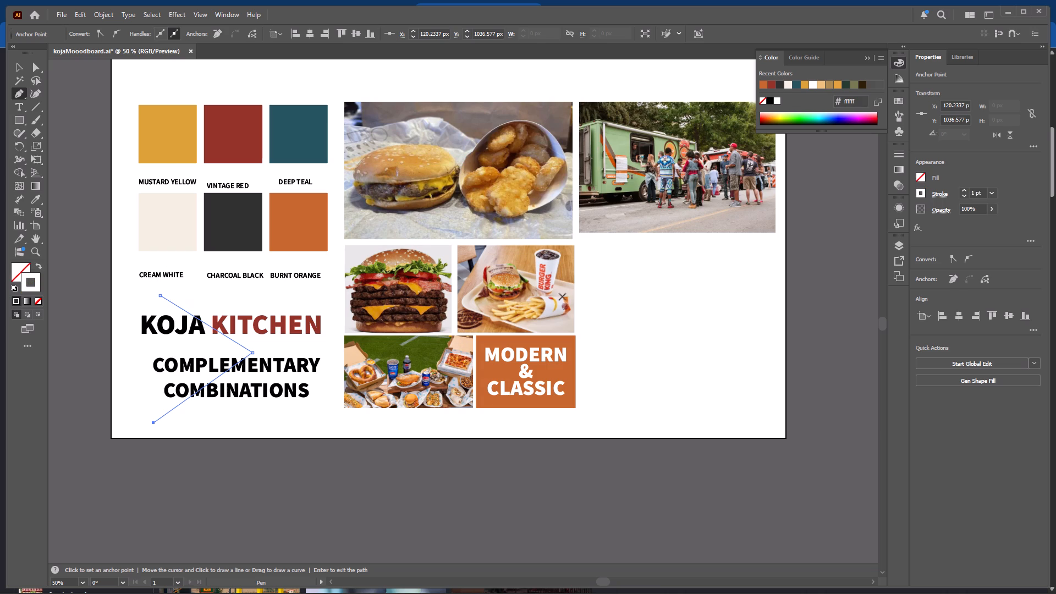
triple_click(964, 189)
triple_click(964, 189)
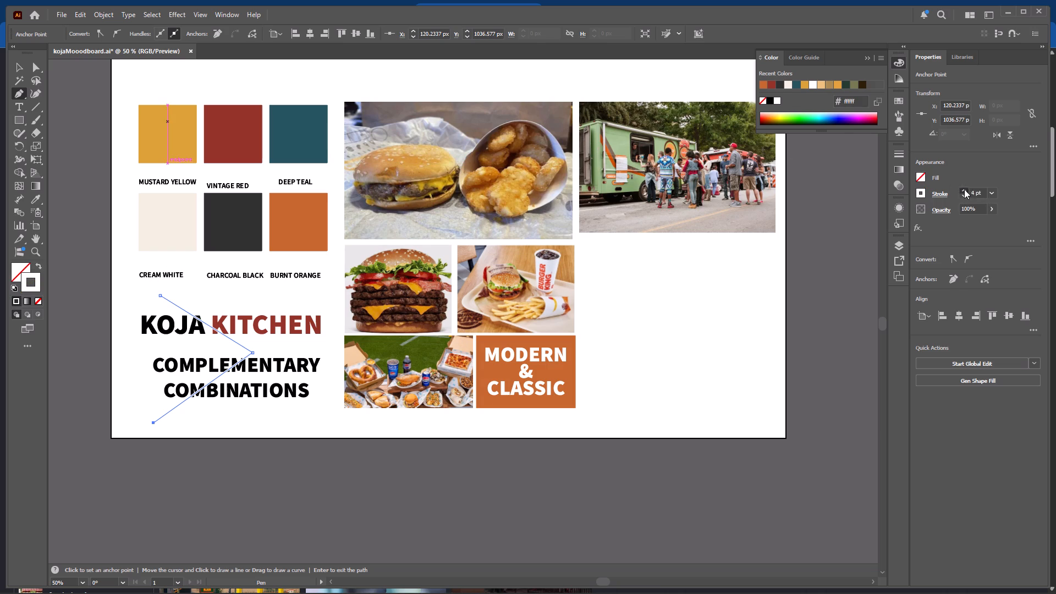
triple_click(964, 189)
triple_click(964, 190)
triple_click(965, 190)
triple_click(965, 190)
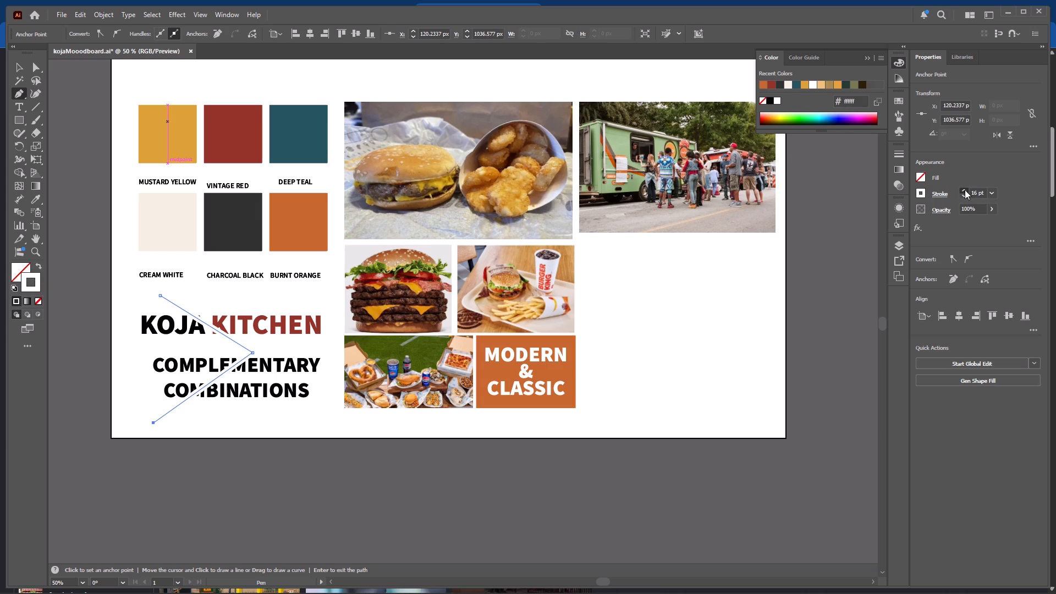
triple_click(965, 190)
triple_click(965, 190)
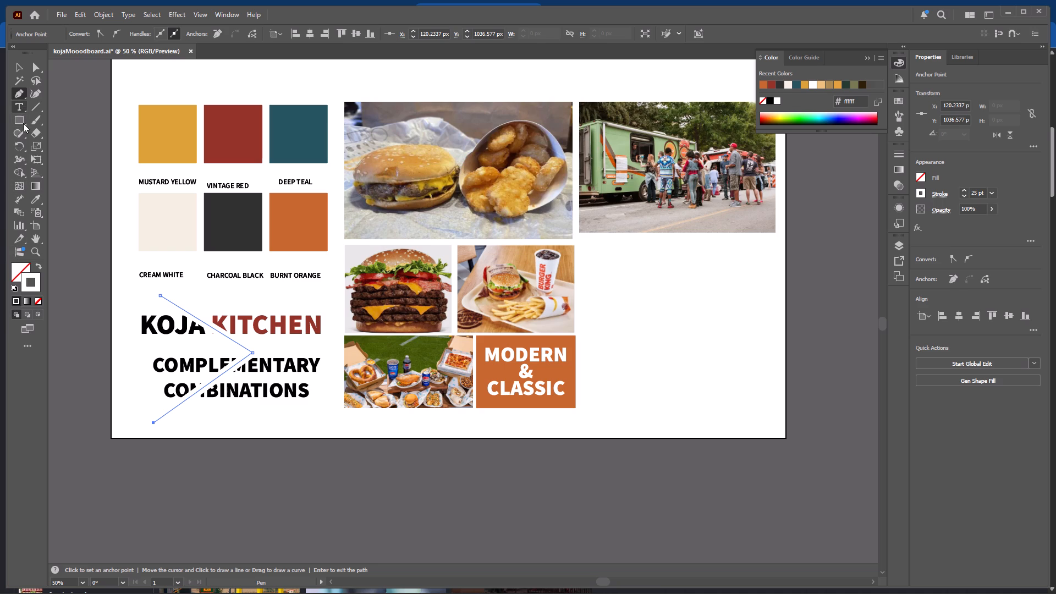
Sample the vintage red swatch for the chevron, use it as the stroke with no fill, and set the weight to 20 pt.
click(34, 200)
click(224, 144)
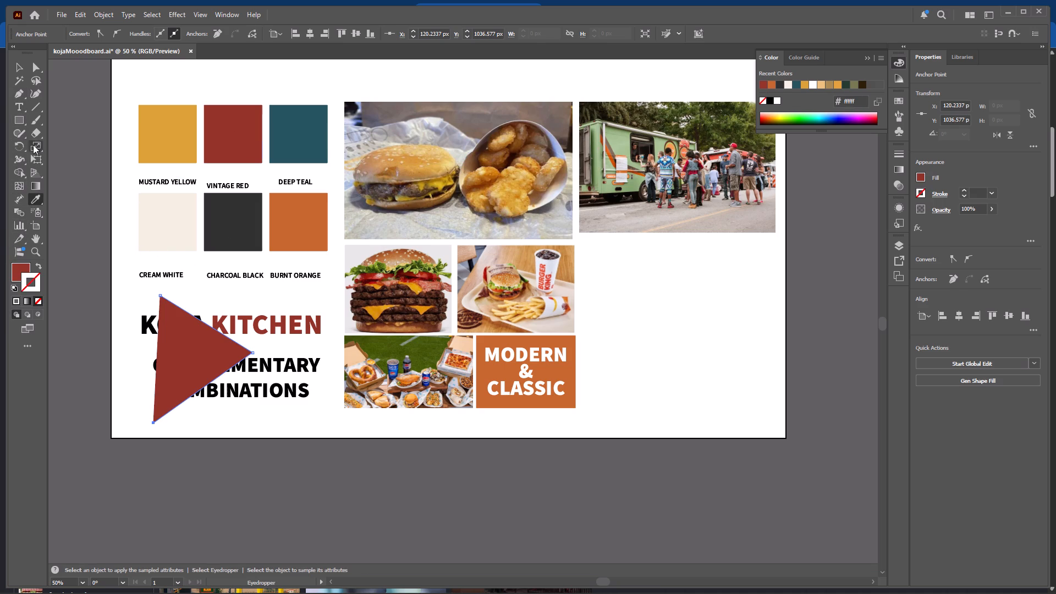
click(38, 266)
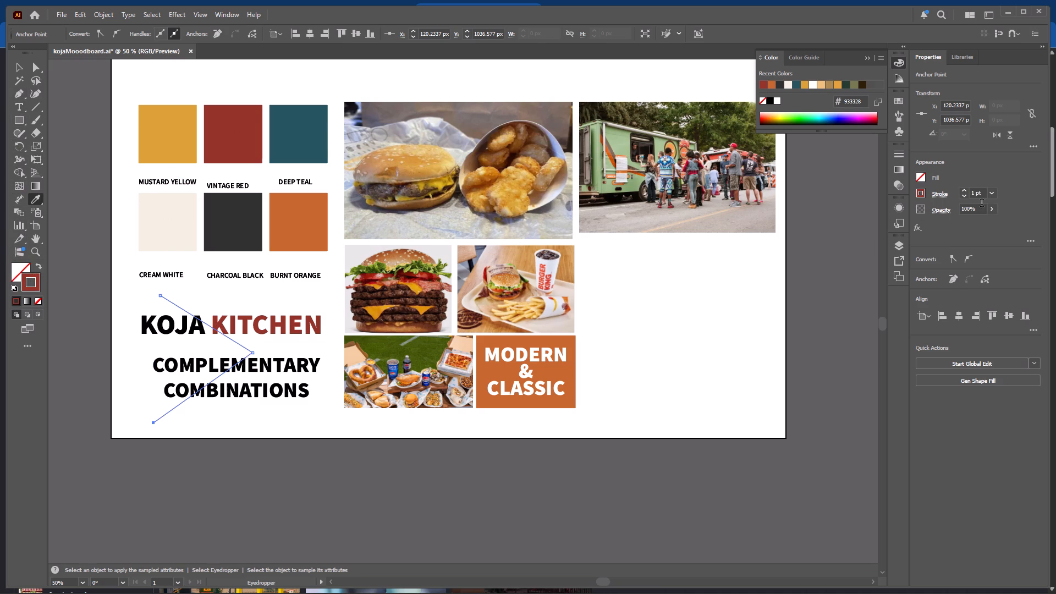
drag(976, 193, 960, 193)
text(10)
key(Return)
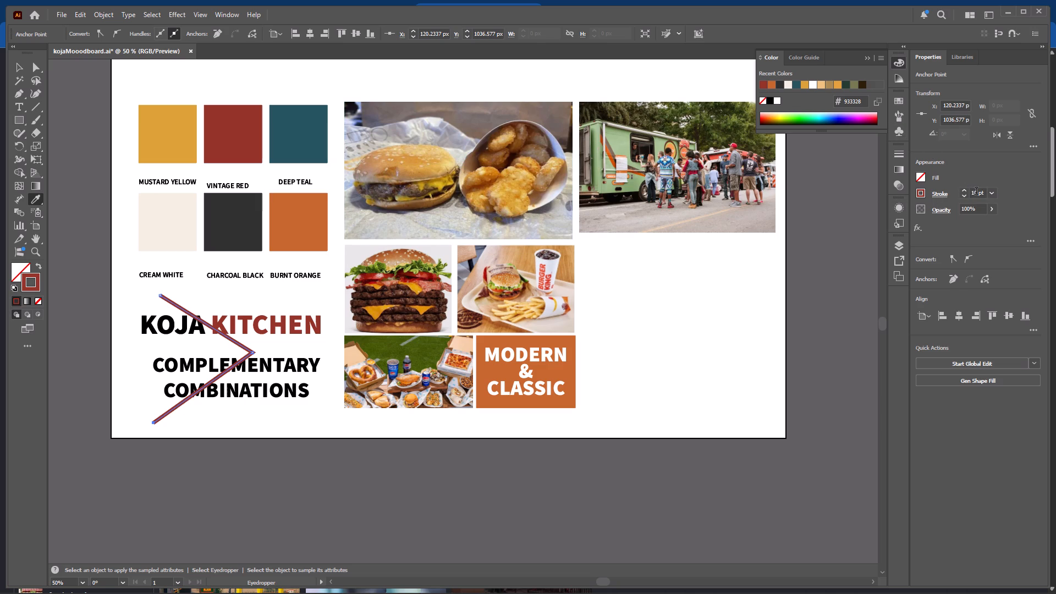
drag(976, 192, 958, 193)
text(20)
key(Return)
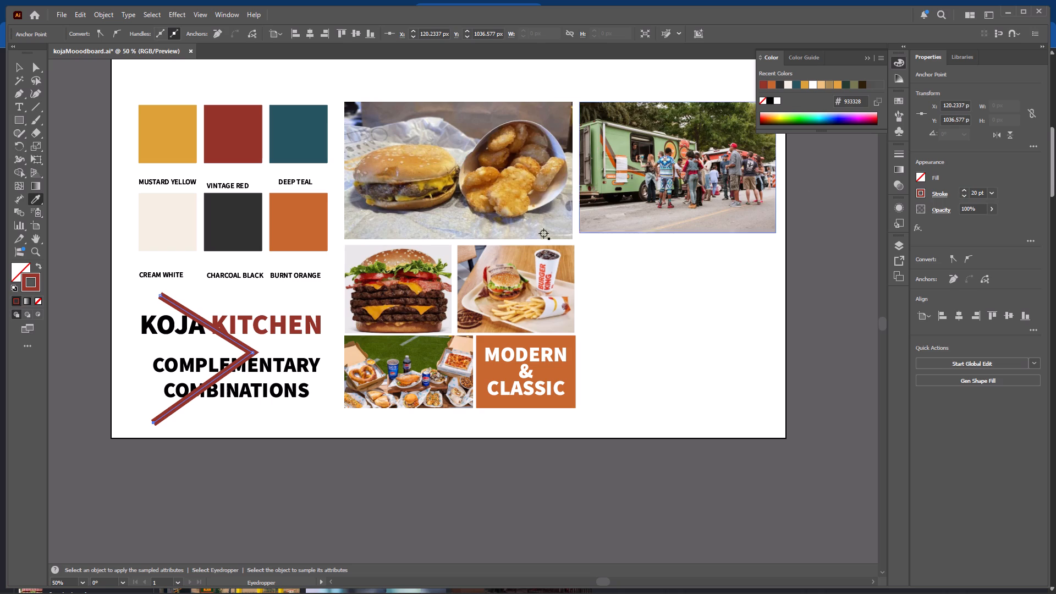
Move the red chevron about 68 px left and 14 px down, towards the artboard's left edge.
click(15, 68)
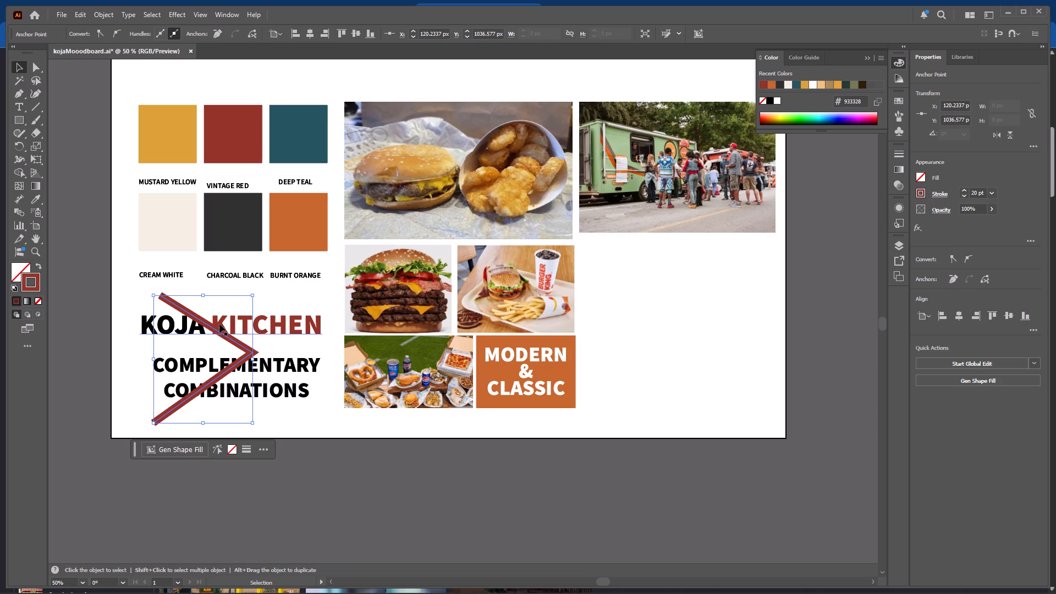
drag(219, 332, 204, 335)
key(ctrl+z)
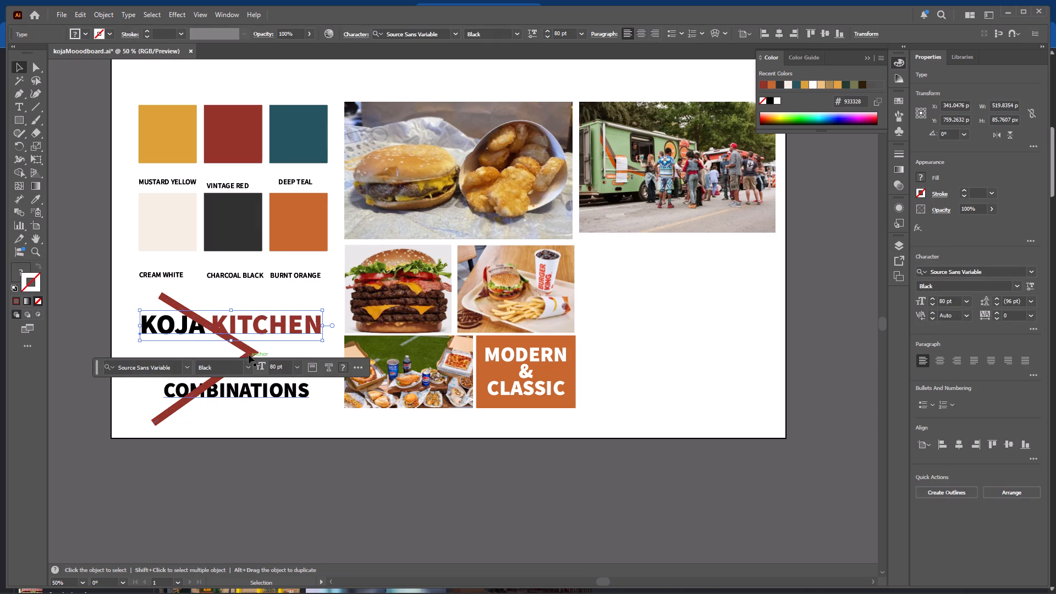
drag(250, 354, 226, 358)
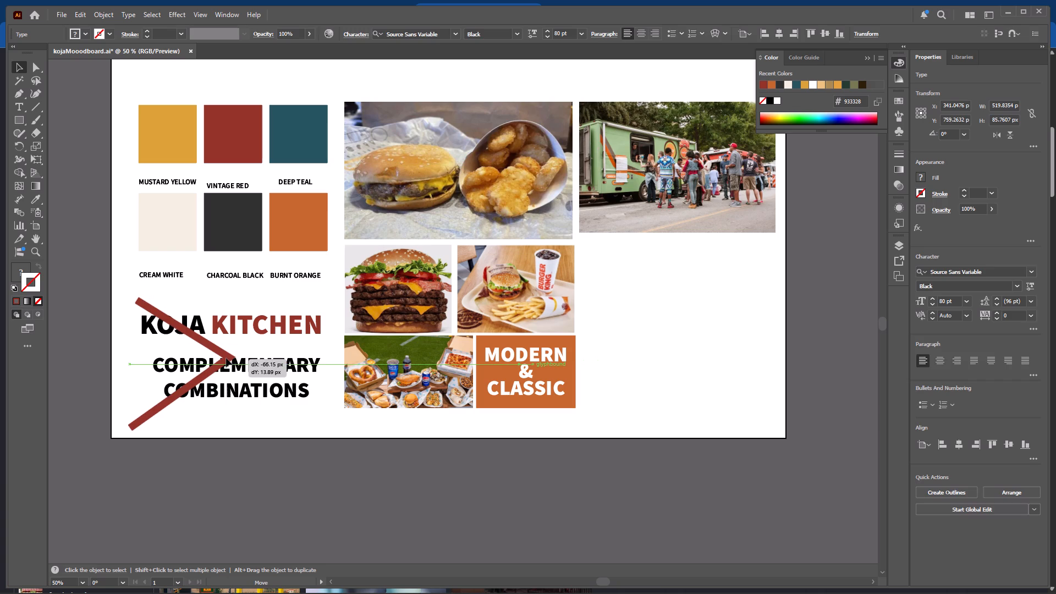
drag(226, 358, 226, 358)
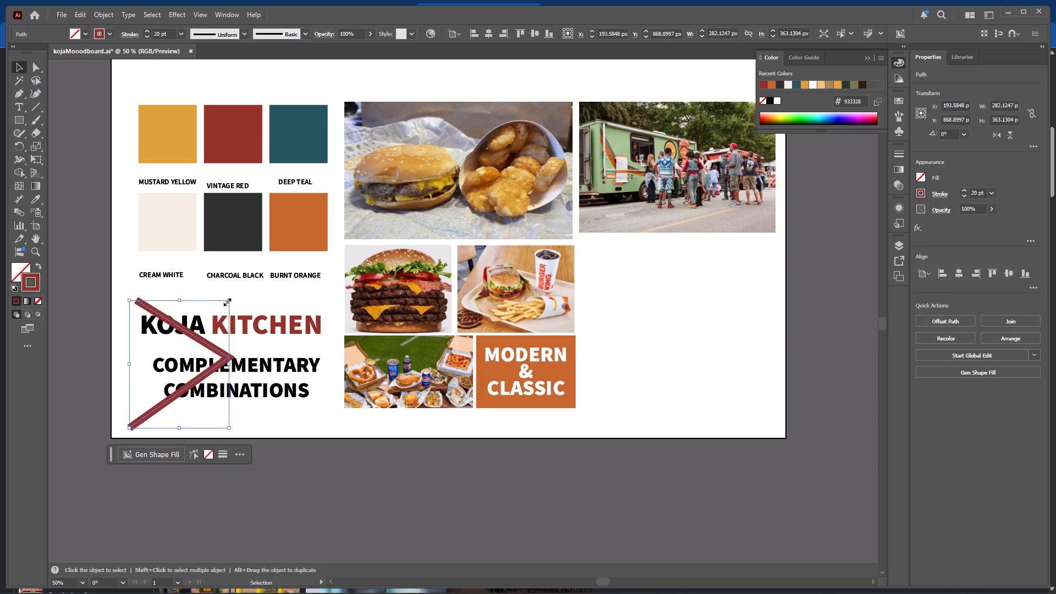
Scale the red chevron down to about 188 × 242 px, keeping its lower-left corner in place.
shift+drag(226, 301, 208, 313)
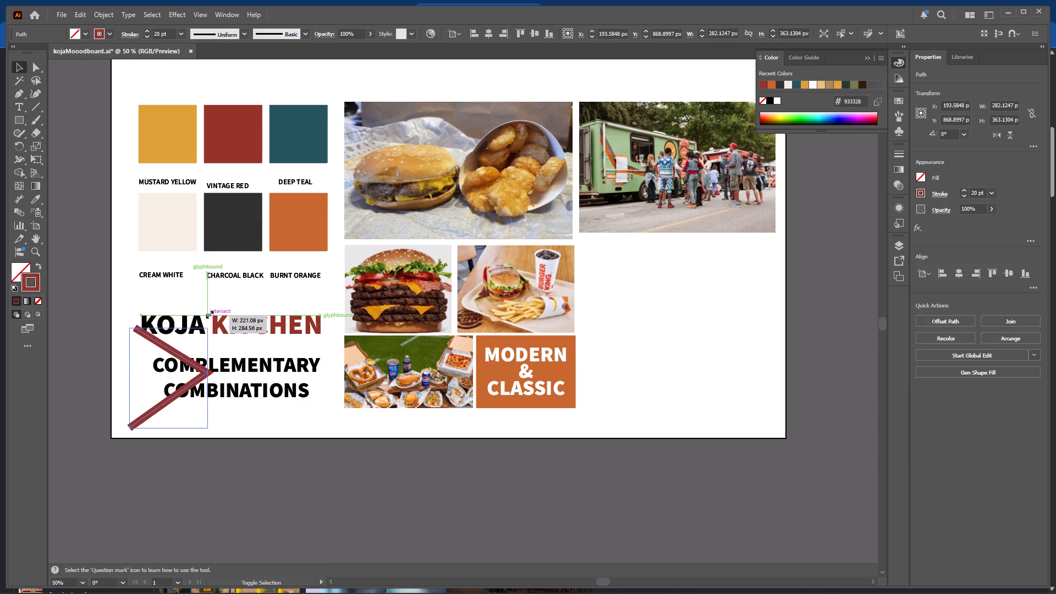
shift+drag(208, 313, 196, 323)
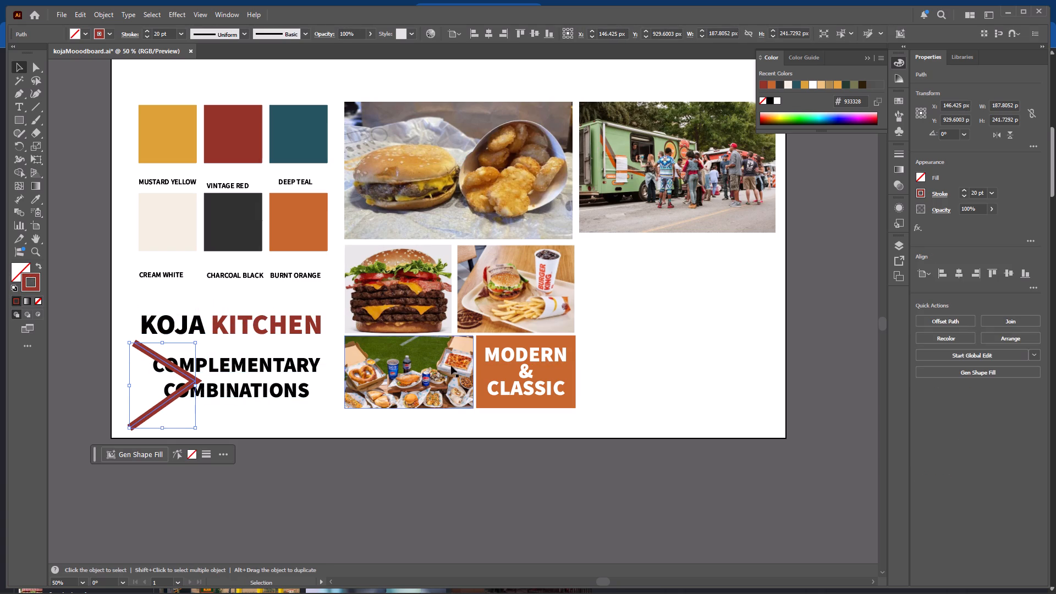
Give the red chevron's stroke round caps while keeping a mitered corner at its point.
click(940, 196)
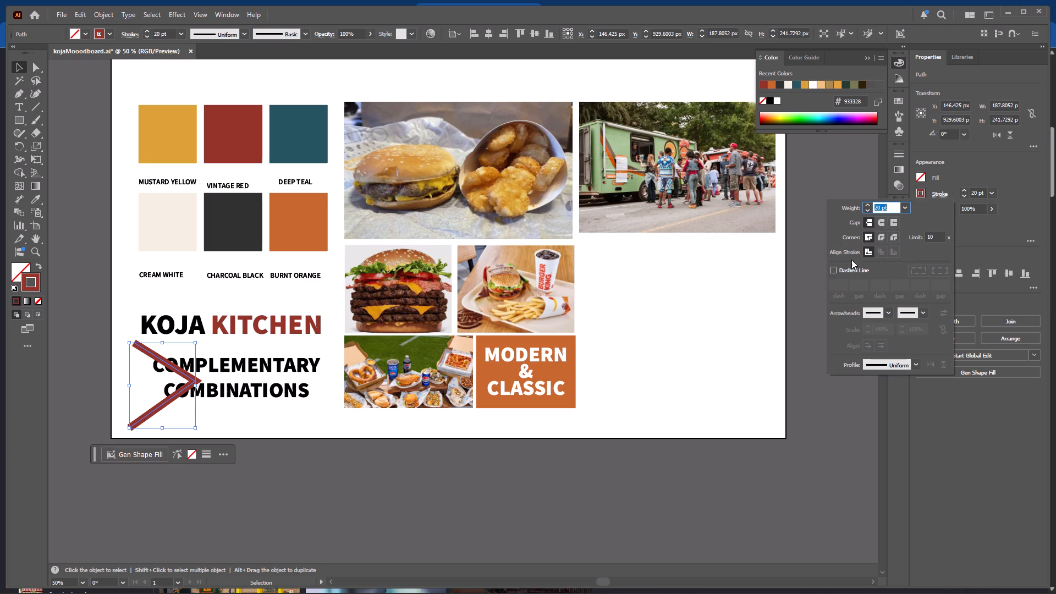
click(879, 237)
click(883, 222)
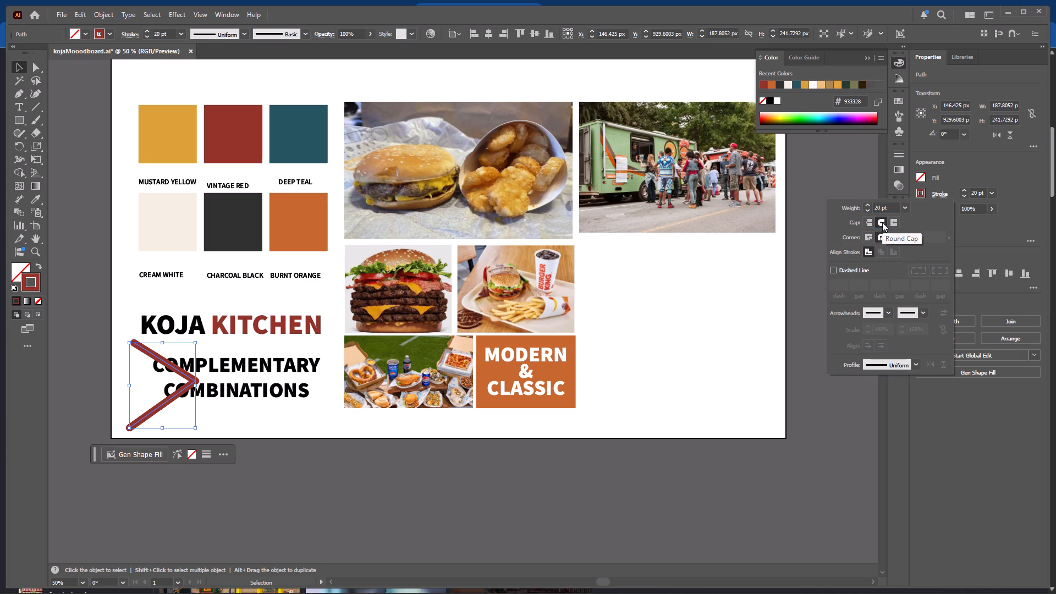
click(870, 225)
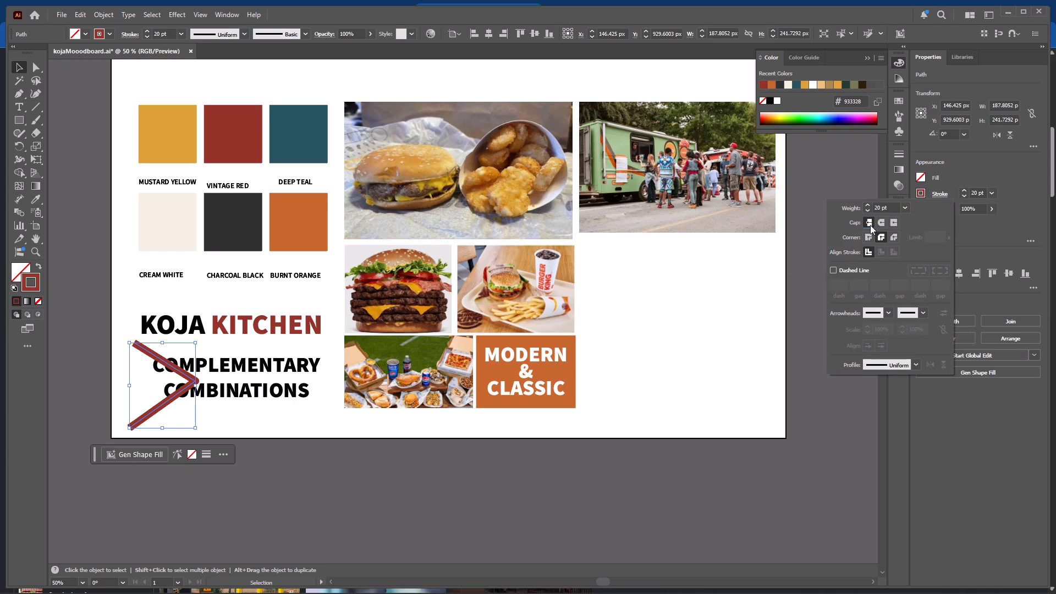
click(879, 222)
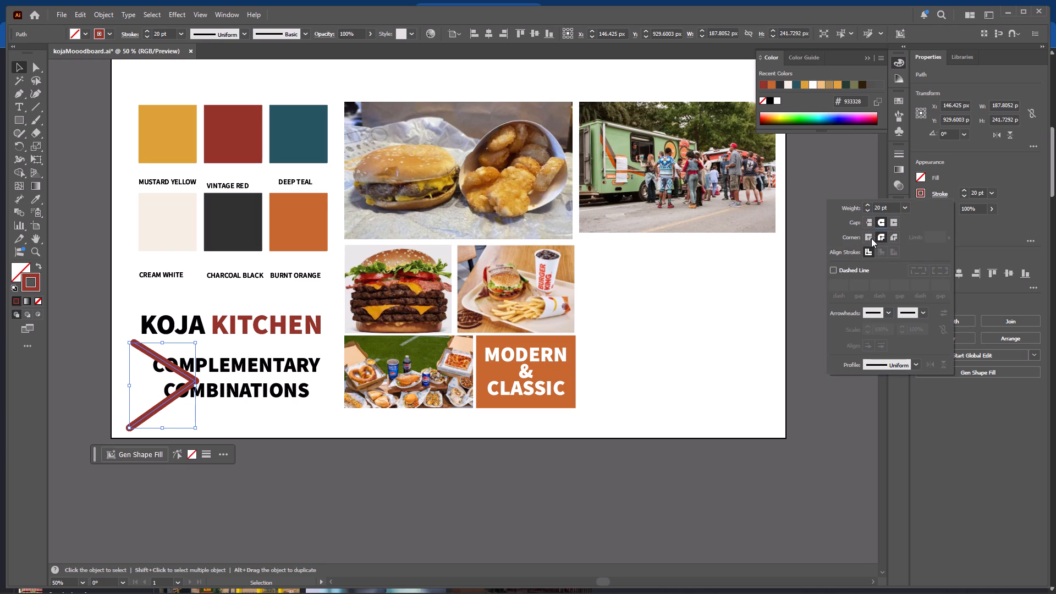
click(868, 238)
Try the red chevron's stroke weight at 50 pt and 40 pt, and settle on 30 pt.
drag(976, 195, 966, 193)
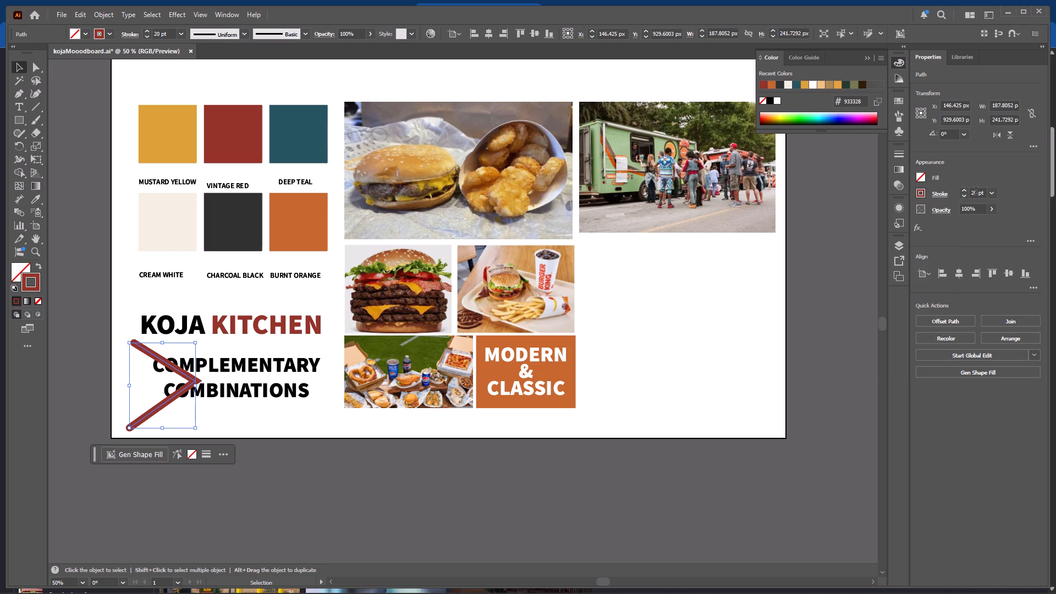
drag(977, 193, 961, 195)
text(50)
key(Return)
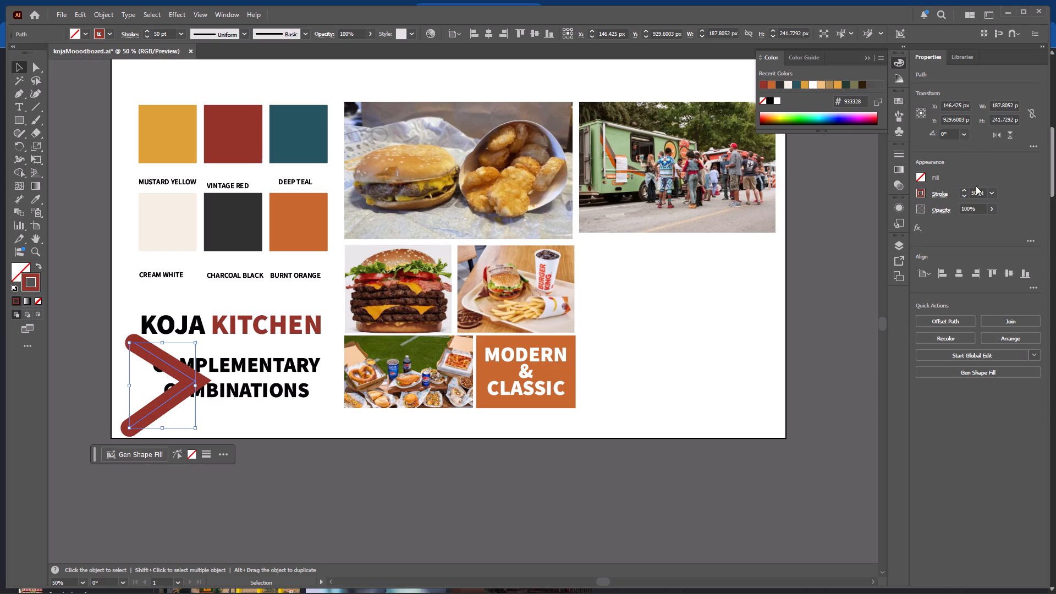
drag(978, 195, 960, 195)
text(40)
key(Return)
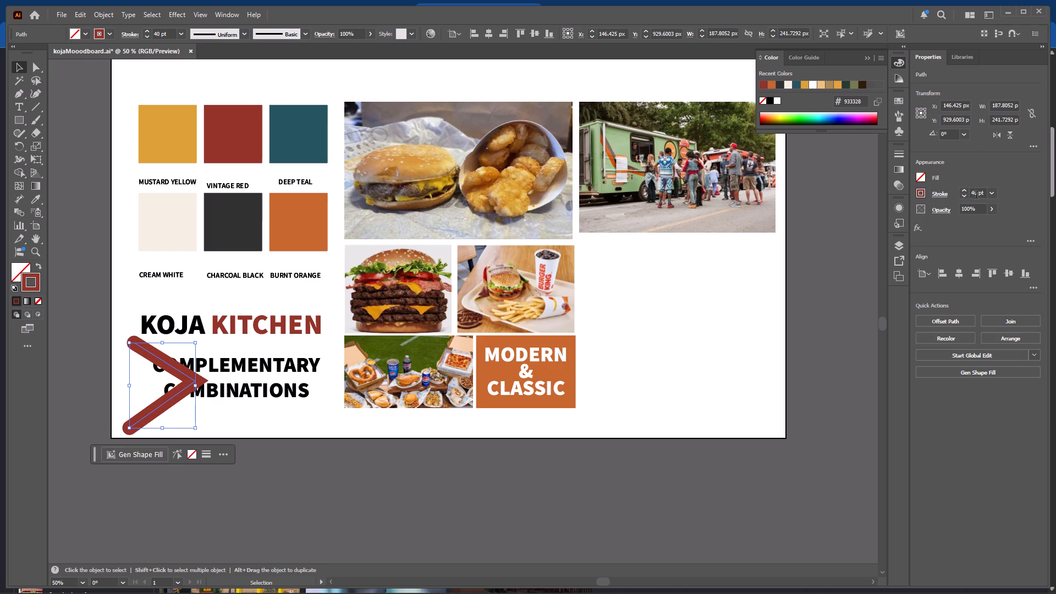
drag(977, 194, 963, 194)
text(30)
key(Return)
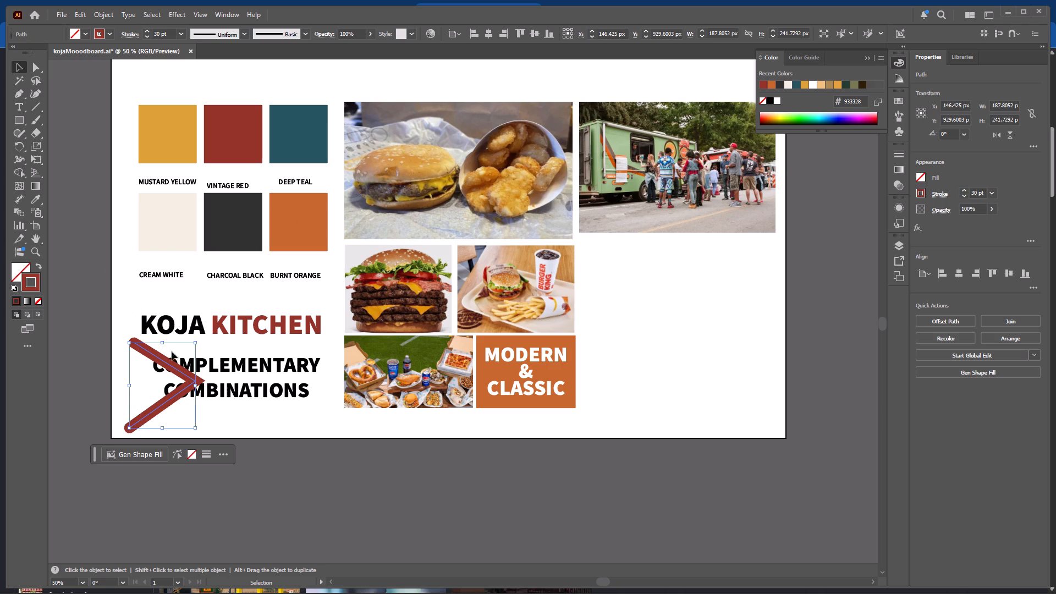
Duplicate the red chevron twice to the right, spacing the copies about 77 px apart at the same height.
alt+drag(179, 371, 204, 372)
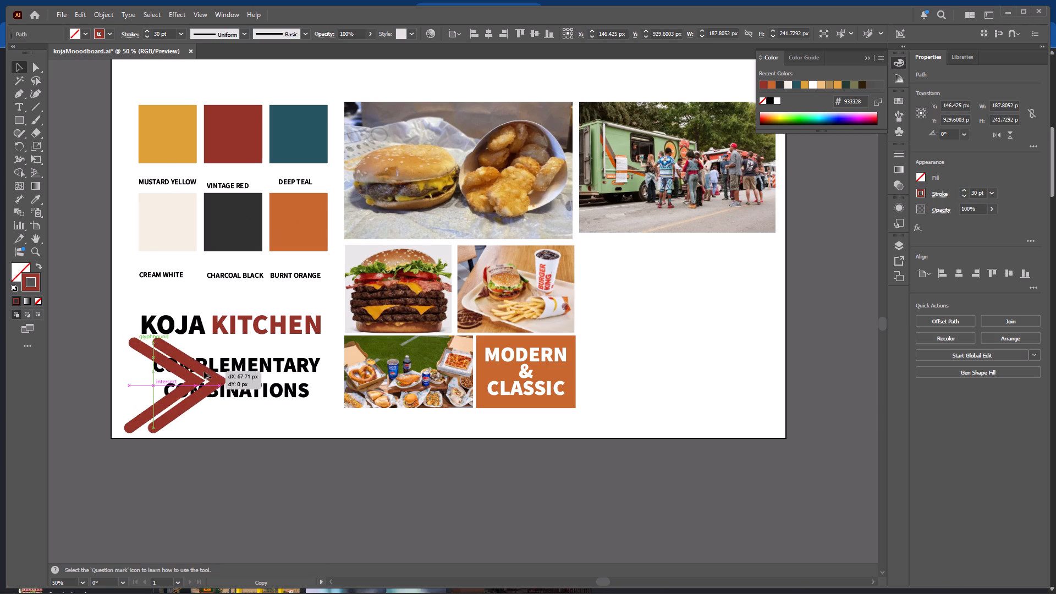
alt+drag(204, 372, 206, 372)
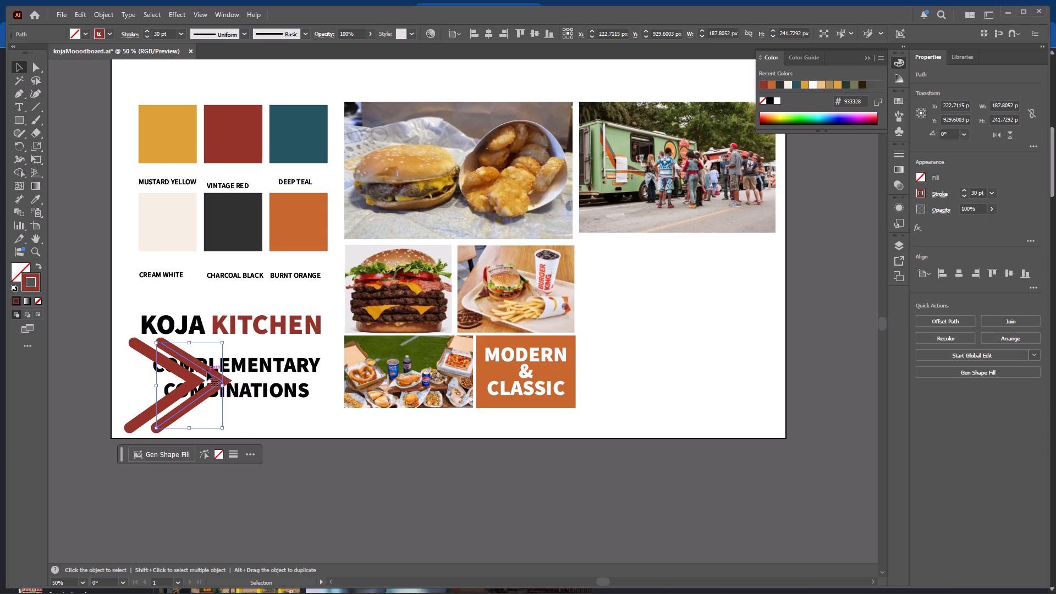
alt+drag(207, 372, 234, 372)
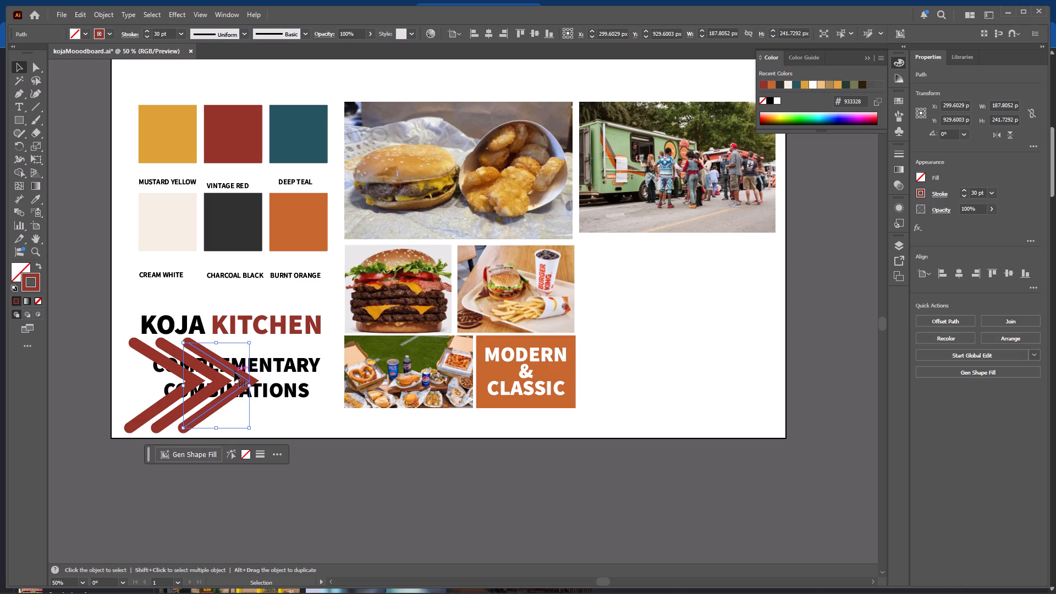
Recolour the middle chevron's stroke by sampling the mustard yellow swatch (#dca035), leaving it without a fill.
click(205, 369)
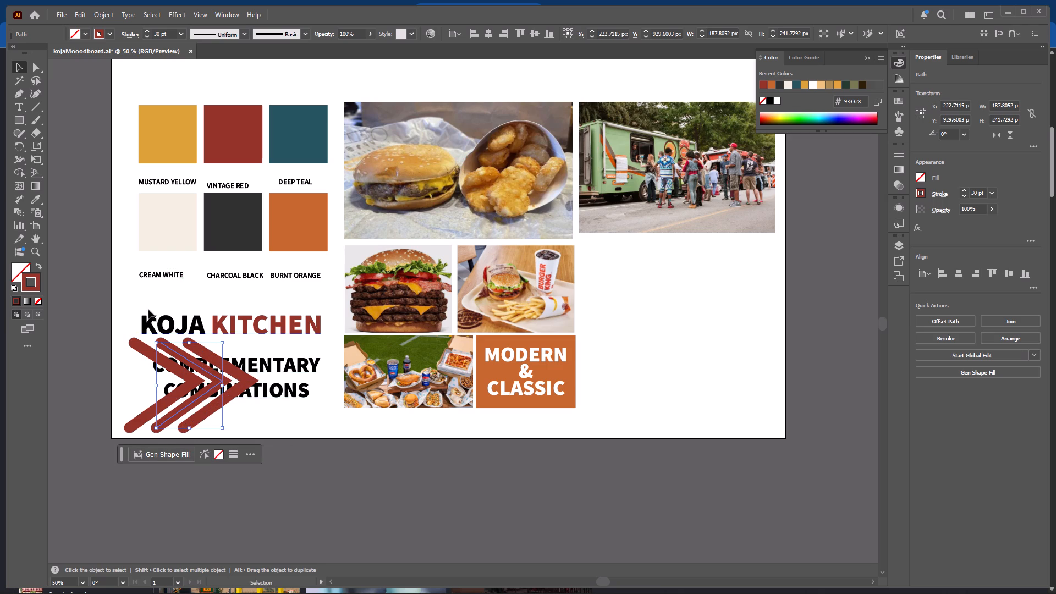
double_click(921, 194)
double_click(807, 216)
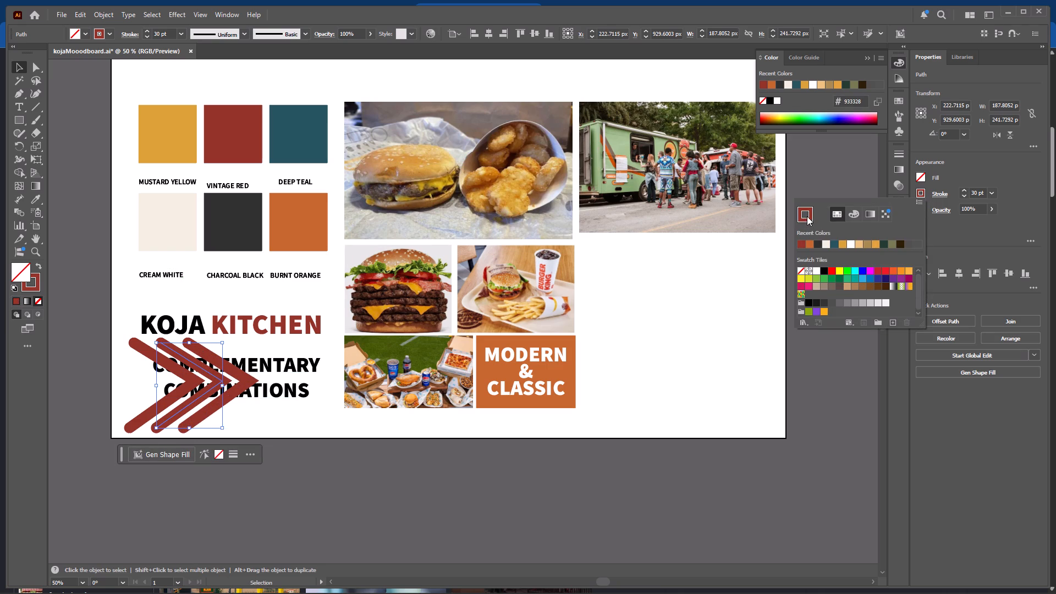
double_click(35, 285)
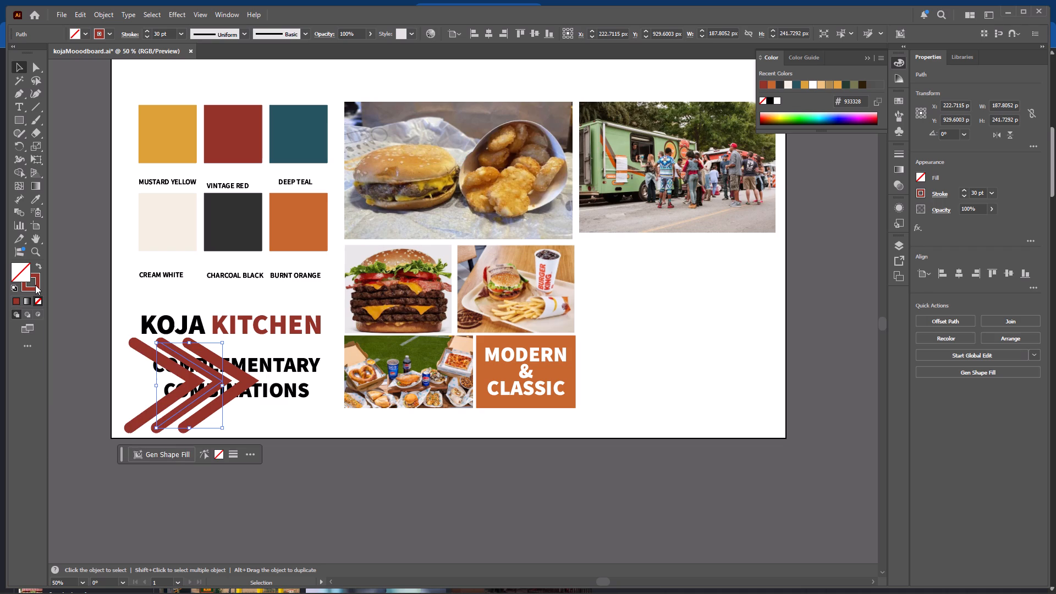
double_click(38, 289)
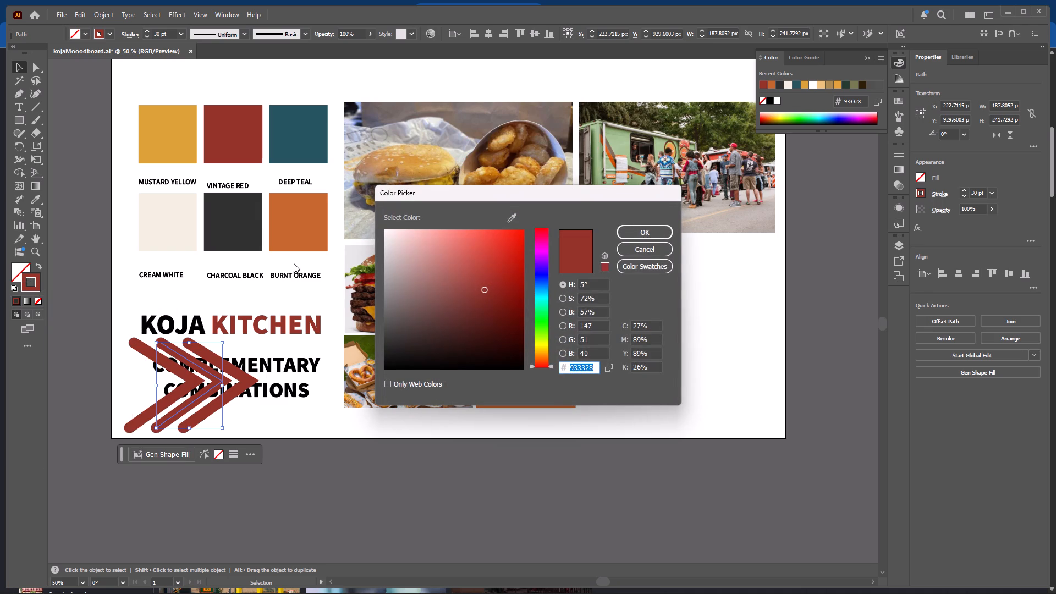
click(513, 218)
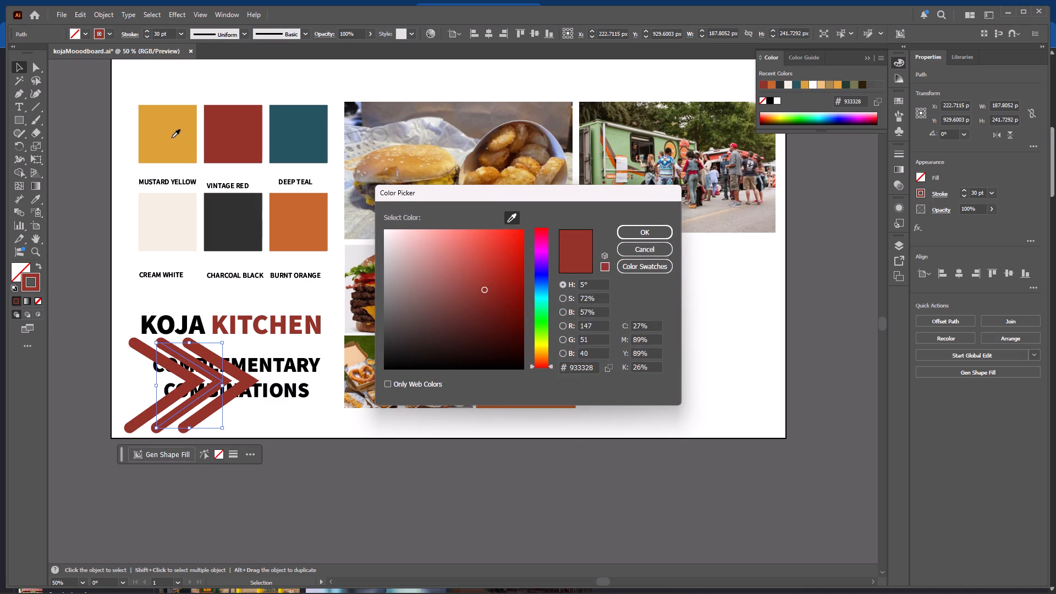
click(172, 137)
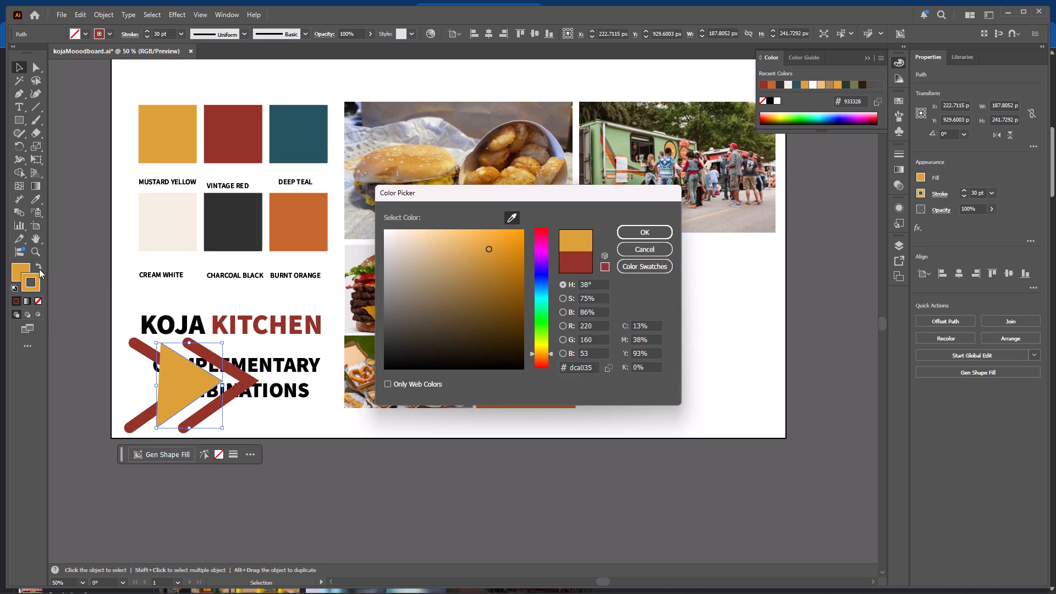
click(38, 268)
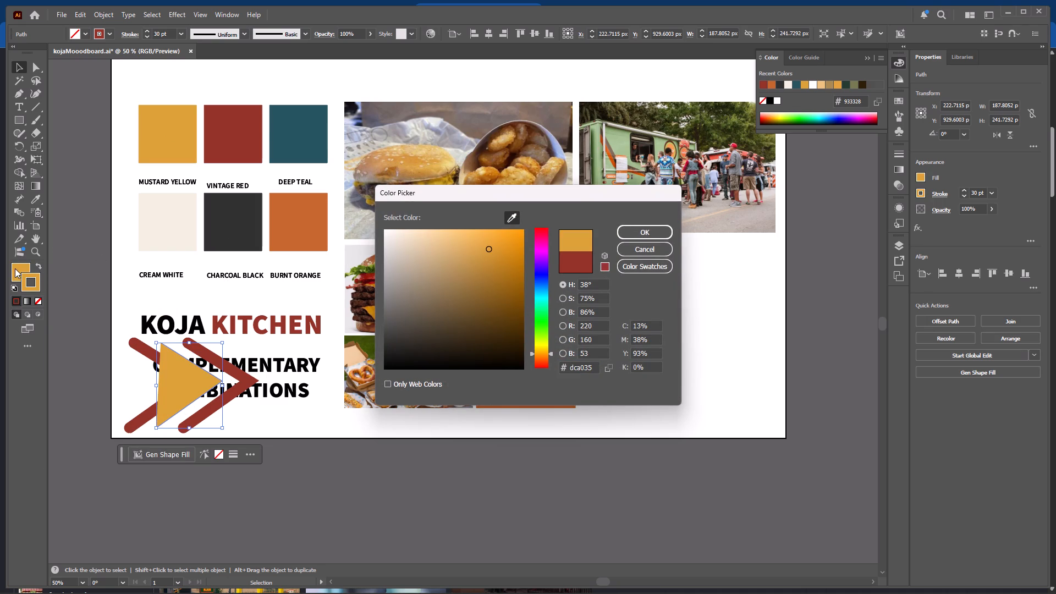
click(15, 268)
click(38, 301)
click(9, 272)
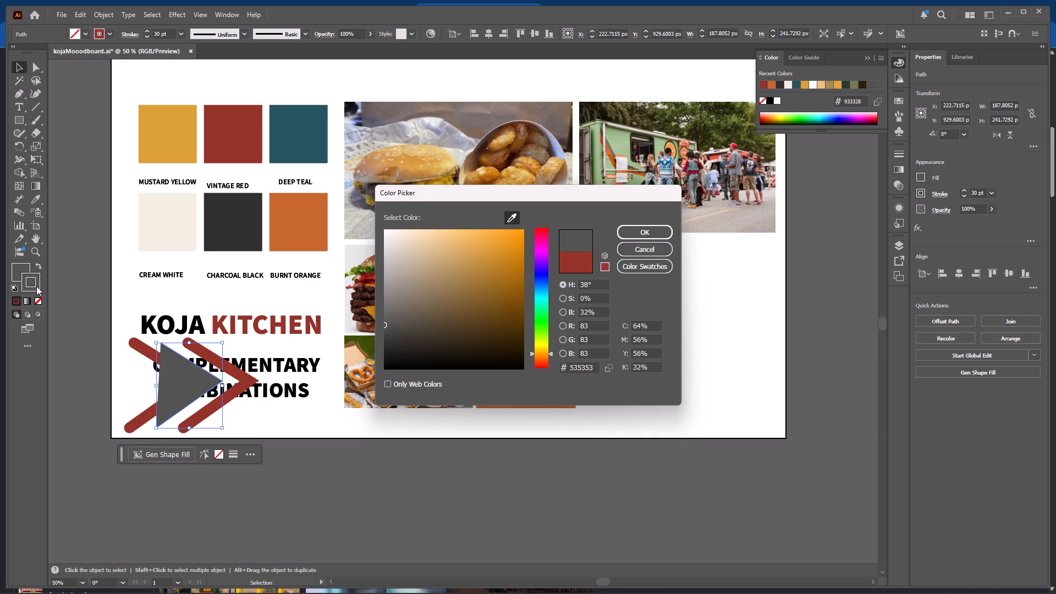
click(178, 135)
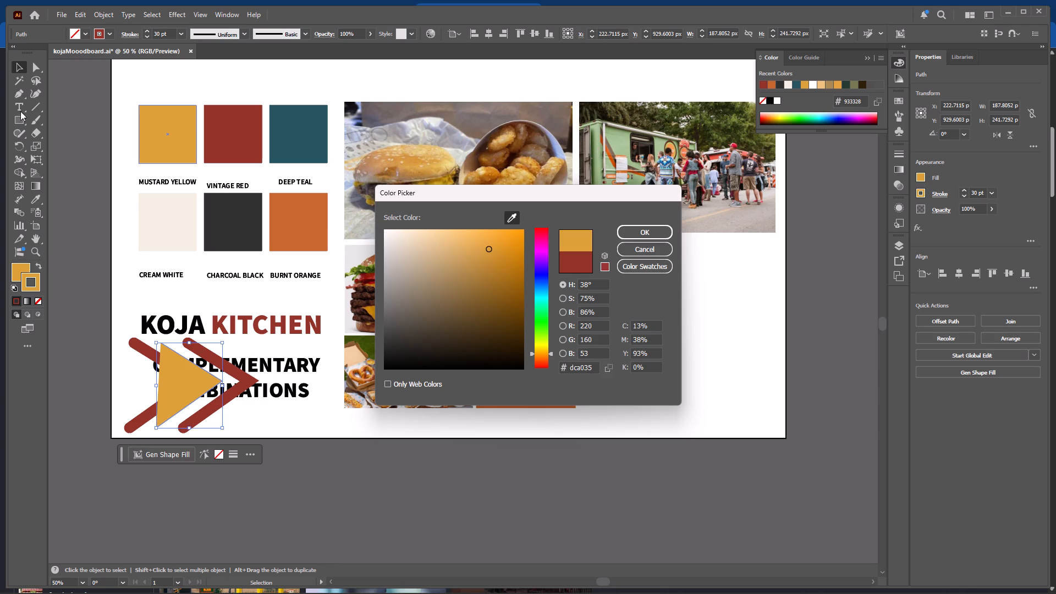
click(19, 66)
click(635, 229)
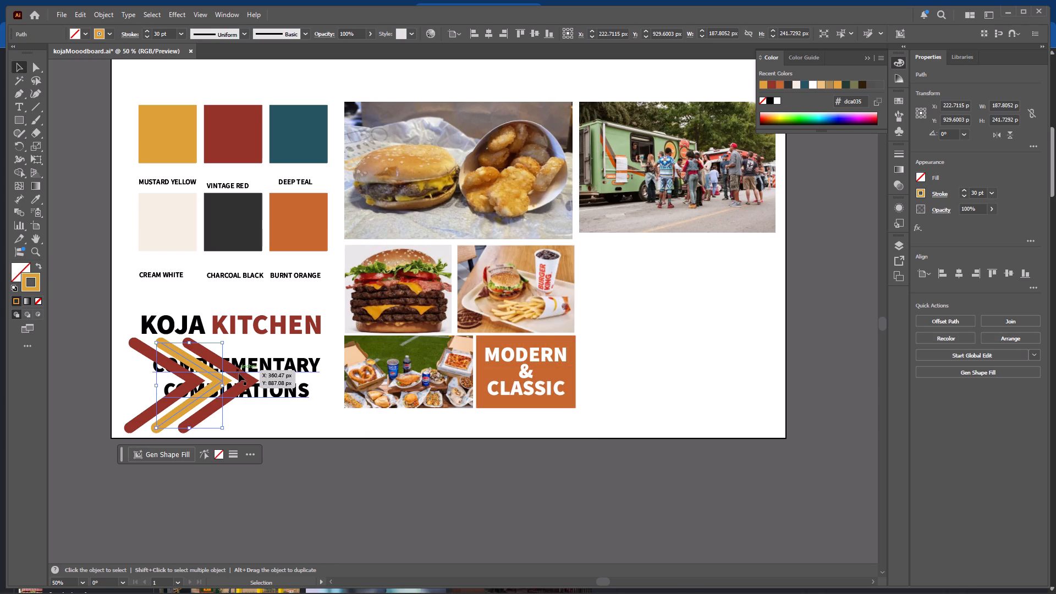
Recolour the rightmost chevron's stroke by sampling the deep teal swatch (#25555f), leaving it without a fill.
click(243, 381)
click(246, 381)
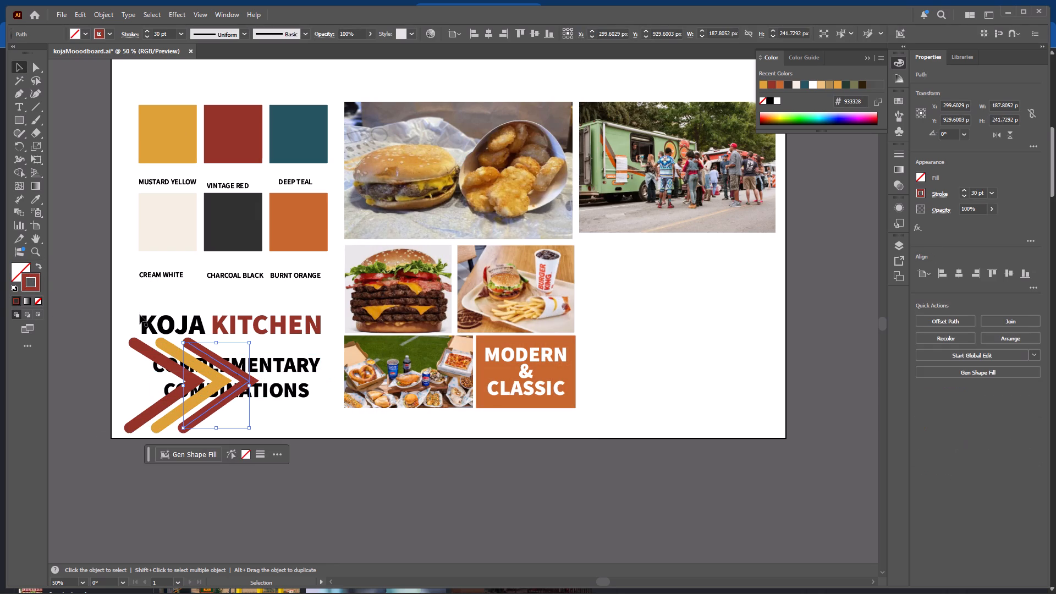
double_click(35, 285)
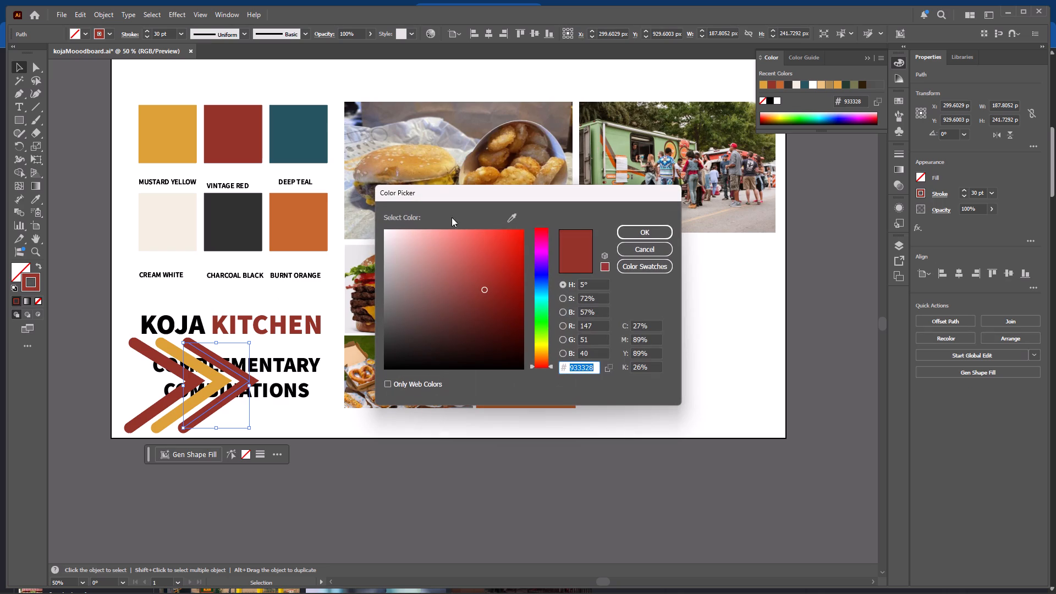
click(507, 217)
click(302, 136)
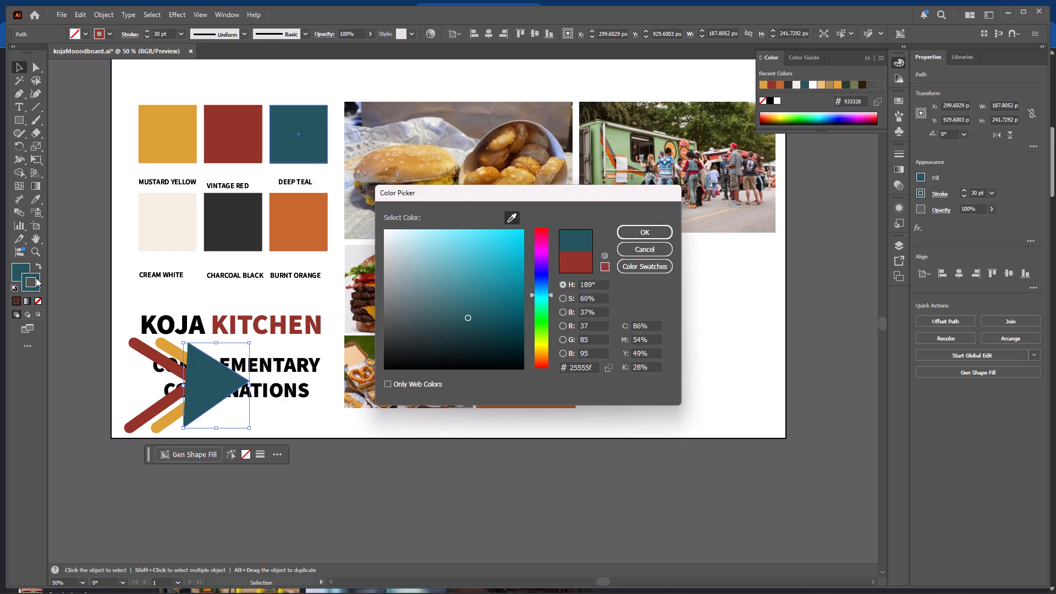
click(11, 271)
click(642, 233)
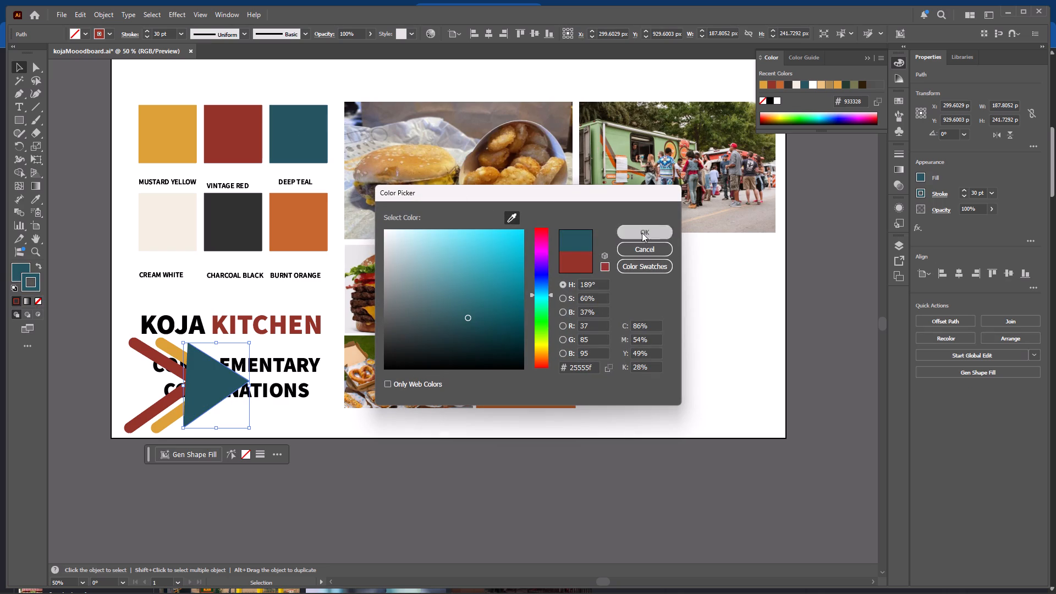
click(262, 413)
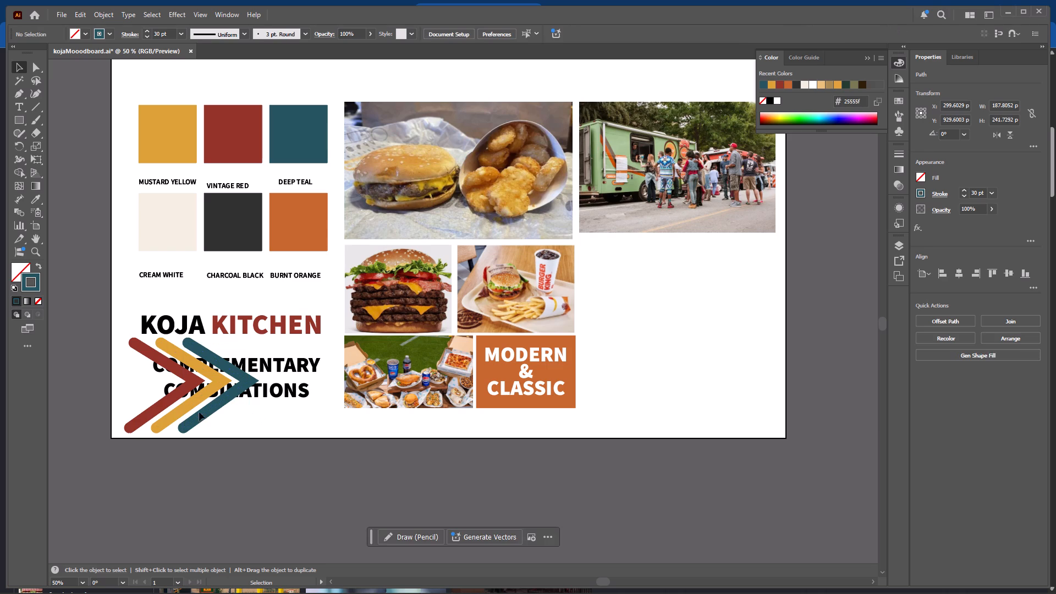
Select only the red, yellow and teal chevrons, without the text, and group them.
drag(131, 374, 216, 421)
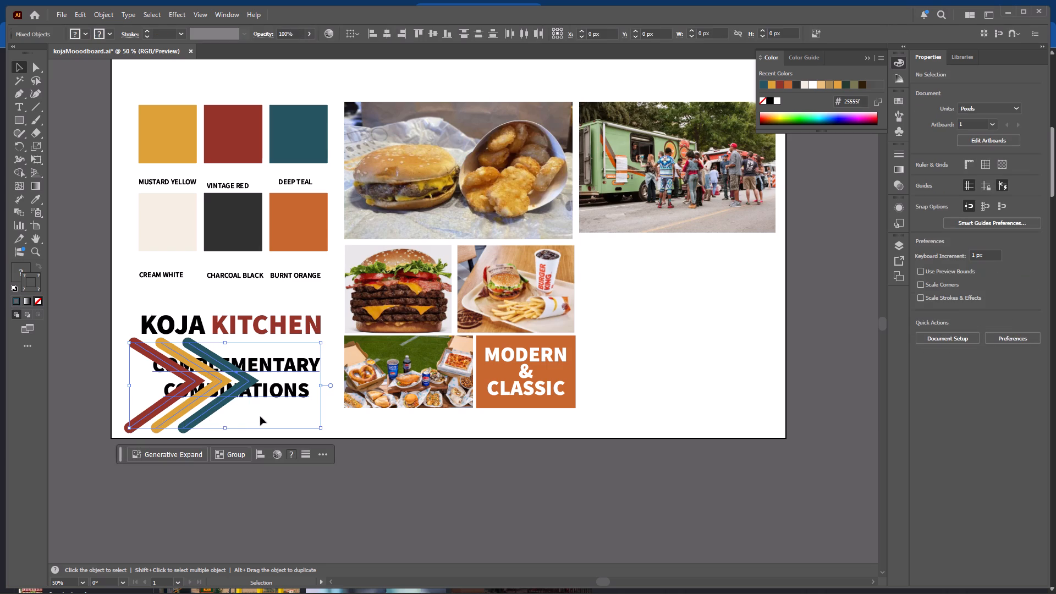
click(343, 426)
click(187, 427)
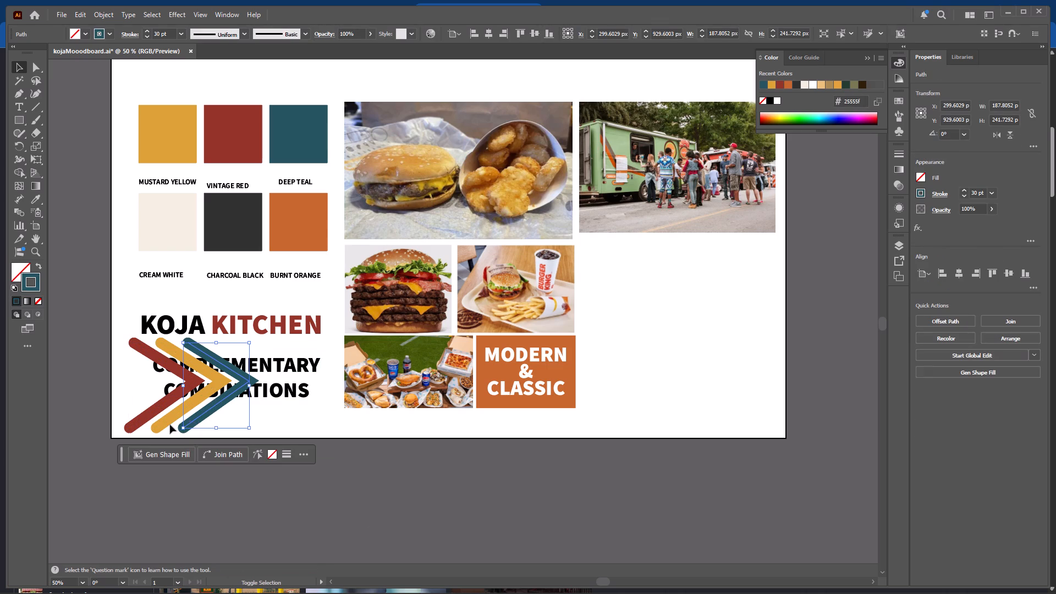
shift+click(166, 423)
shift+click(142, 419)
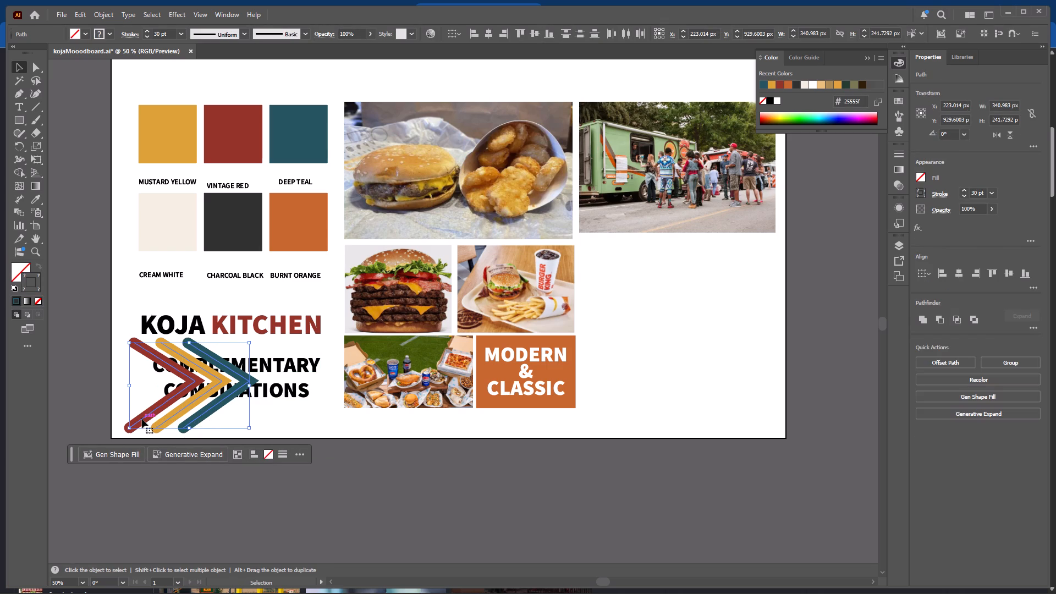
key(ctrl+g)
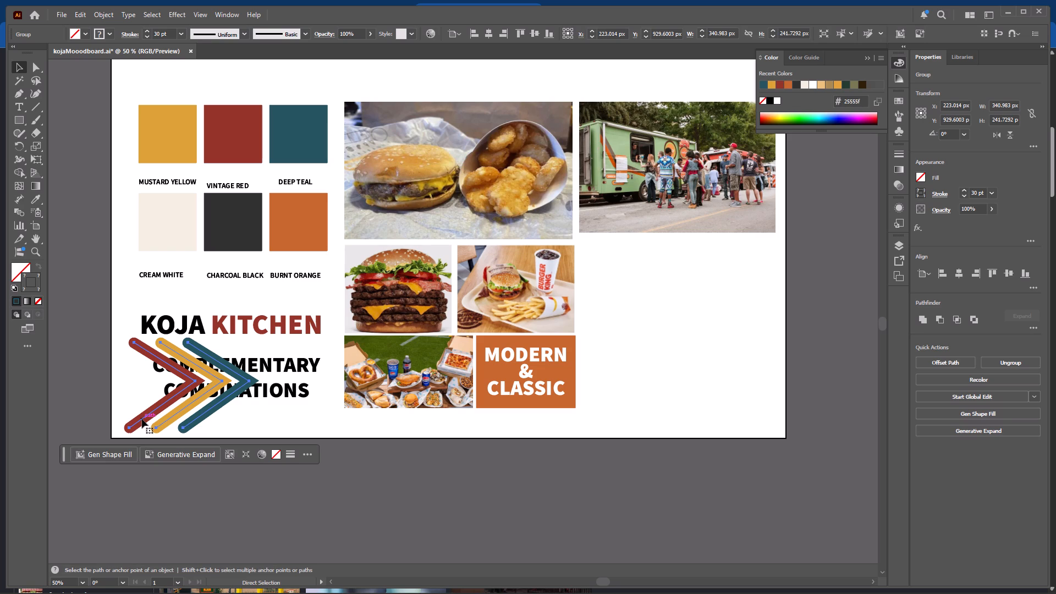
Send the chevron group to the back, behind the COMPLEMENTARY COMBINATIONS text.
right_click(212, 407)
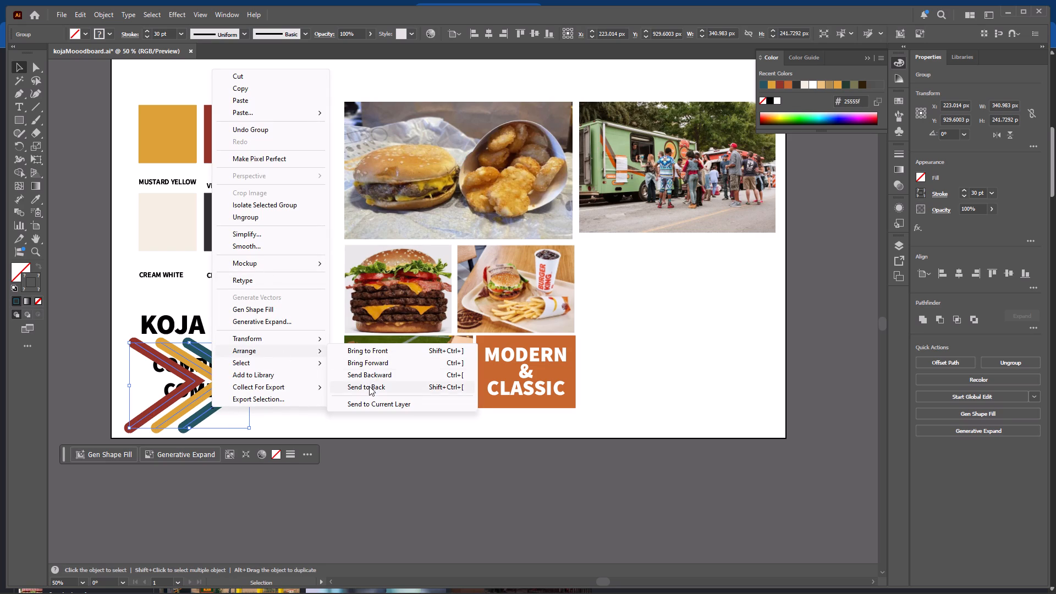
click(369, 386)
click(290, 420)
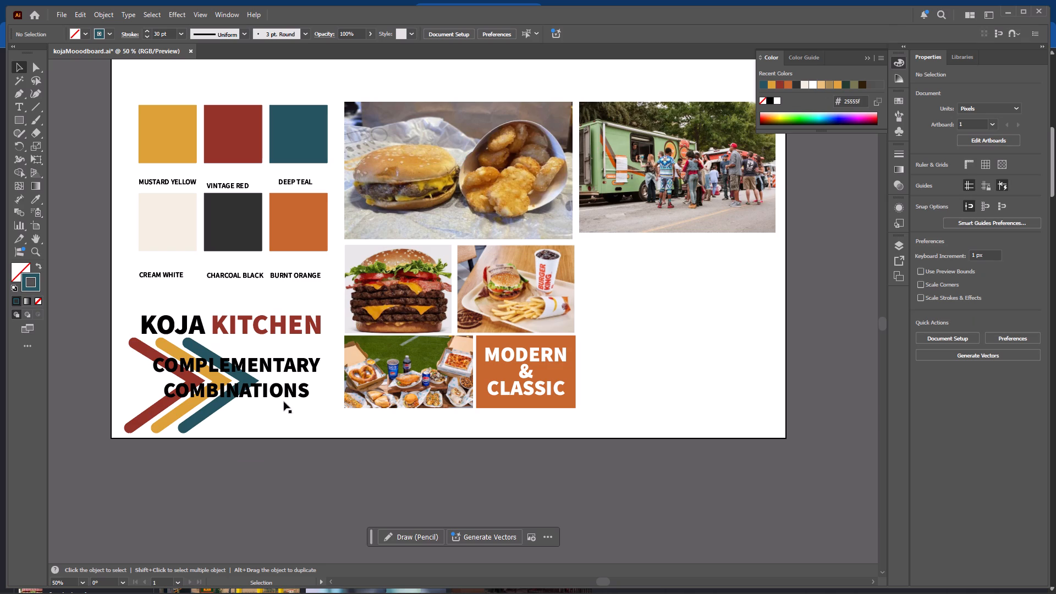
Select the chevron group behind the COMPLEMENTARY COMBINATIONS text.
click(202, 414)
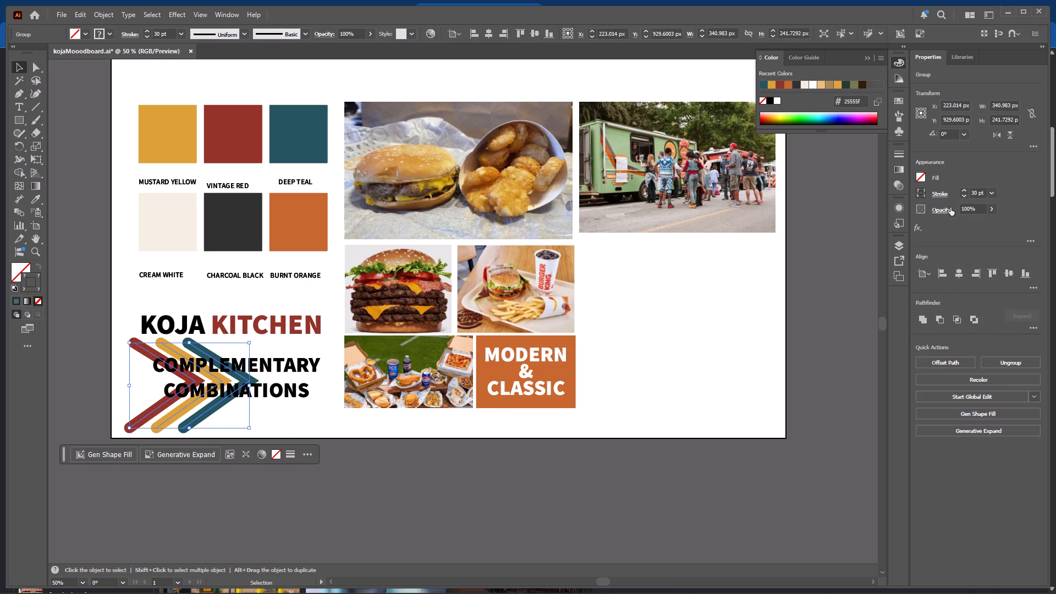
Reduce the opacity of the chevron group behind the COMPLEMENTARY COMBINATIONS text so the chevrons look partly faded, and deselect it.
click(993, 210)
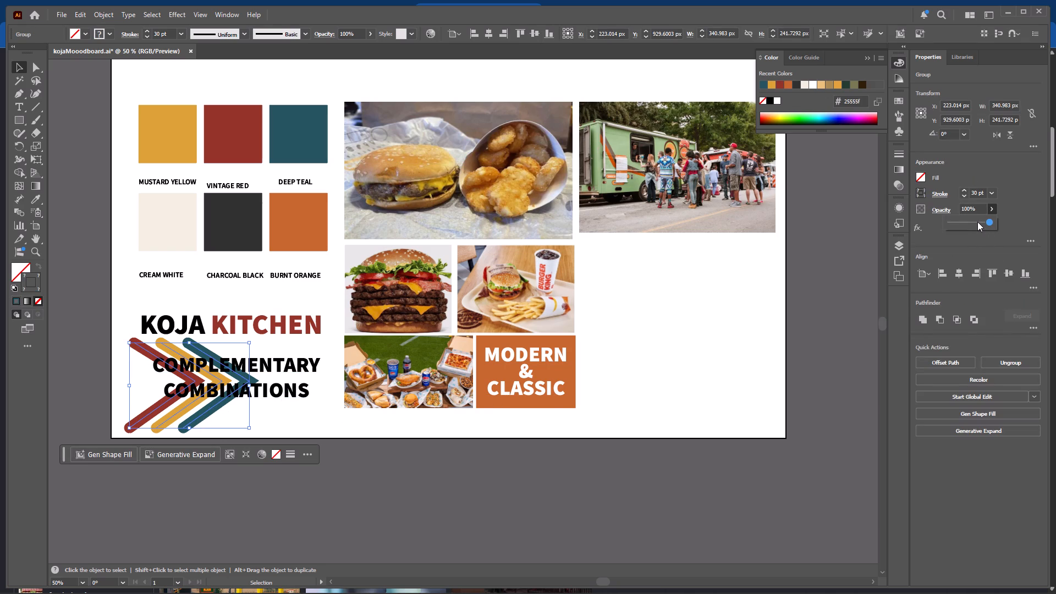
click(977, 222)
click(679, 355)
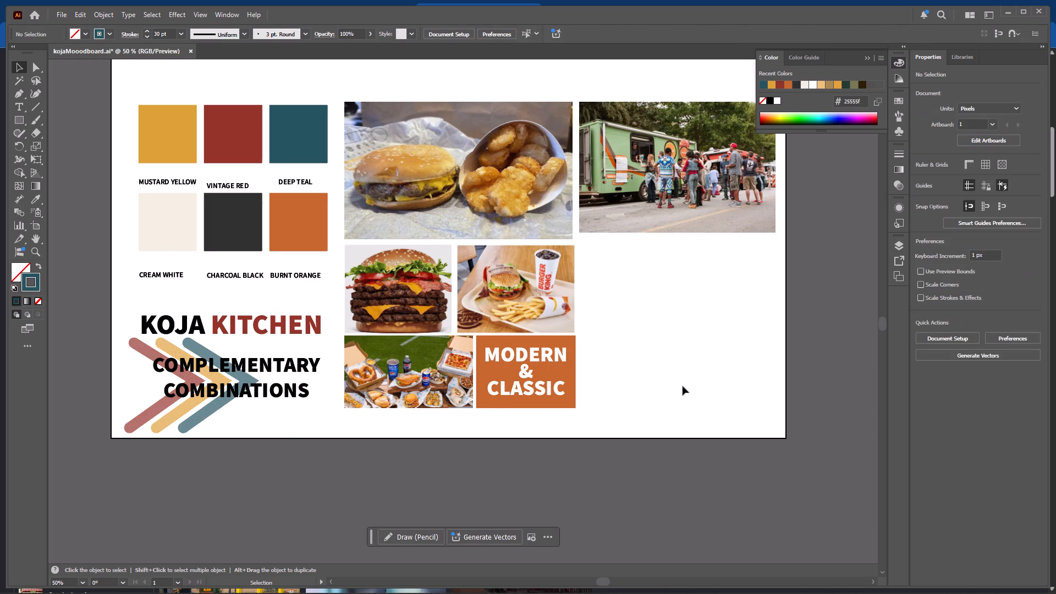
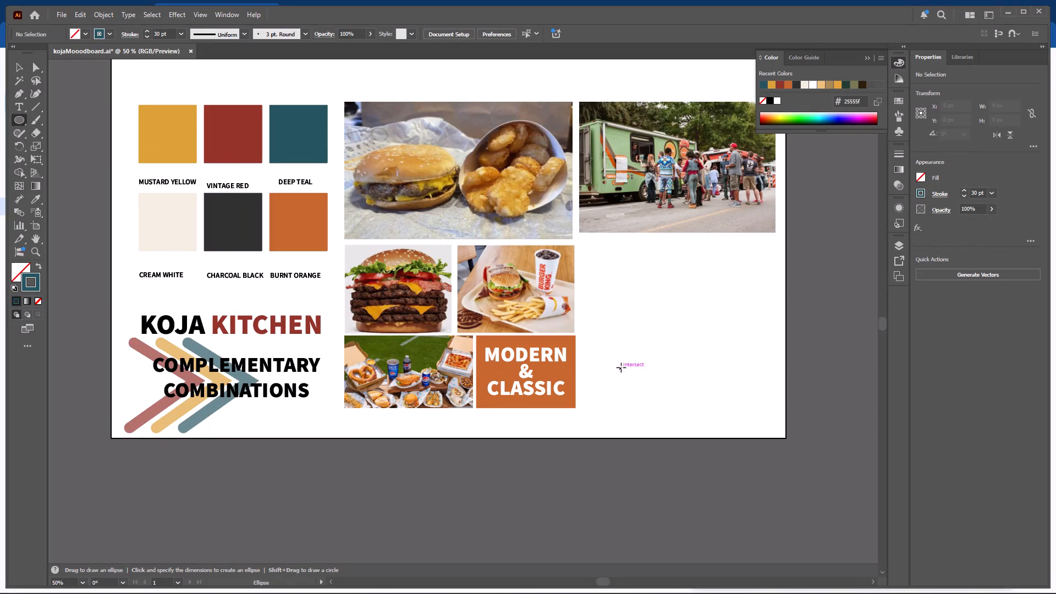
Draw a circle about 261 px in diameter below the food truck photo and reset it to the default white fill and 1 pt black stroke.
shift+drag(621, 367, 712, 287)
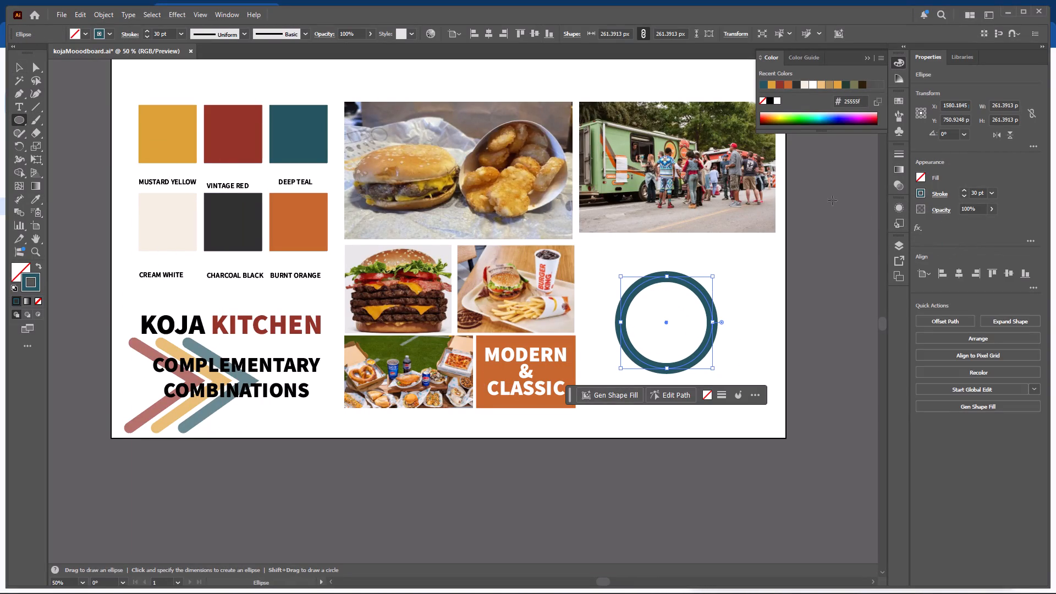
click(15, 288)
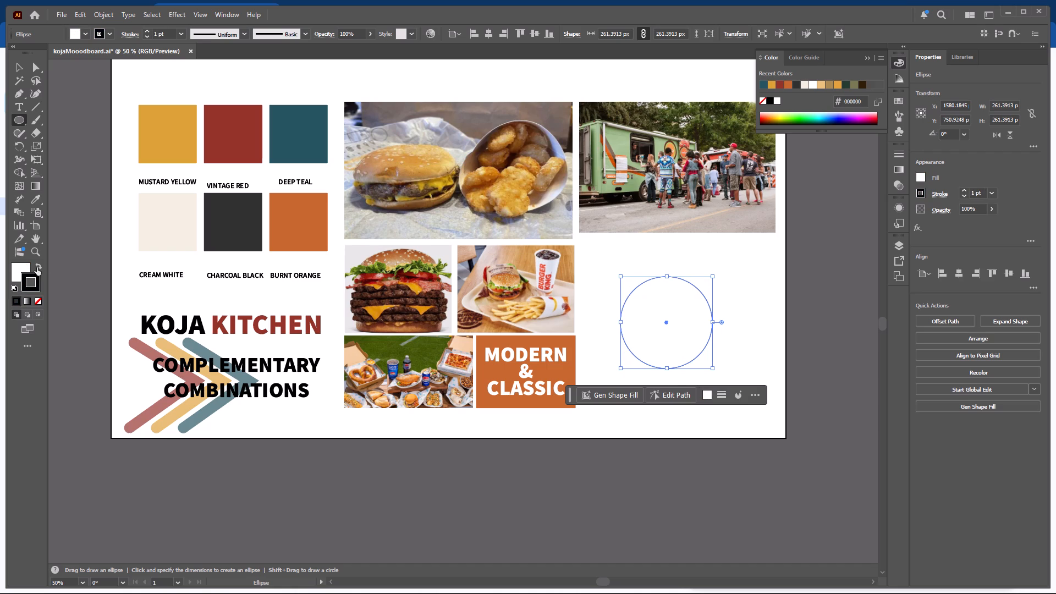
Remove the circle's fill and set its black stroke weight to 20 pt.
click(17, 271)
click(37, 301)
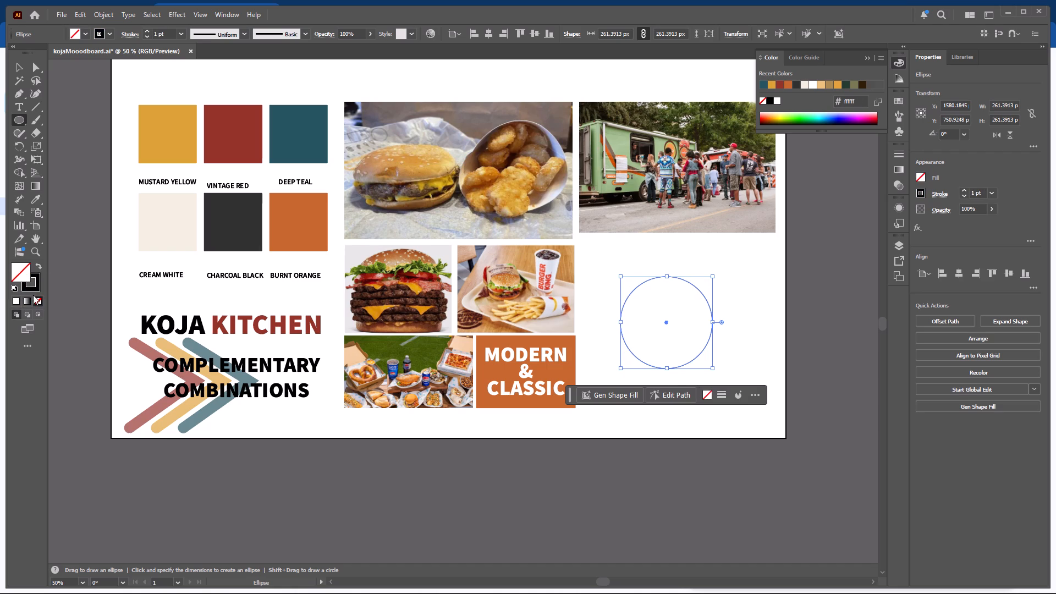
click(33, 287)
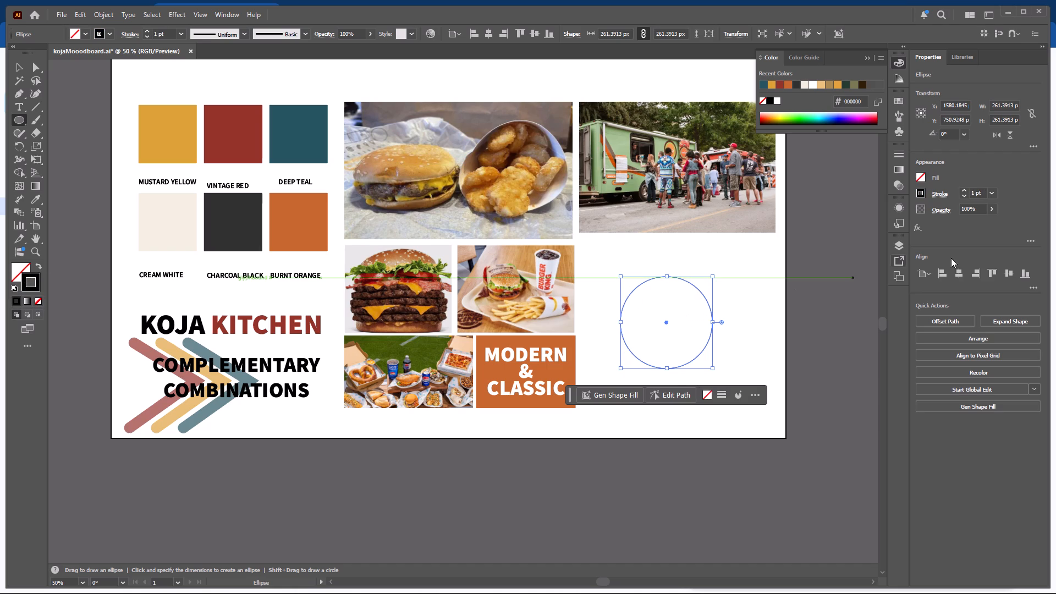
drag(974, 194, 962, 195)
text(30)
key(Return)
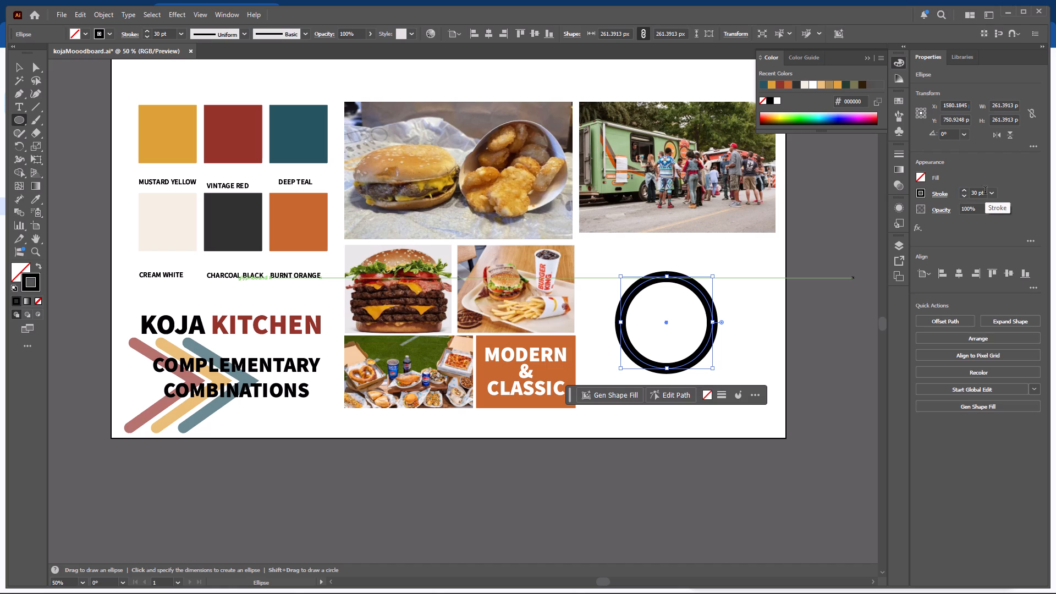
drag(977, 194, 954, 194)
text(2)
text(0.)
key(Return)
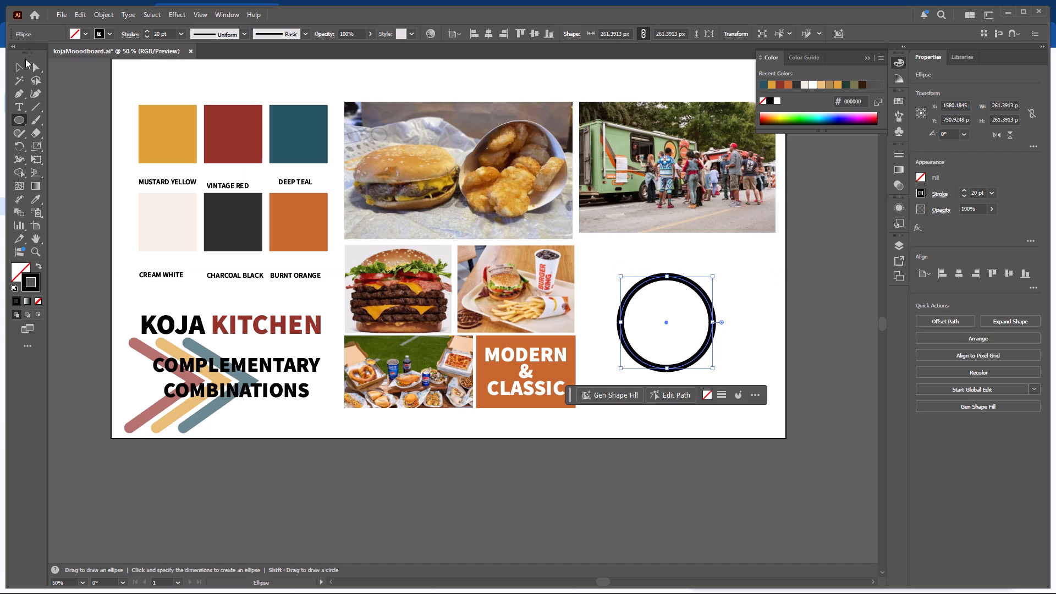
Duplicate the circle slightly offset and enlarge the copy to about 319 px across, forming an outer ring.
click(19, 67)
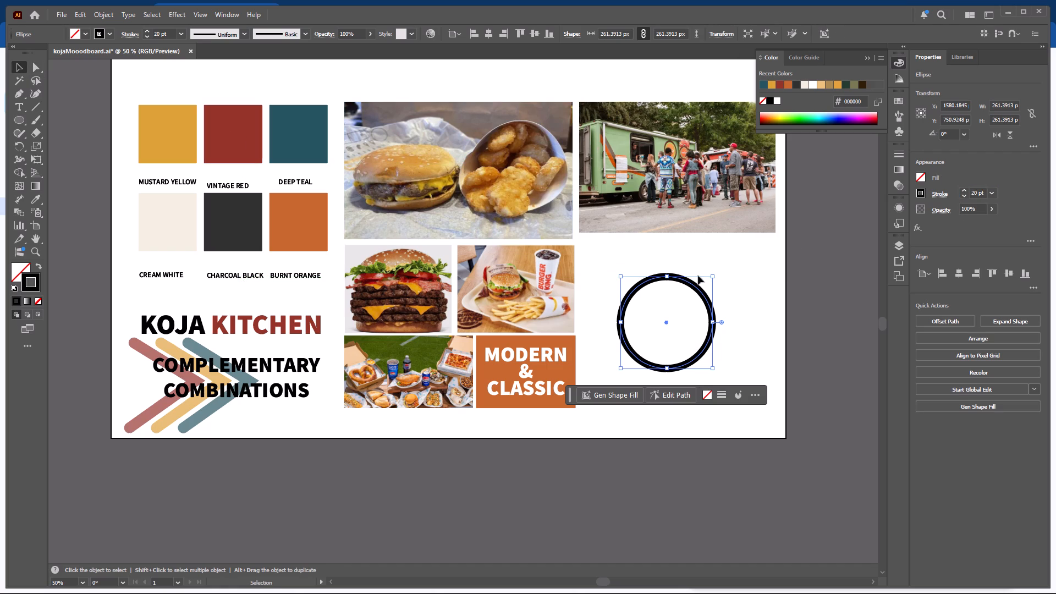
alt+drag(692, 286, 687, 298)
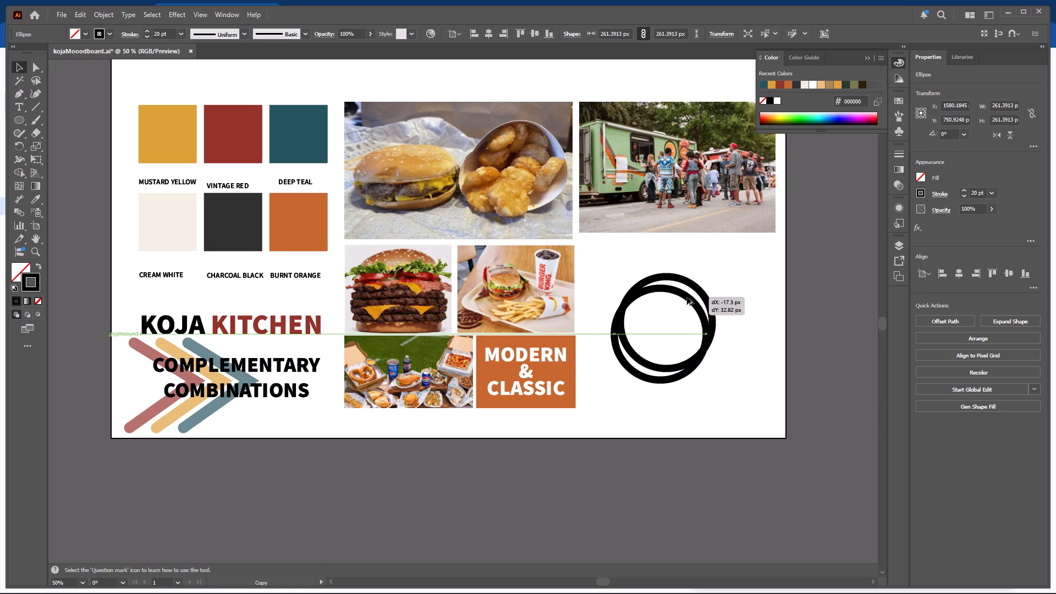
alt+drag(687, 298, 686, 299)
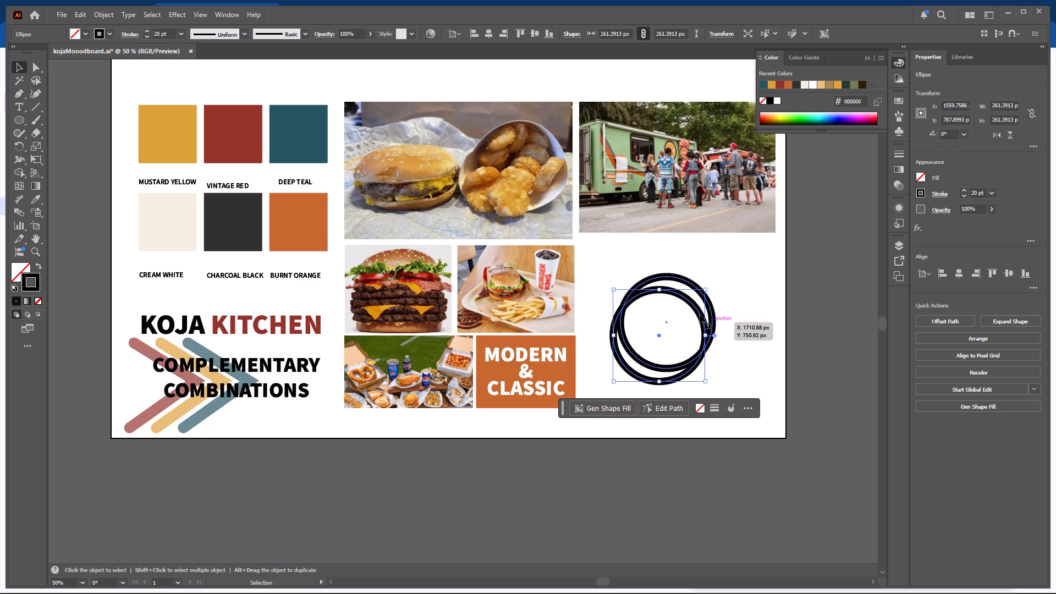
shift+drag(703, 289, 719, 279)
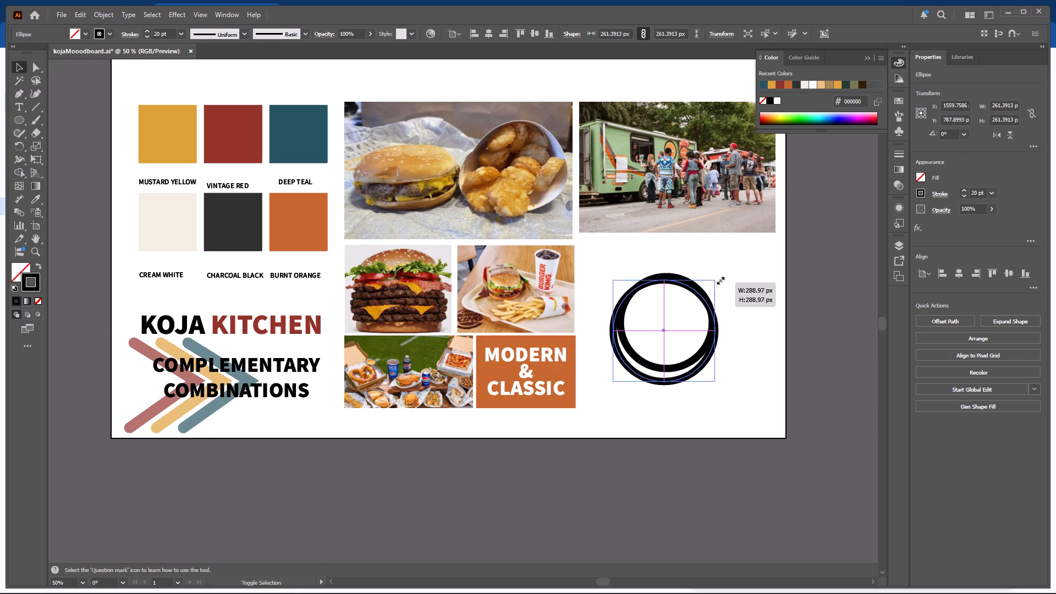
shift+drag(719, 279, 727, 269)
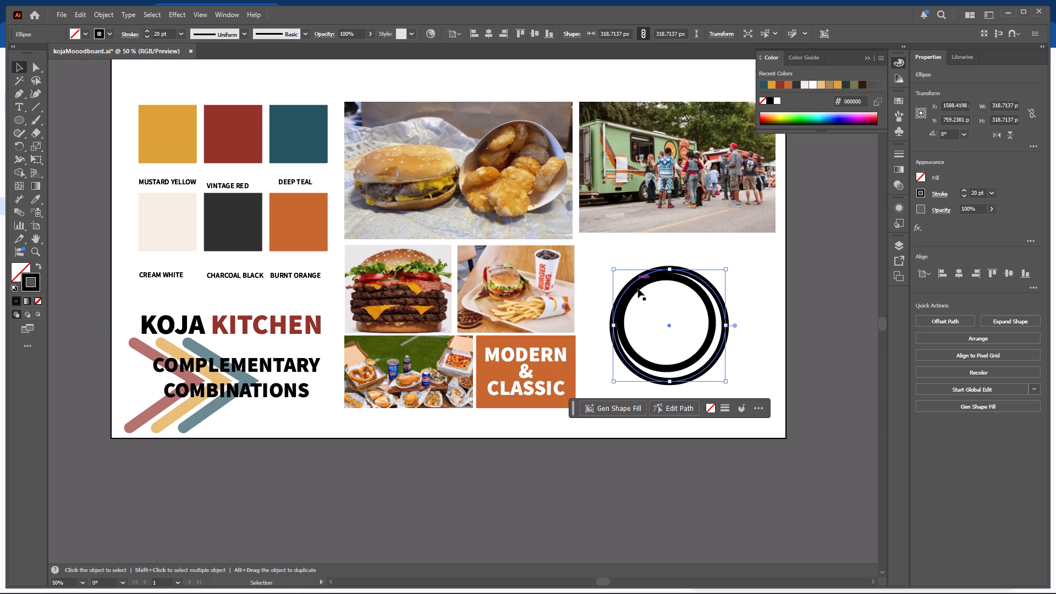
Select both rings and align them to each other's centres horizontally and vertically.
shift+click(697, 291)
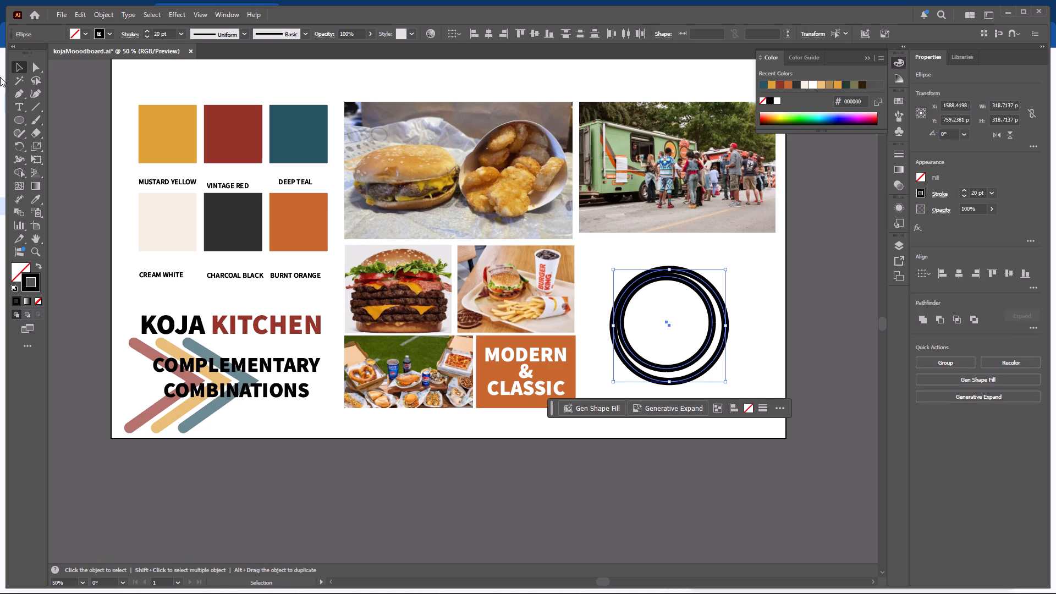
click(490, 32)
click(536, 28)
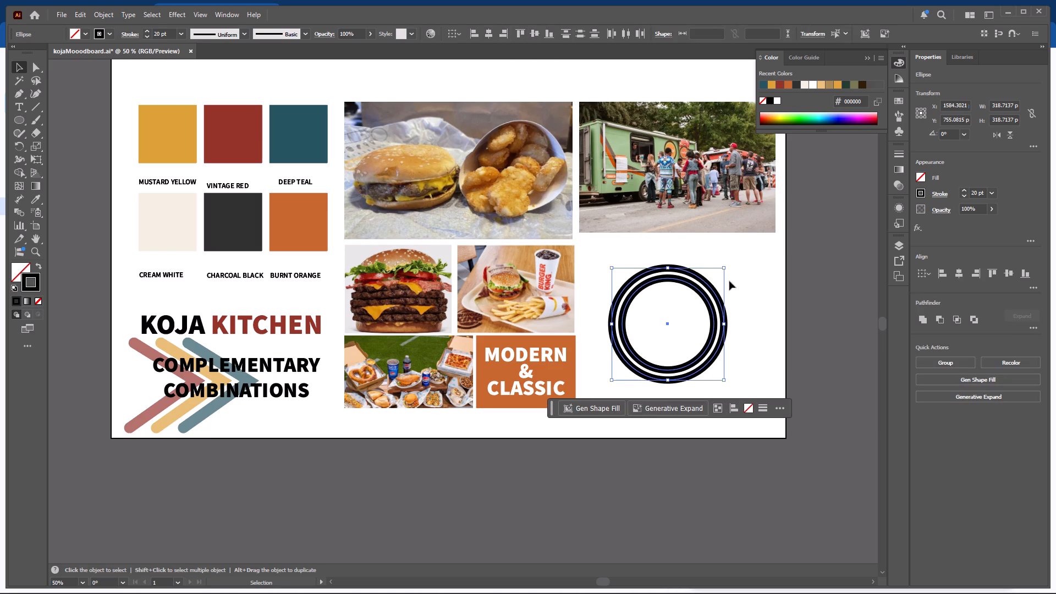
Scale both rings down together proportionally until the outer one is about 242 px across.
shift+drag(722, 267, 698, 281)
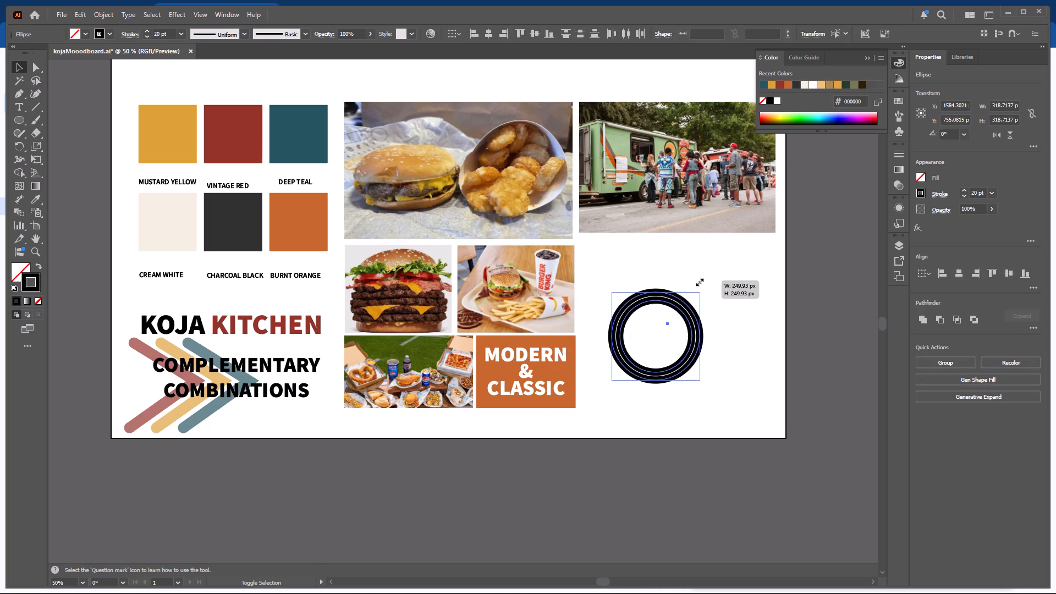
shift+drag(698, 281, 707, 274)
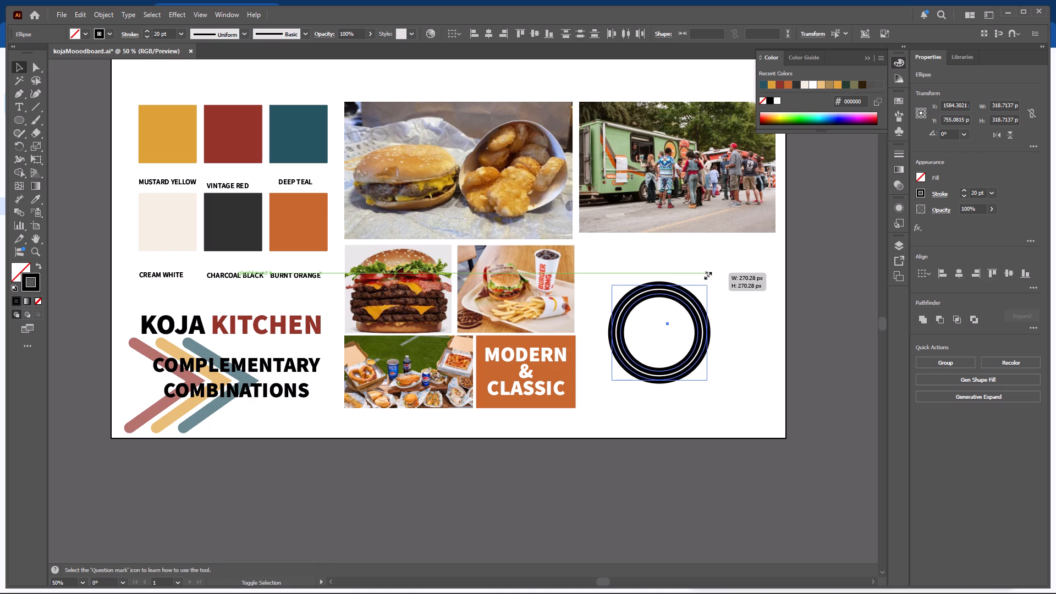
shift+drag(707, 274, 697, 284)
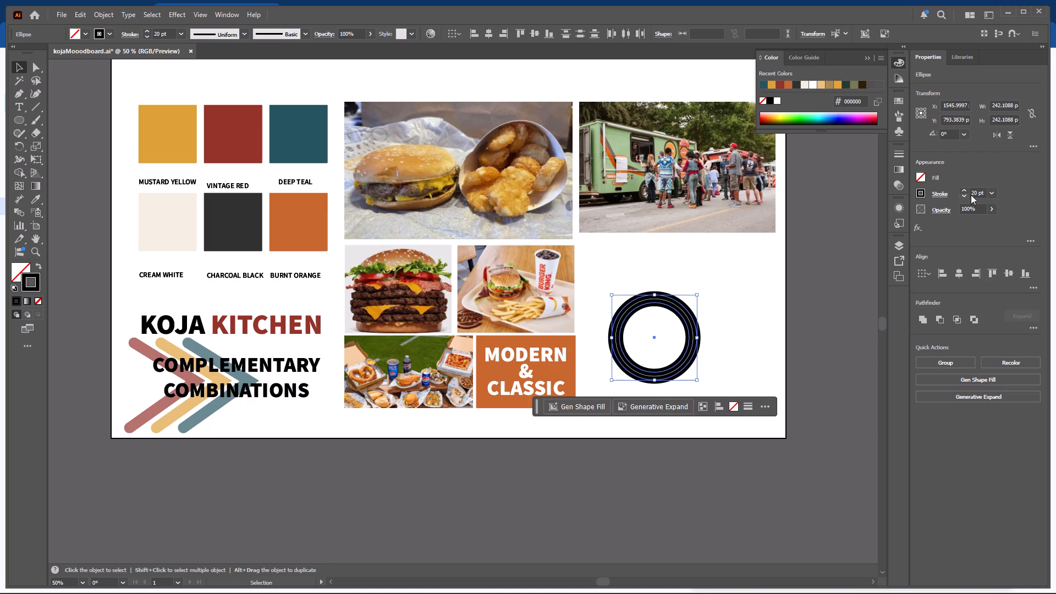
Set the stroke weight of both rings to 10 pt.
drag(978, 194, 962, 195)
text(10)
key(Return)
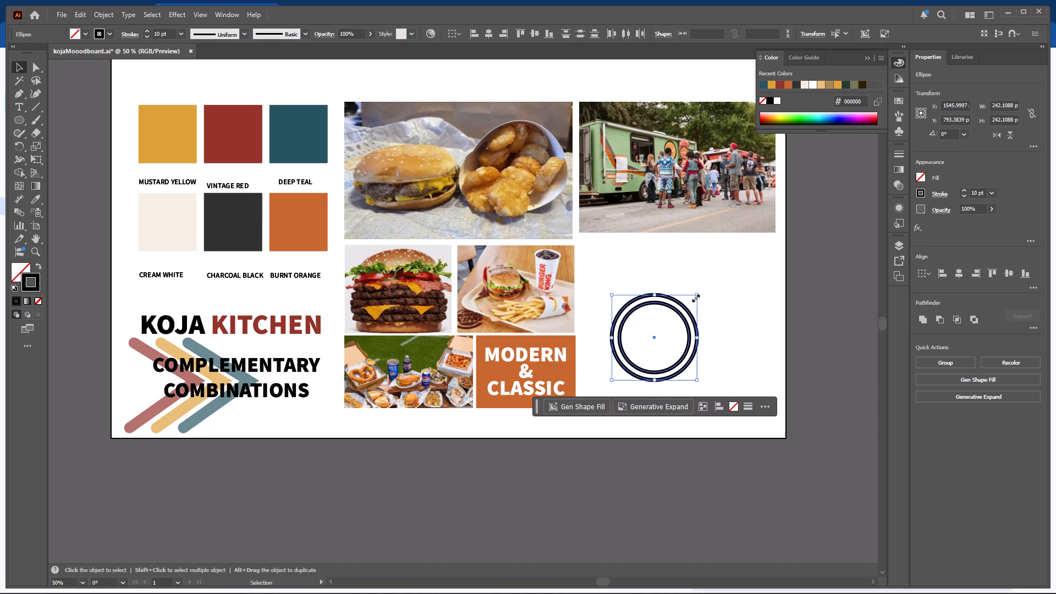
Shrink the rings to about 208 px across and move them up beneath the food truck photo, beside the Burger King photo.
shift+drag(695, 296, 690, 301)
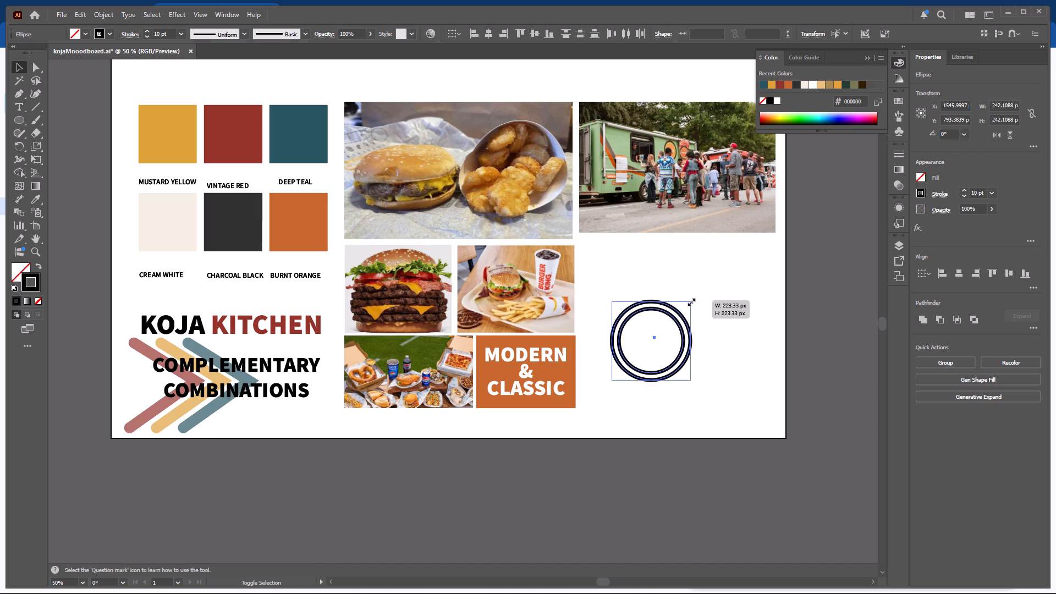
shift+drag(690, 301, 685, 307)
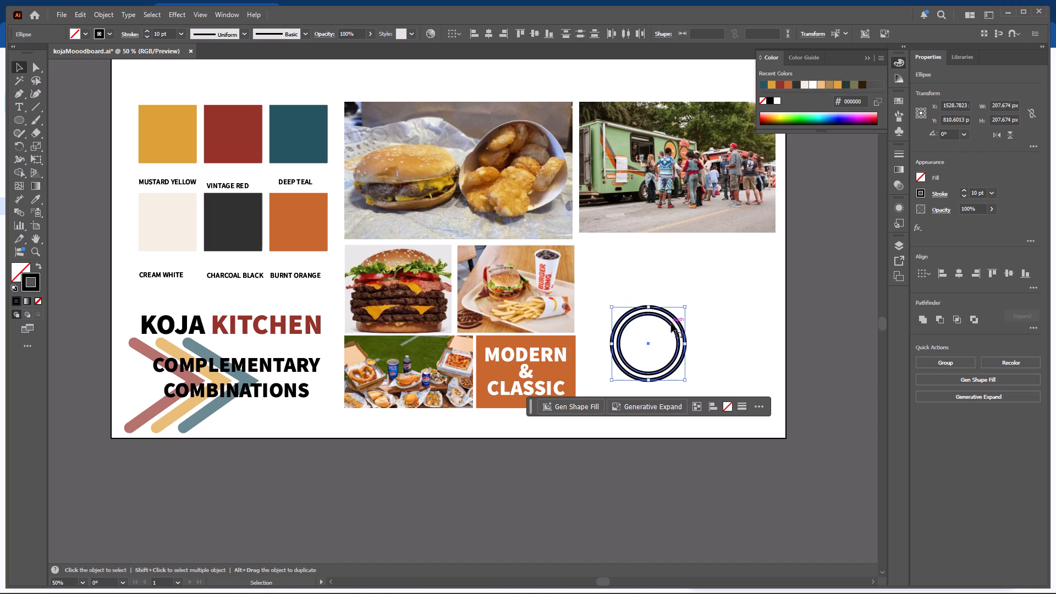
drag(671, 323, 665, 302)
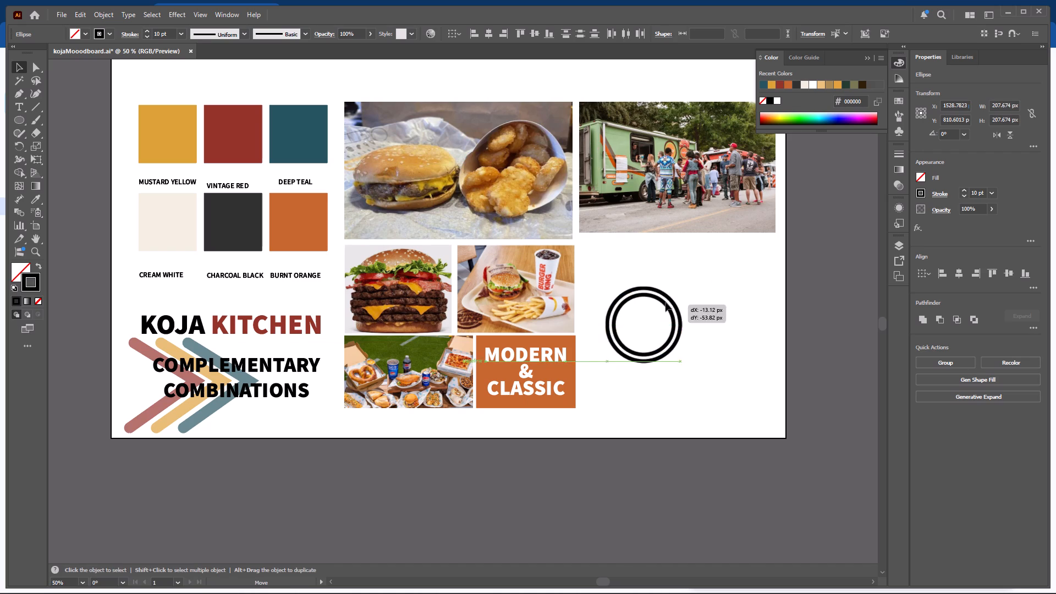
drag(665, 302, 650, 269)
Add the text KOJA in 60 pt Source Sans Variable Black and place it in the upper half of the inner ring.
alt+scroll(647, 270, up, 3)
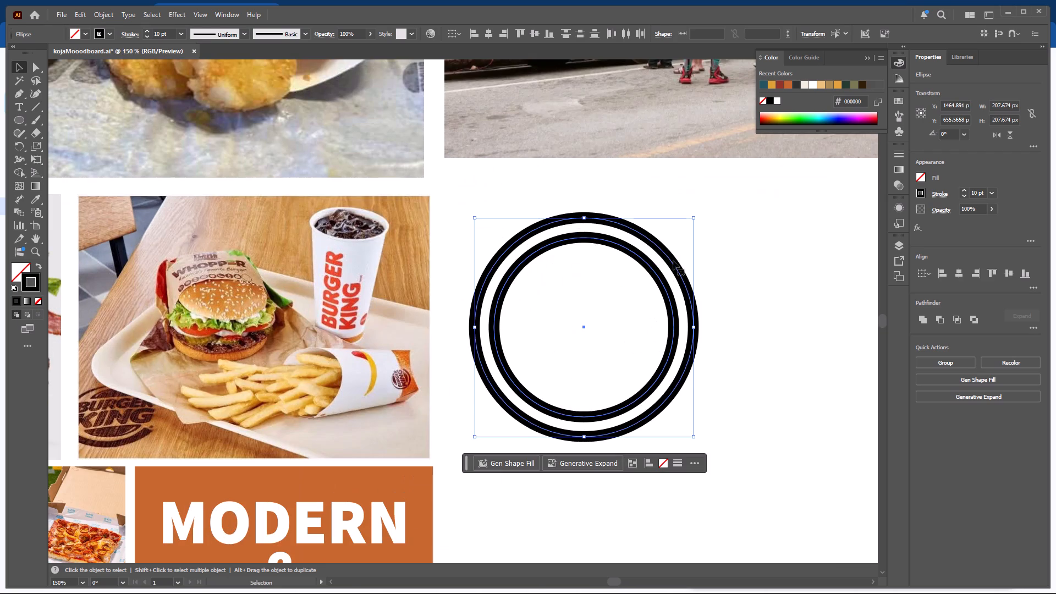
click(750, 272)
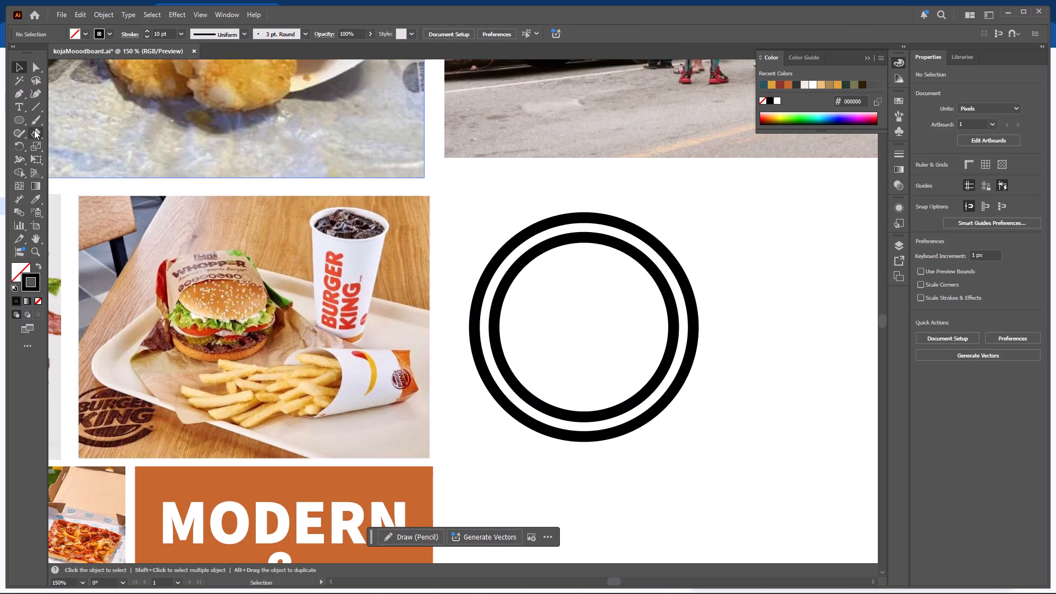
click(20, 106)
click(547, 293)
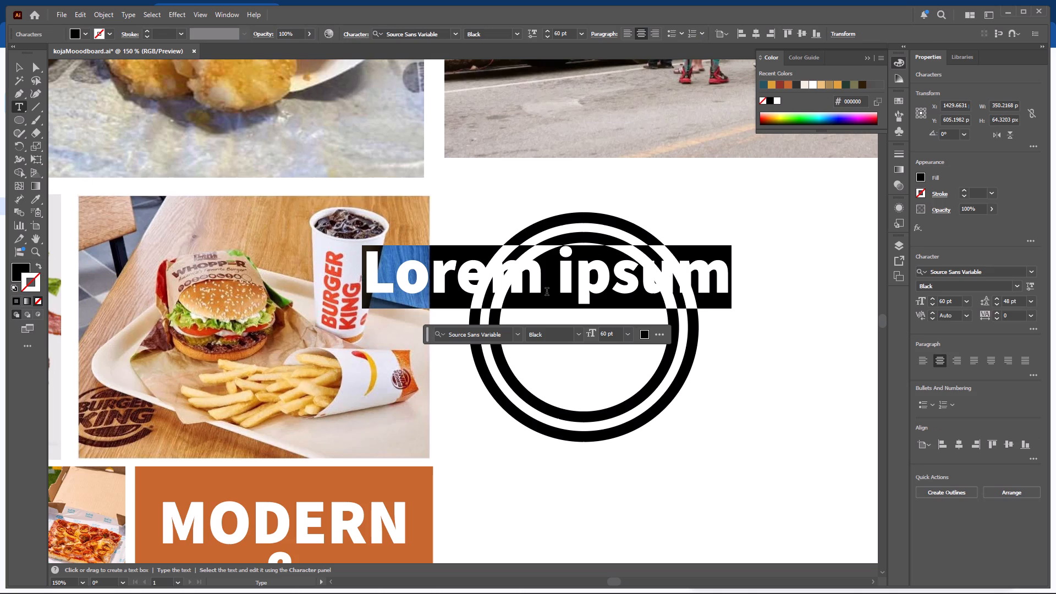
text(KOJA)
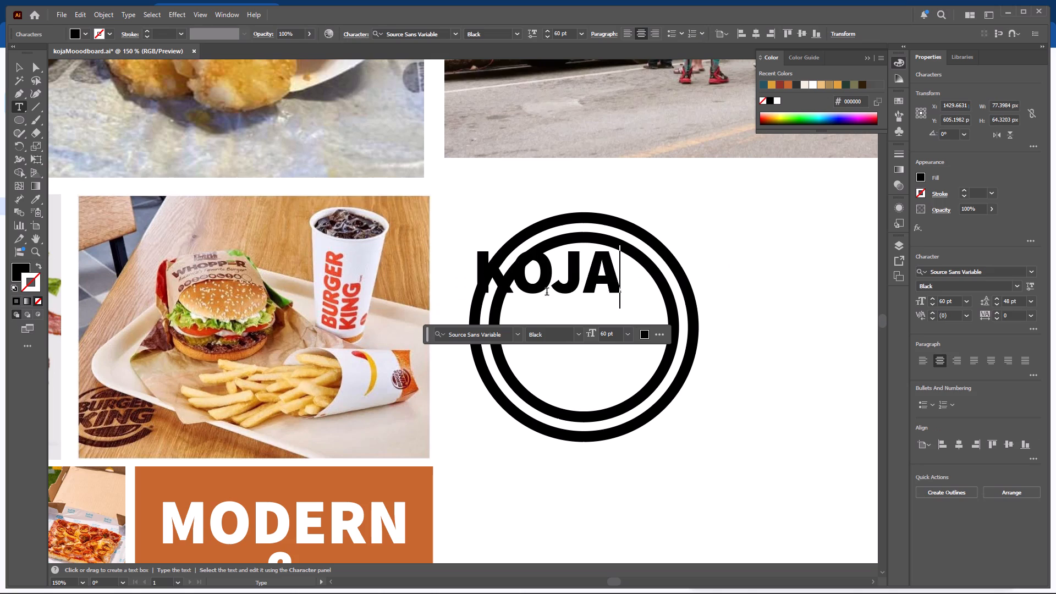
click(19, 65)
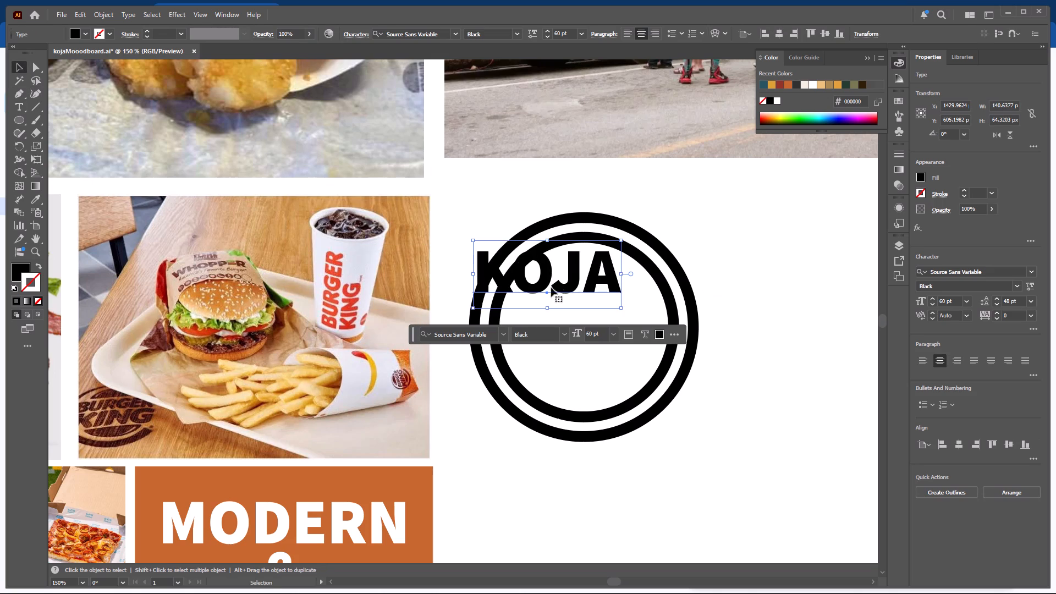
drag(566, 285, 606, 318)
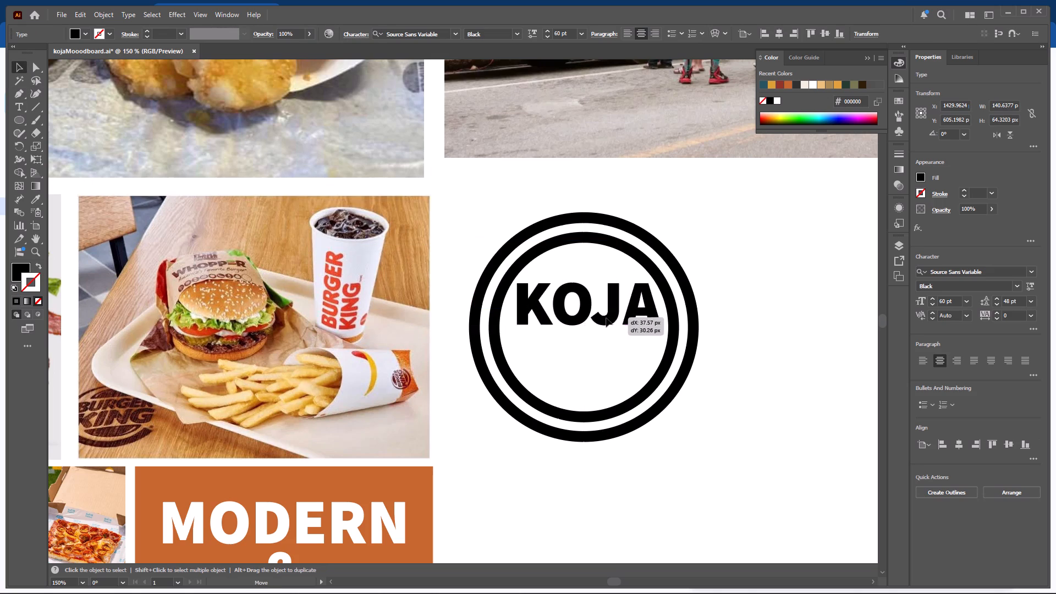
drag(606, 318, 607, 318)
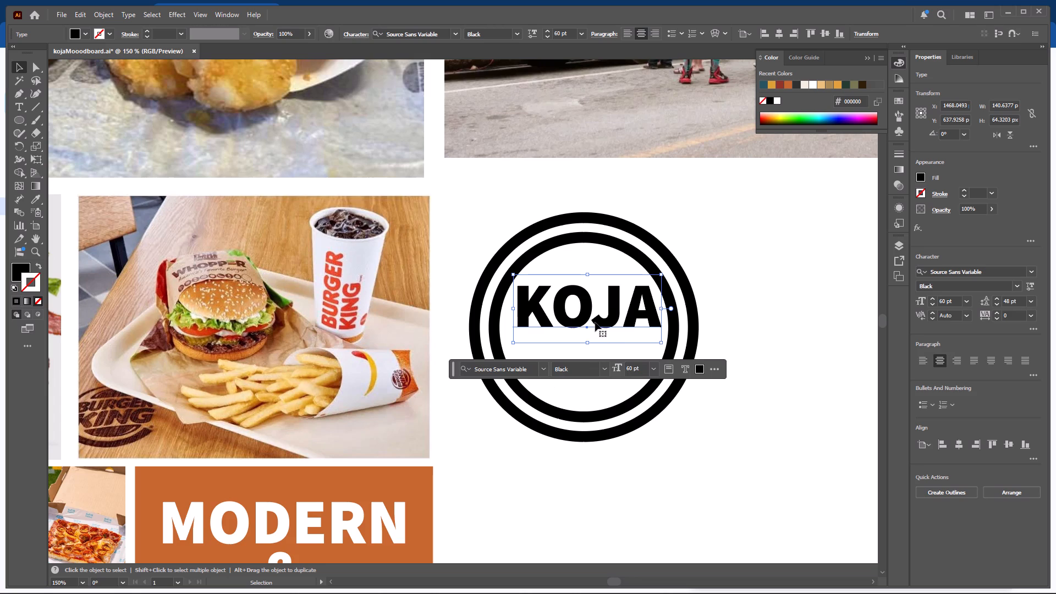
Duplicate the KOJA text directly below itself and change the copy's wording to KITCHEN.
click(578, 397)
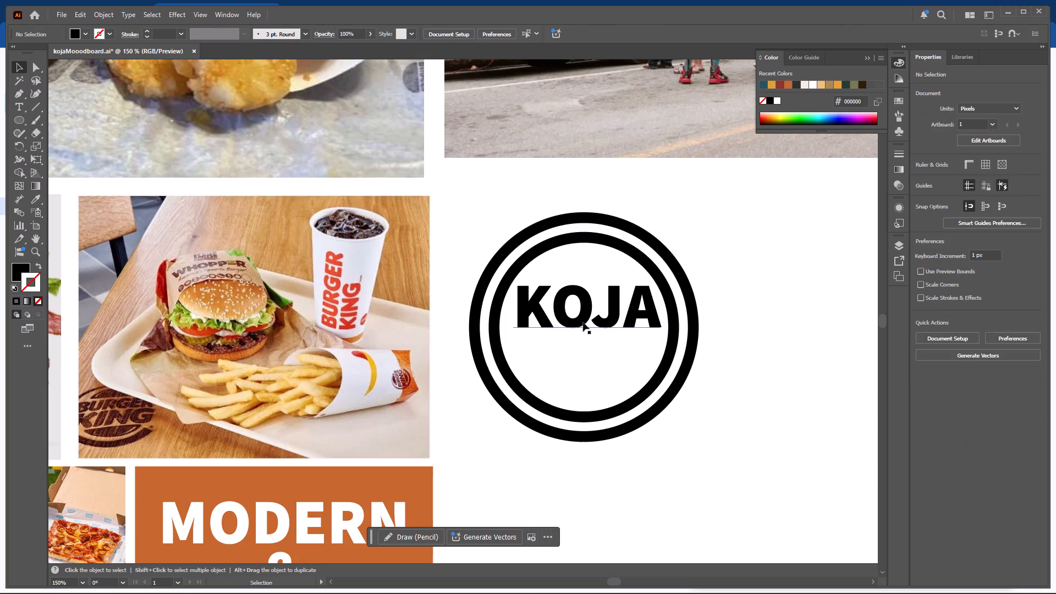
click(583, 322)
alt+drag(583, 322, 580, 375)
double_click(581, 372)
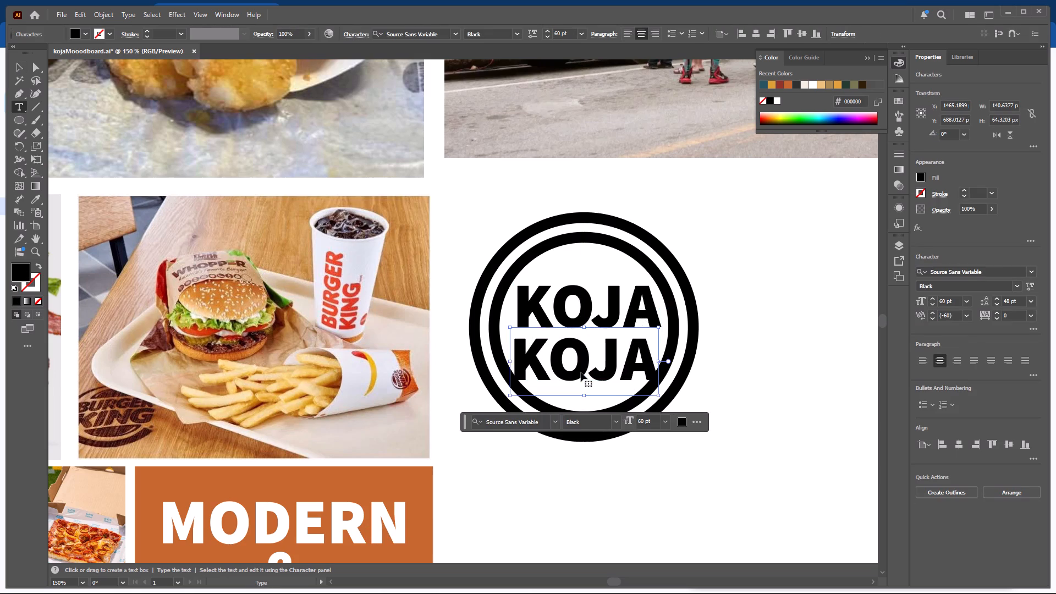
key(ctrl+a)
text(KITCHE)
key(n)
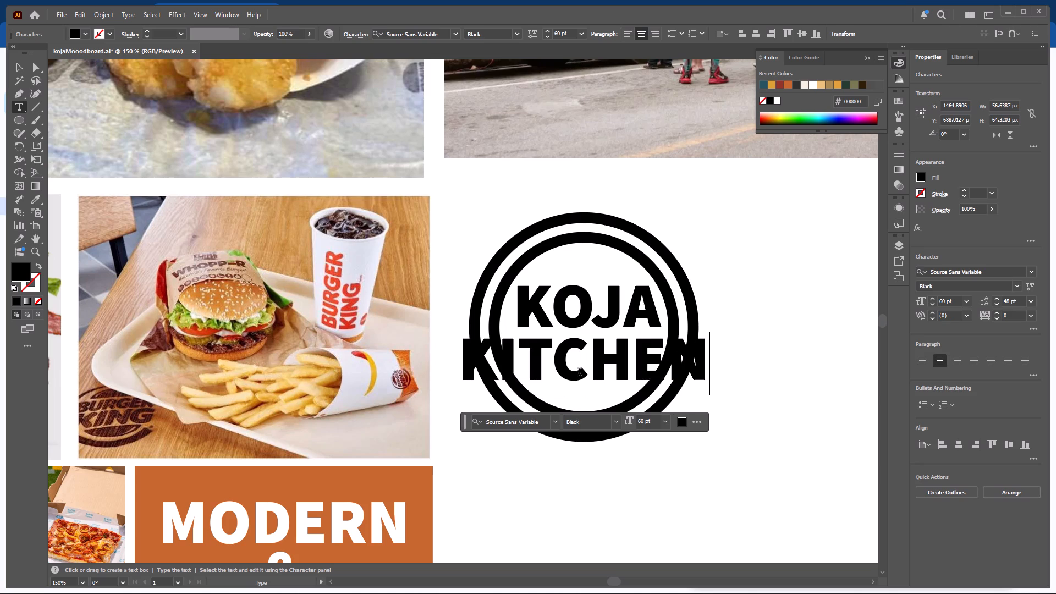
key(Escape)
key(v)
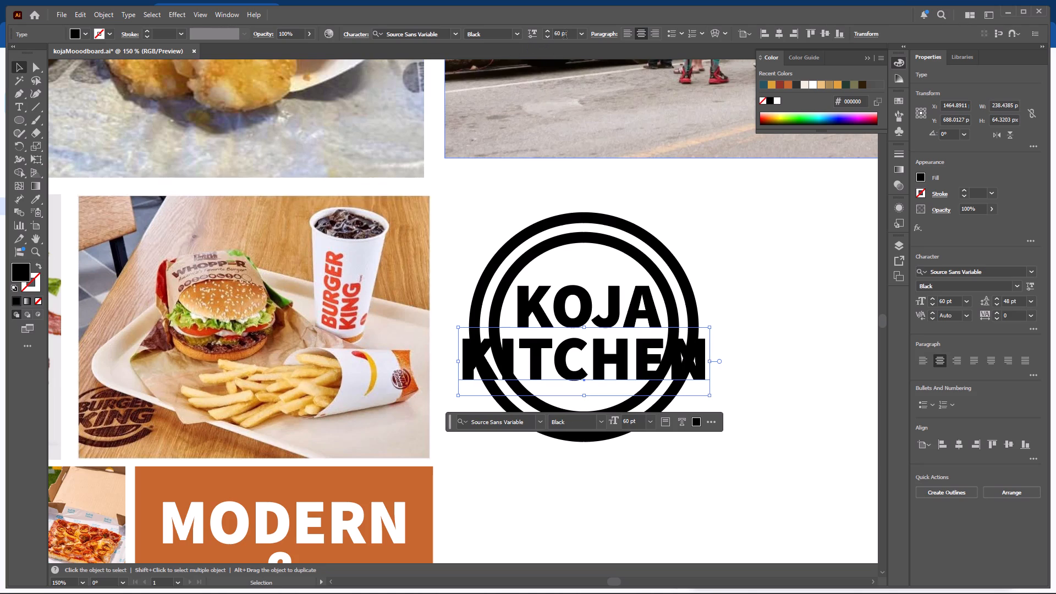
Set the KITCHEN text to 24 pt and move it up close beneath KOJA inside the ring.
click(581, 35)
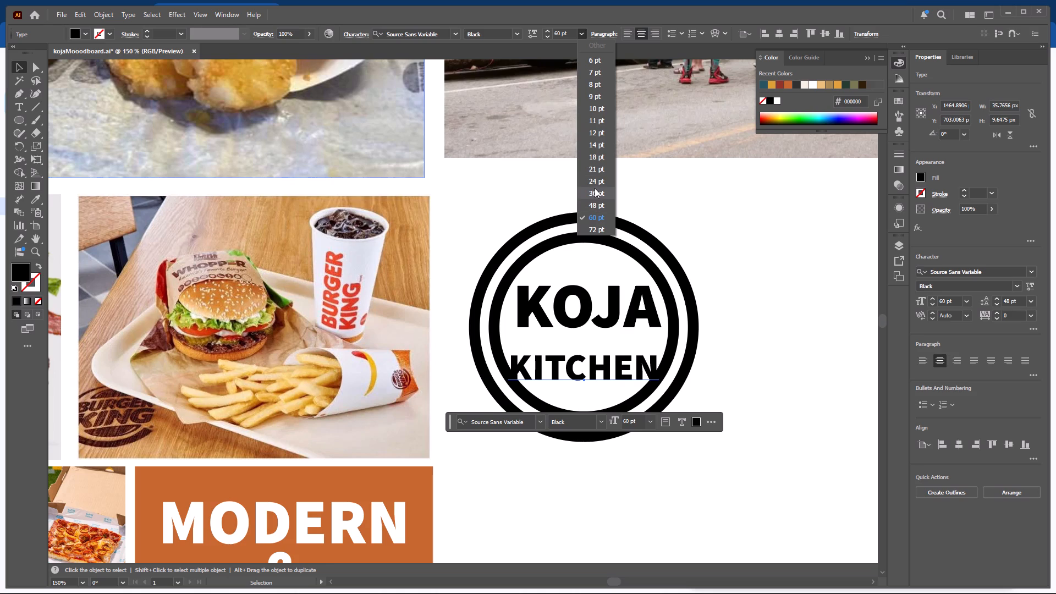
click(596, 184)
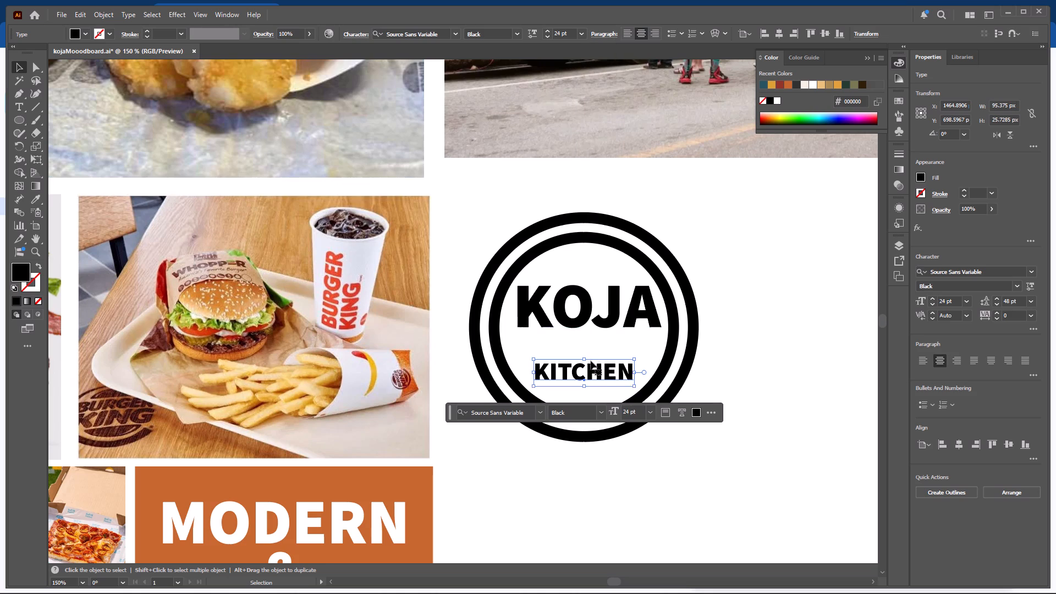
drag(590, 369, 591, 348)
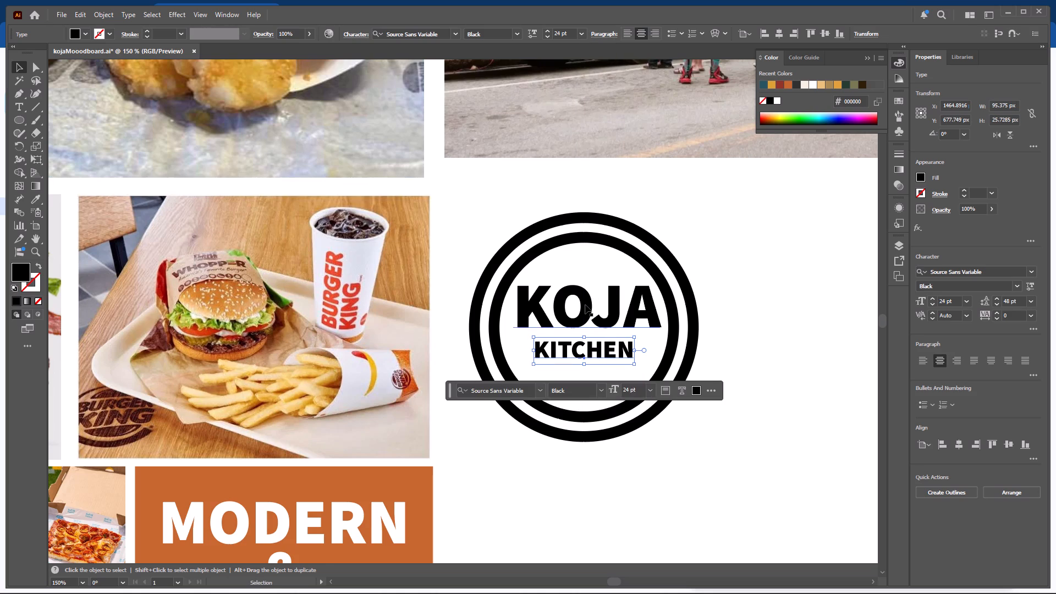
Move the KOJA text slightly down so it sits closer above KITCHEN inside the inner ring.
drag(585, 305, 586, 310)
click(586, 349)
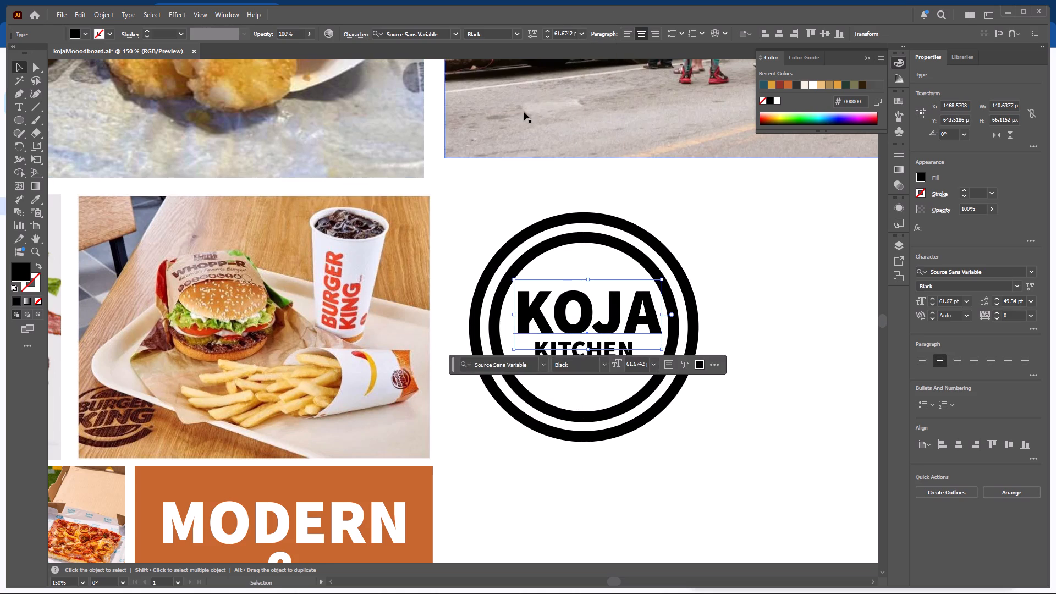
click(561, 393)
Change the font of the KITCHEN text to Freestyle Script.
click(577, 358)
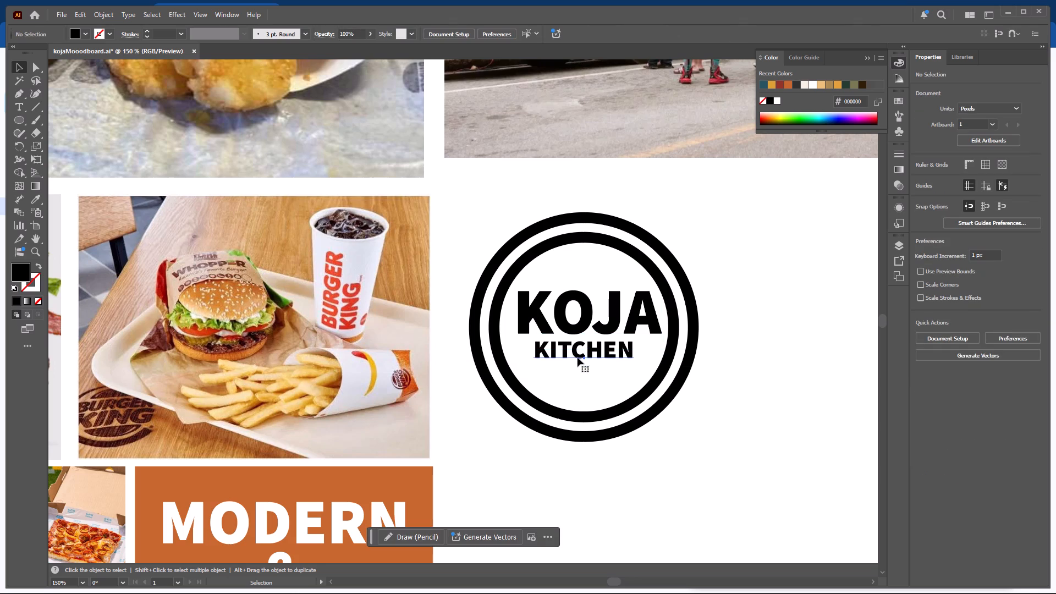
click(455, 35)
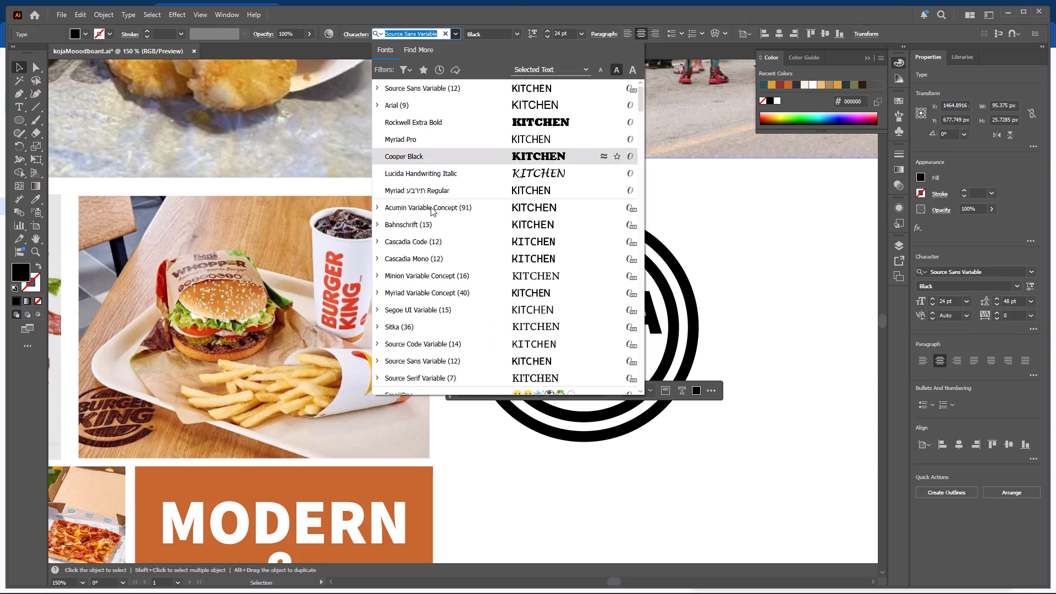
scroll(441, 270, down, 9)
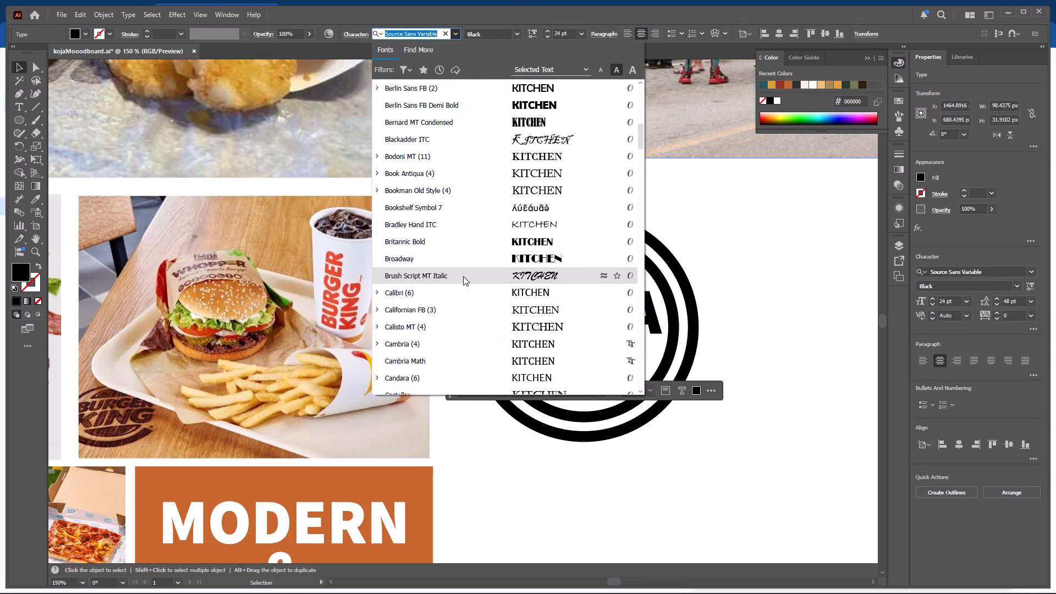
scroll(464, 228, down, 5)
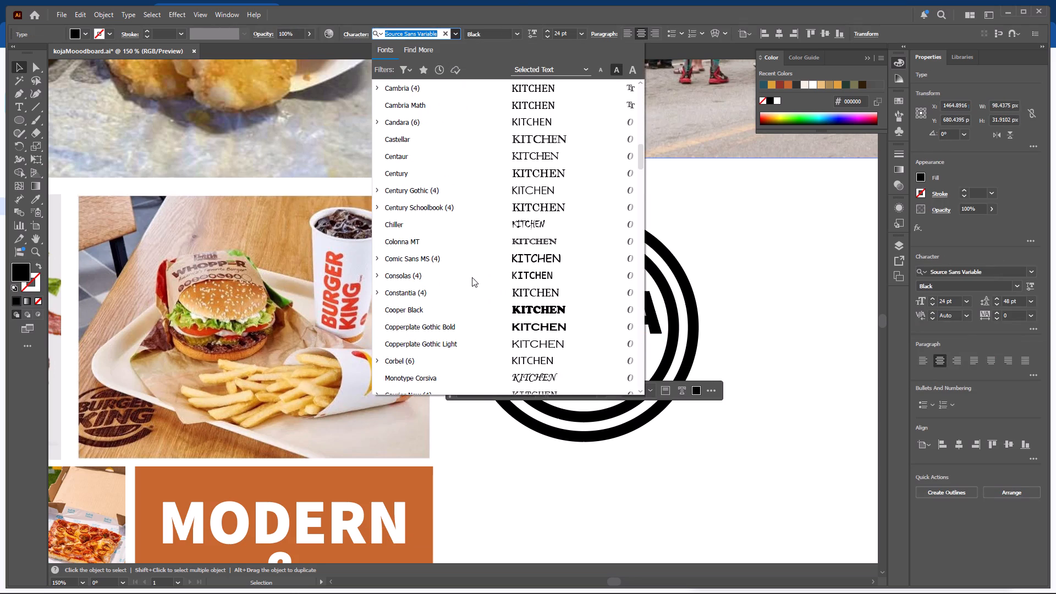
scroll(472, 277, down, 4)
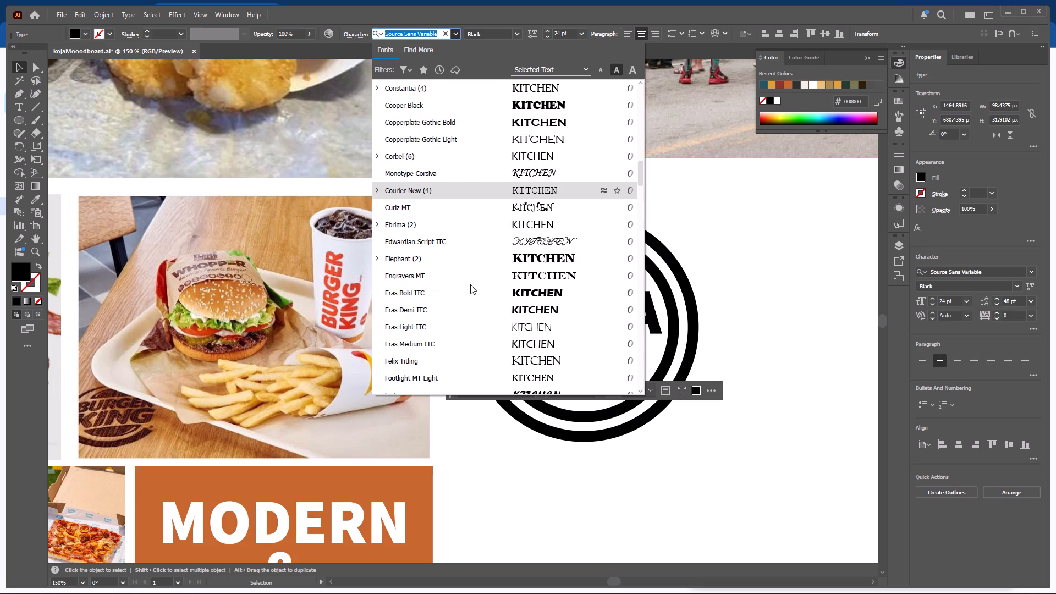
scroll(471, 279, down, 6)
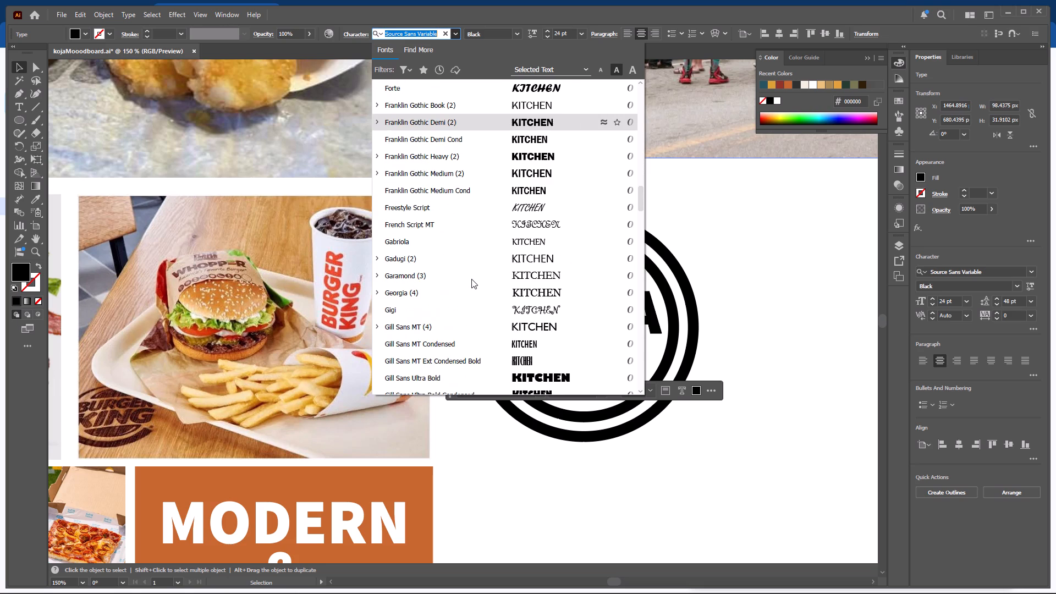
click(483, 206)
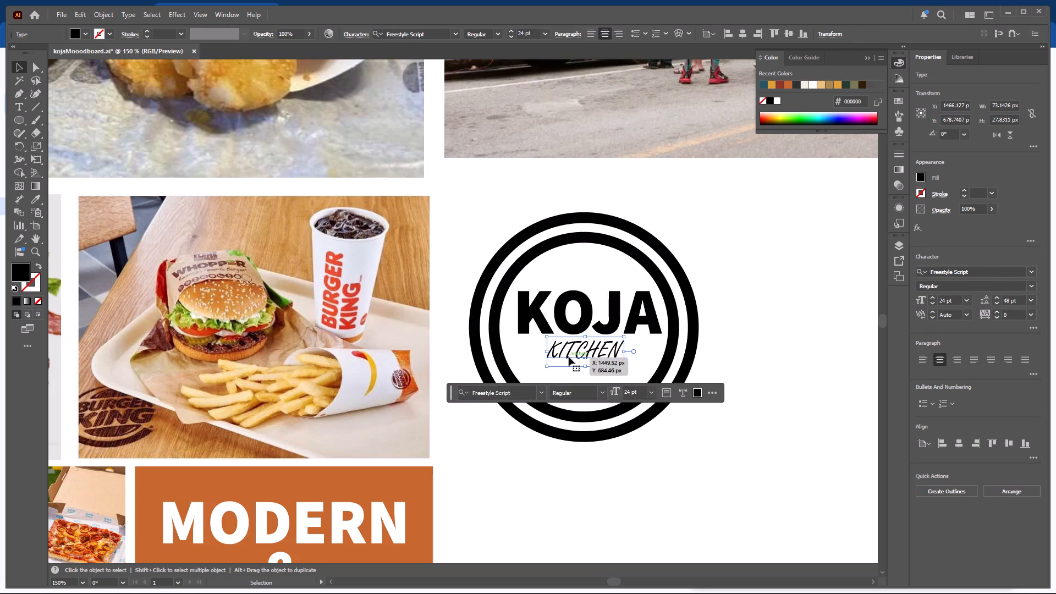
Set the KITCHEN text to 36 pt and shift it slightly down beneath KOJA.
click(544, 33)
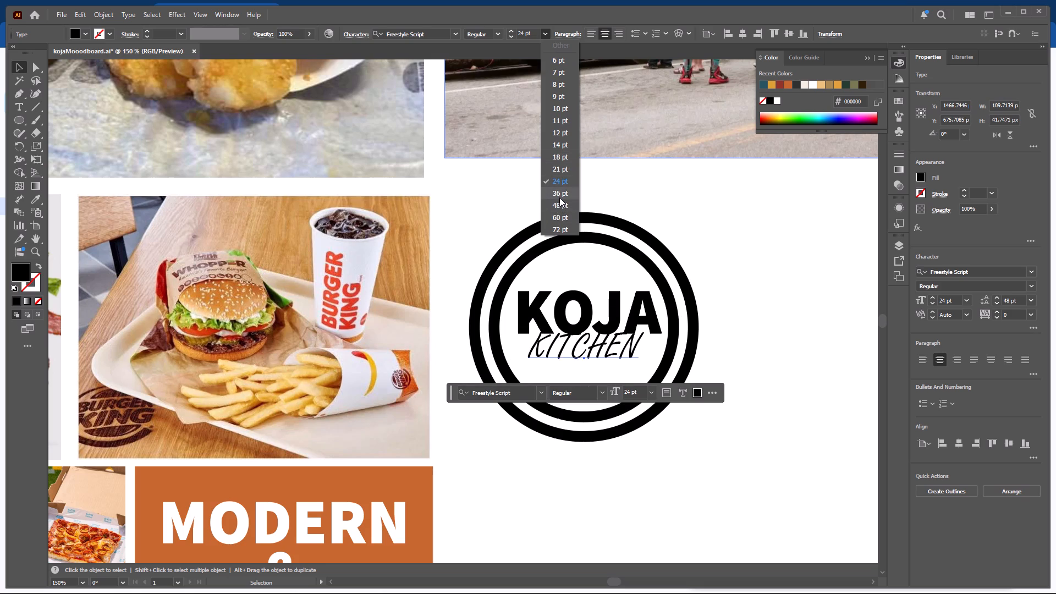
click(559, 197)
click(582, 346)
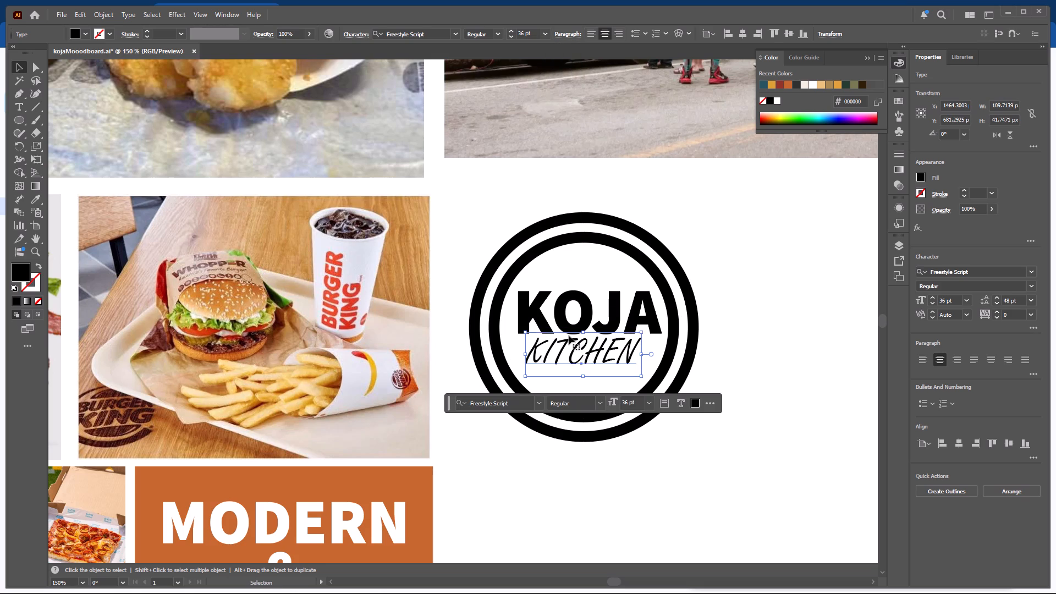
Recolour the KITCHEN text with the teal sampled from the DEEP TEAL swatch.
alt+scroll(569, 335, down, 2)
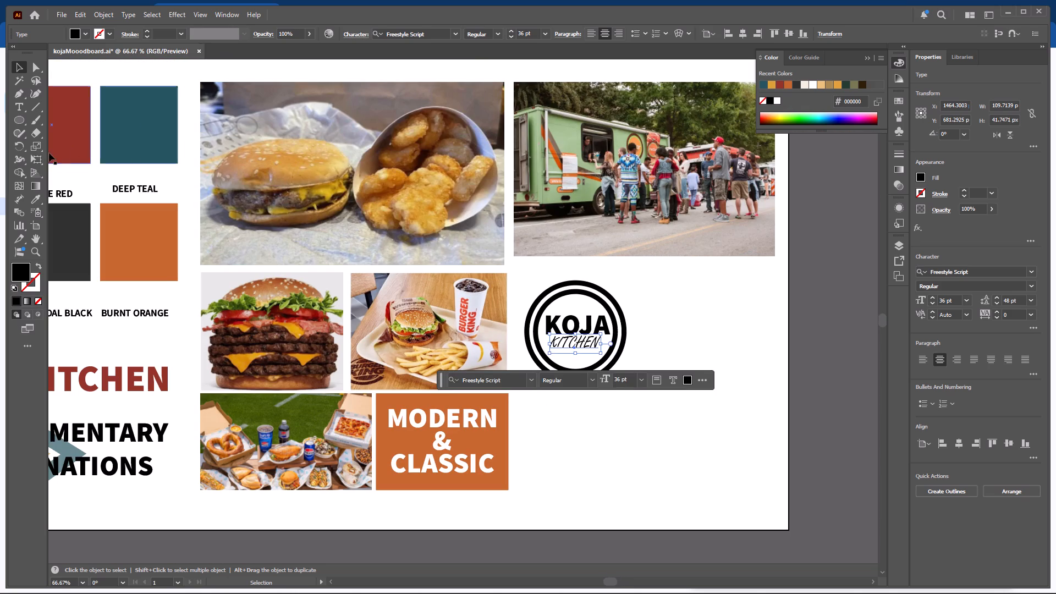
click(34, 201)
click(129, 134)
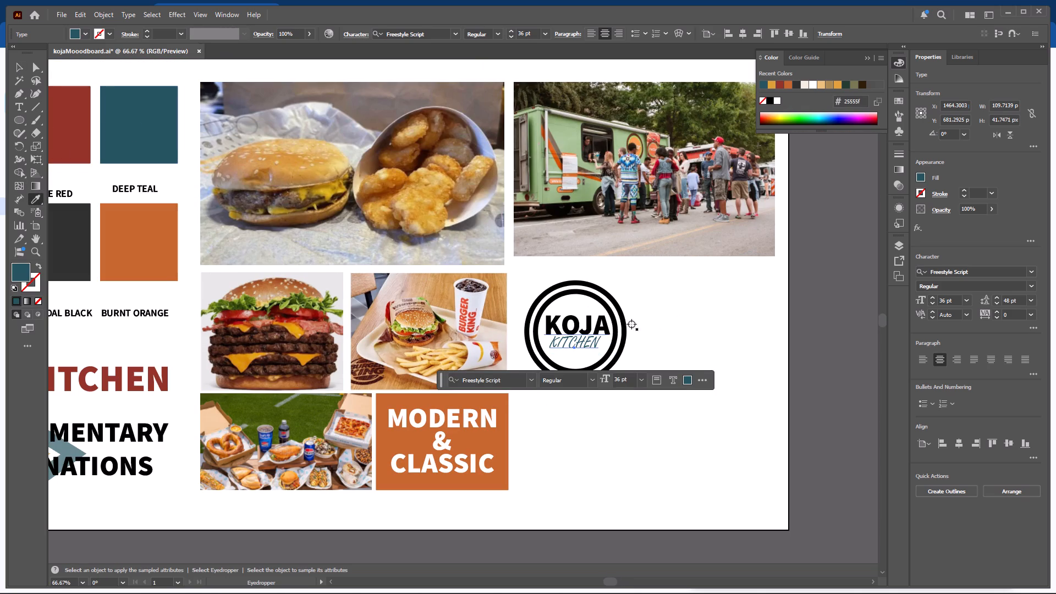
click(24, 69)
click(686, 303)
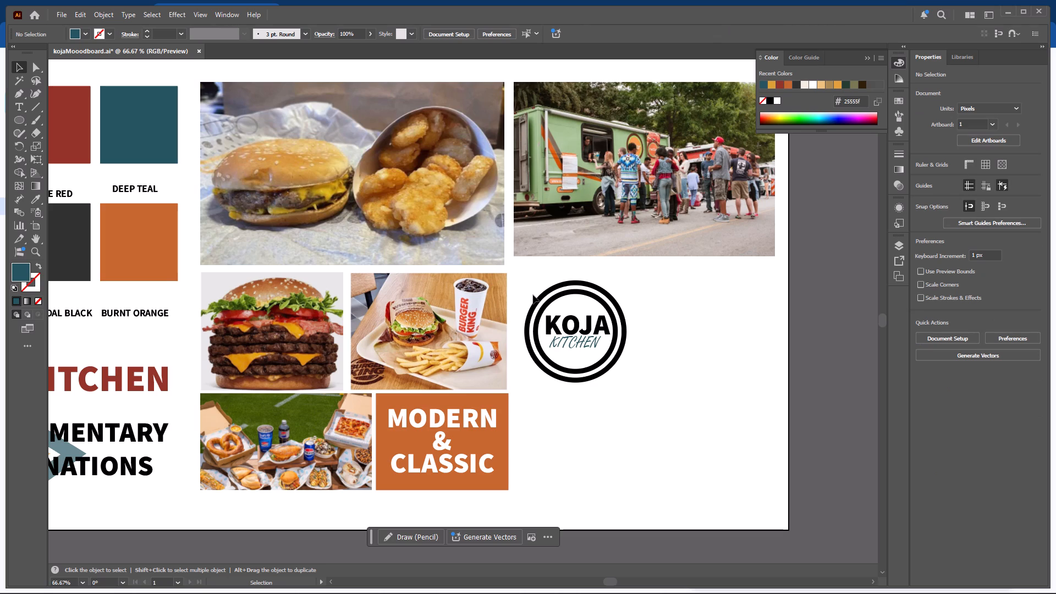
Group the two rings with the KOJA and KITCHEN texts and expand the group's object, fill and stroke.
drag(533, 290, 586, 368)
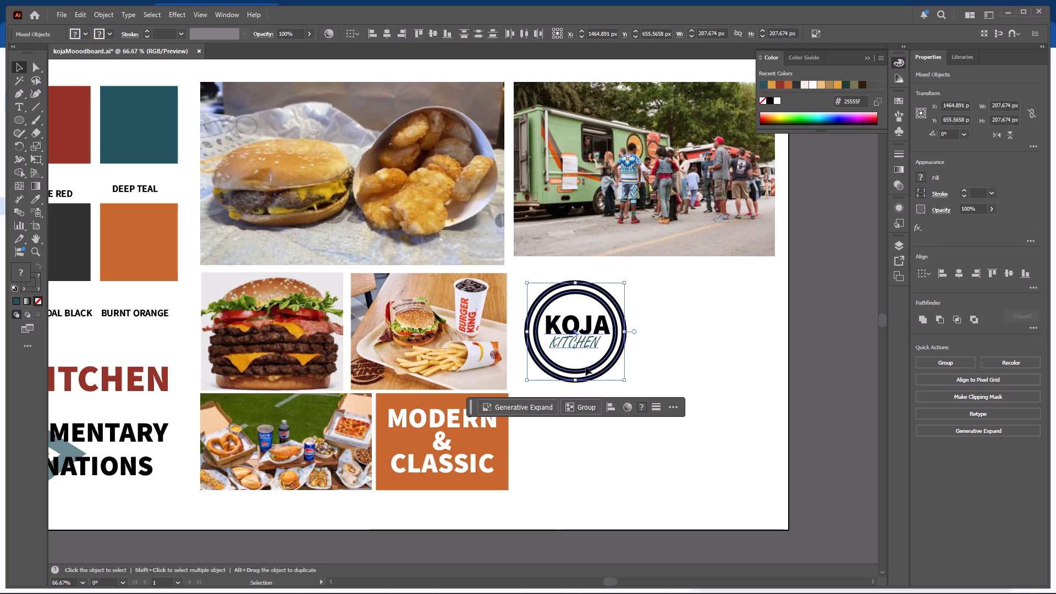
key(ctrl+g)
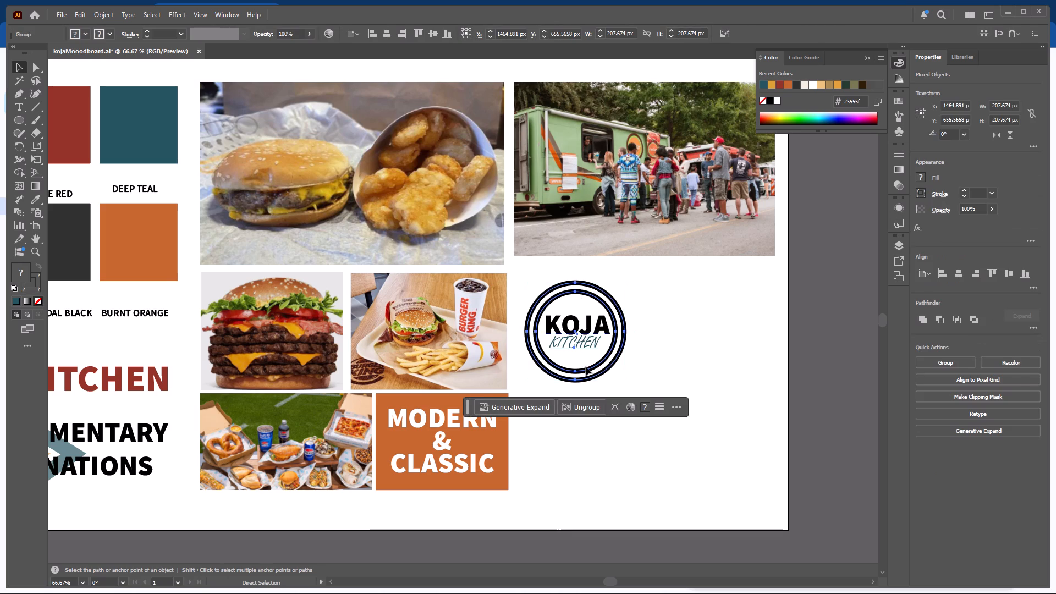
click(107, 18)
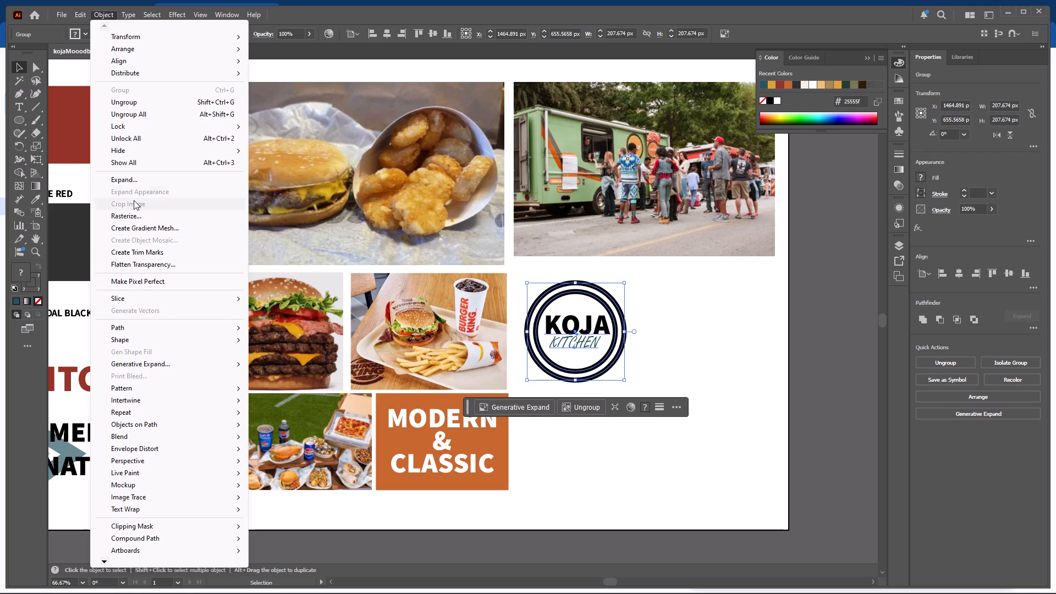
click(136, 183)
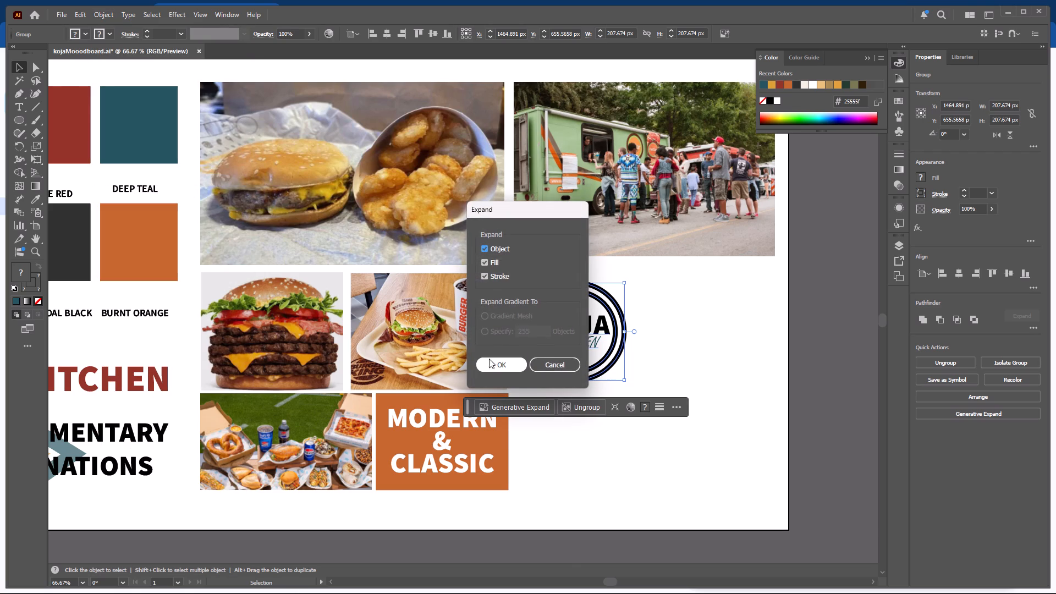
click(492, 365)
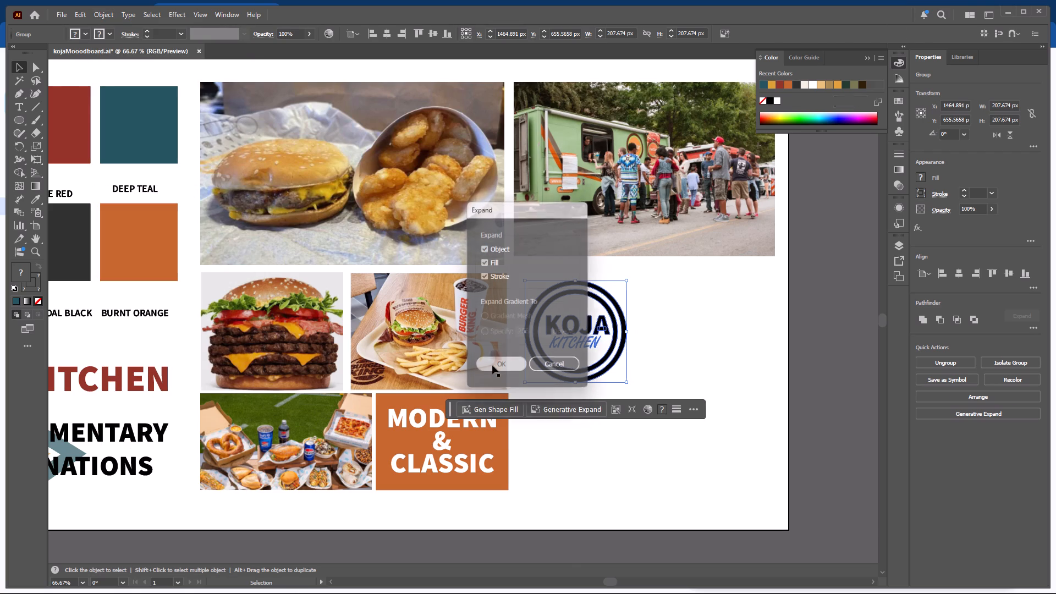
click(659, 341)
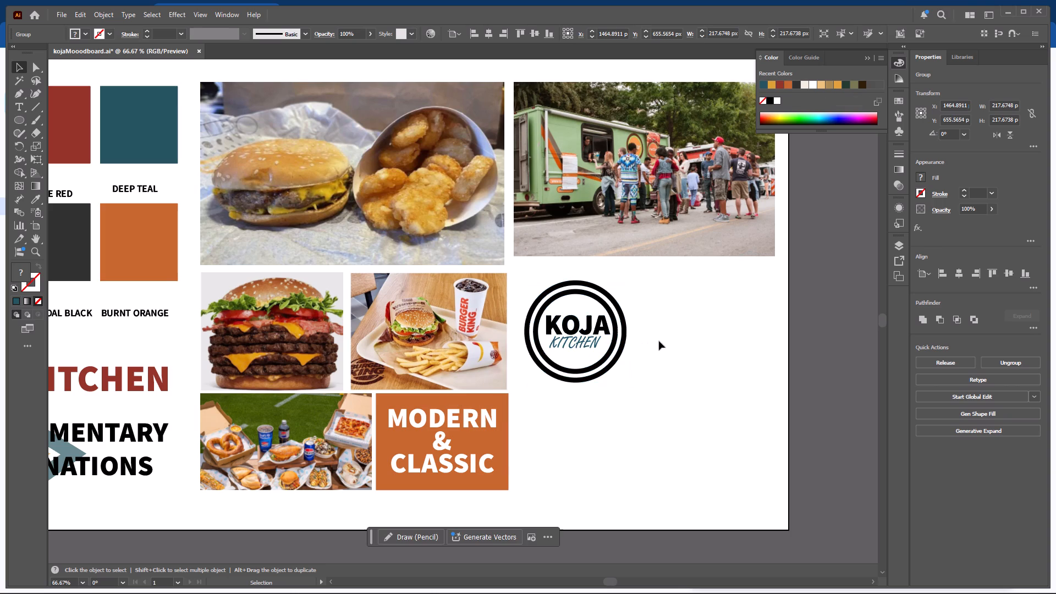
Scale the logo badge down to about 159 px across and move it up beneath the food truck photo's lower-left corner.
click(617, 349)
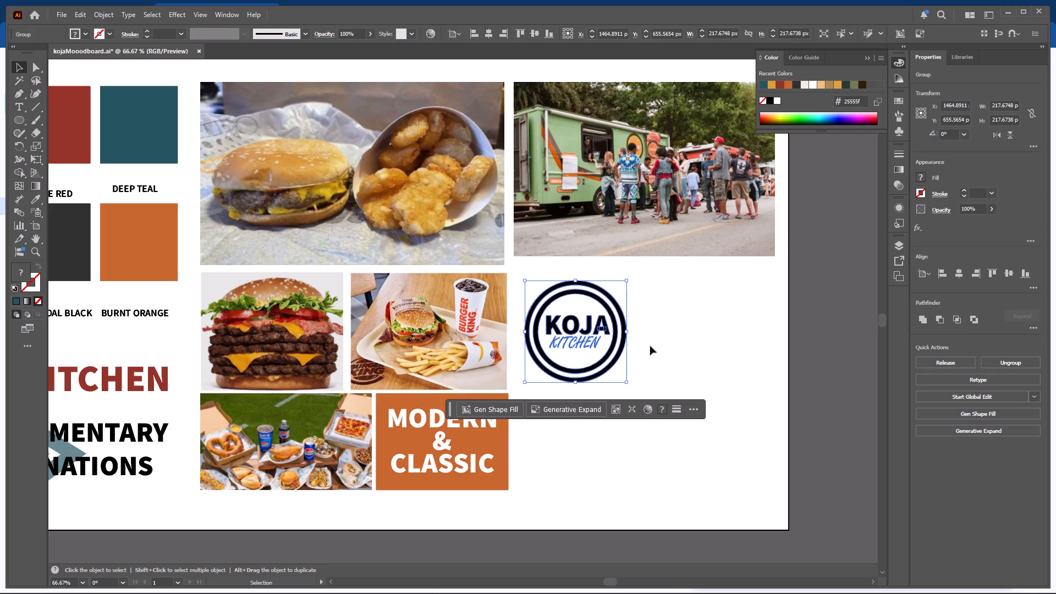
shift+drag(624, 280, 599, 300)
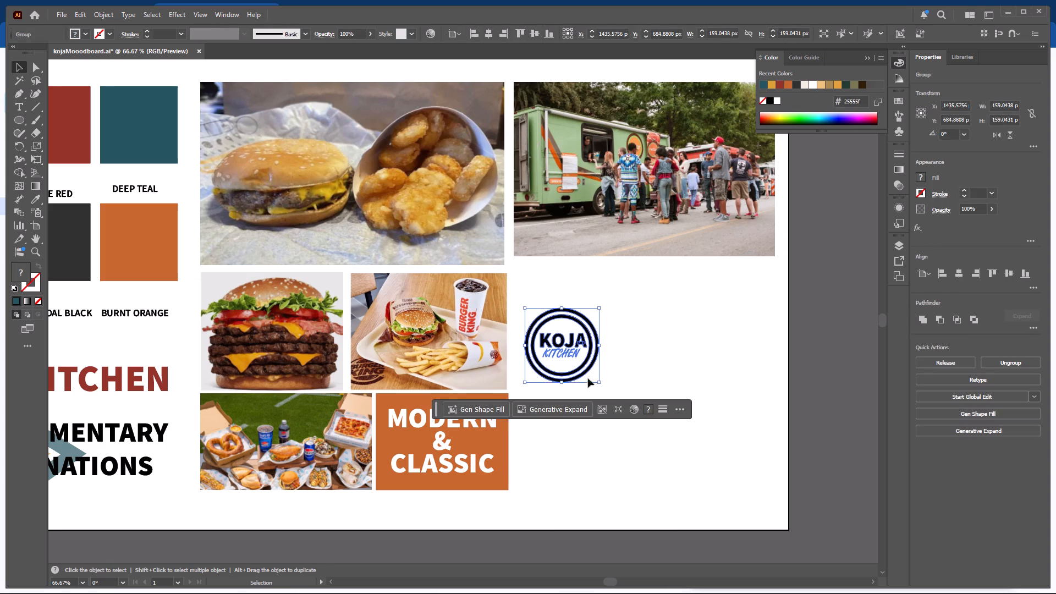
drag(587, 370, 576, 325)
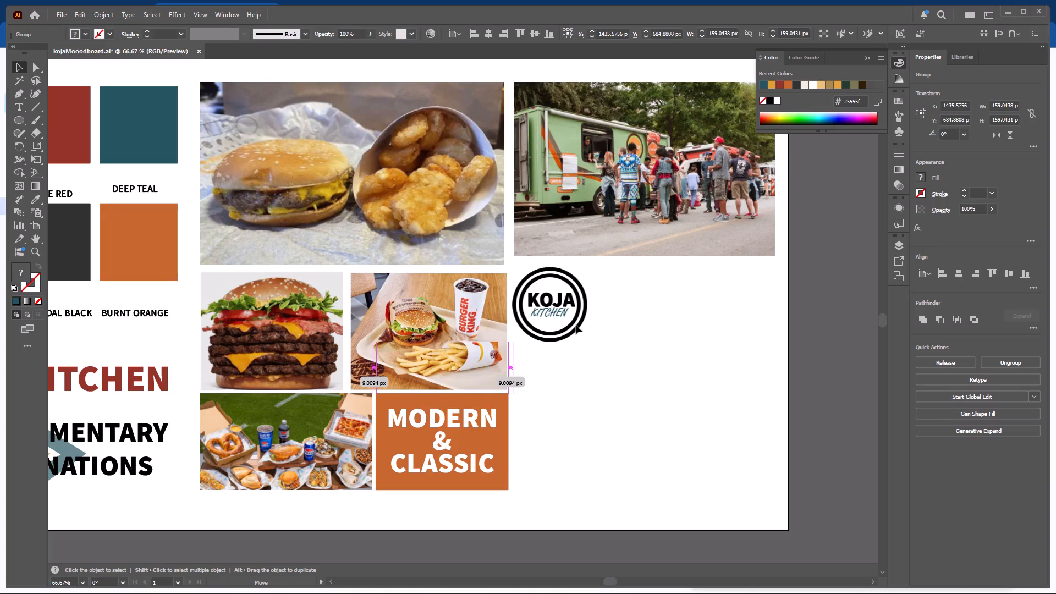
drag(576, 325, 576, 326)
click(606, 408)
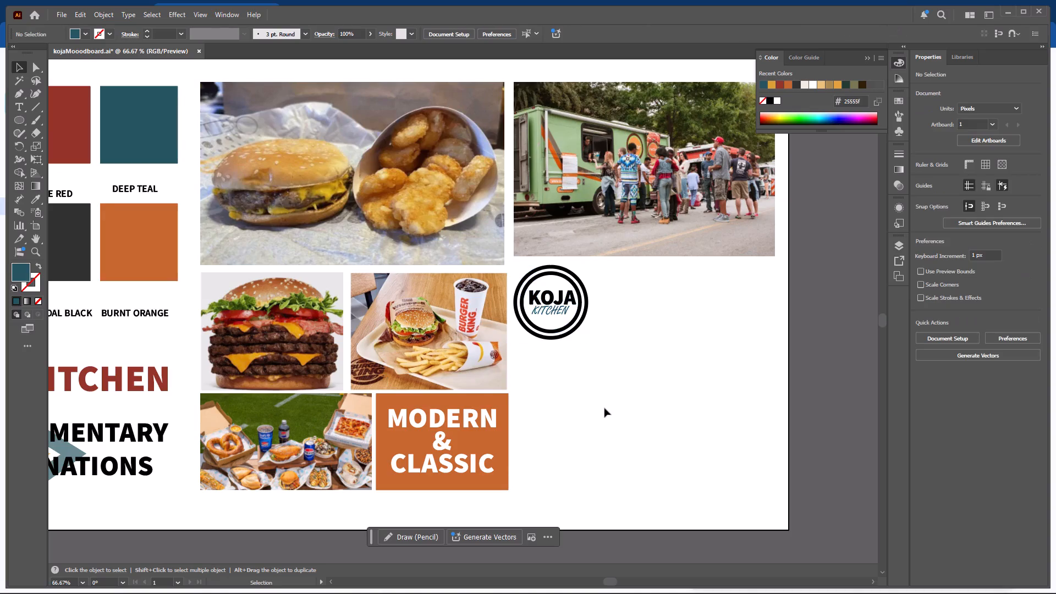
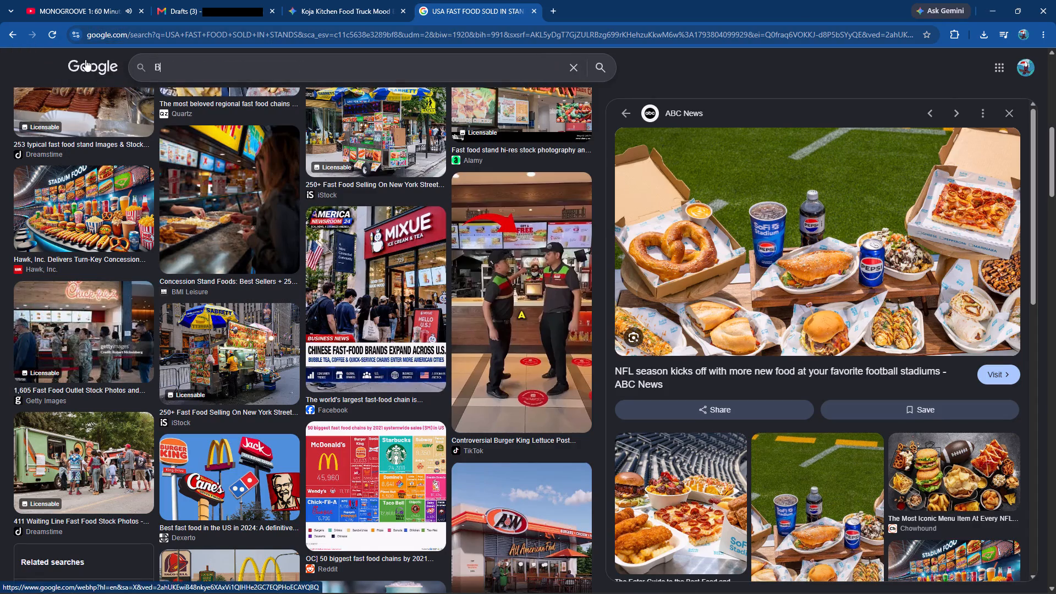
Search Google Images for "BRANDED FAST FOOD BAG".
text(RABD)
key(BackSpace)
key(BackSpace)
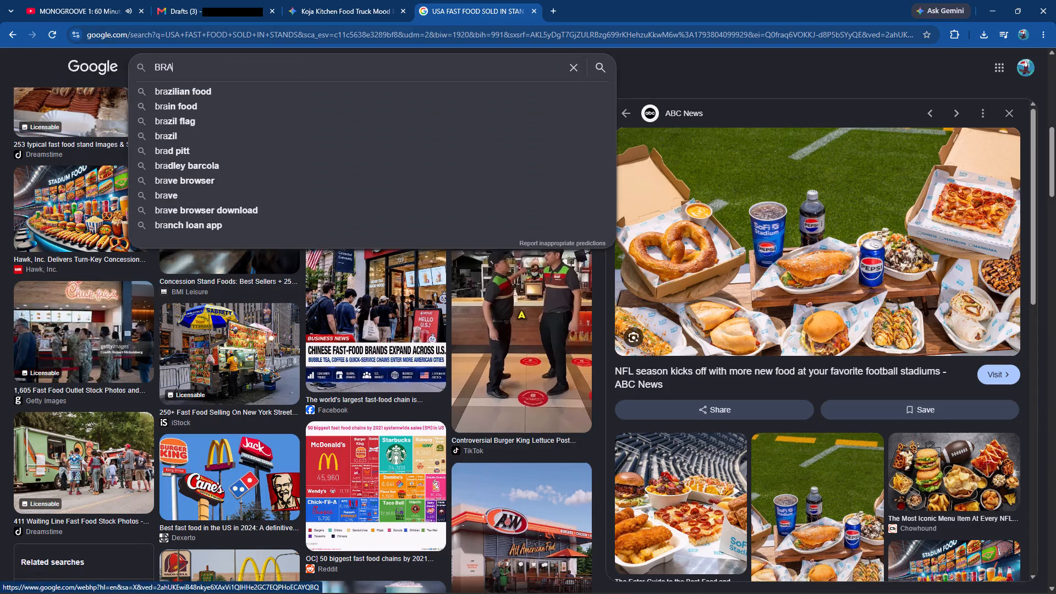
text(NDED)
key(space)
text(FAST FOOD BAG)
key(Return)
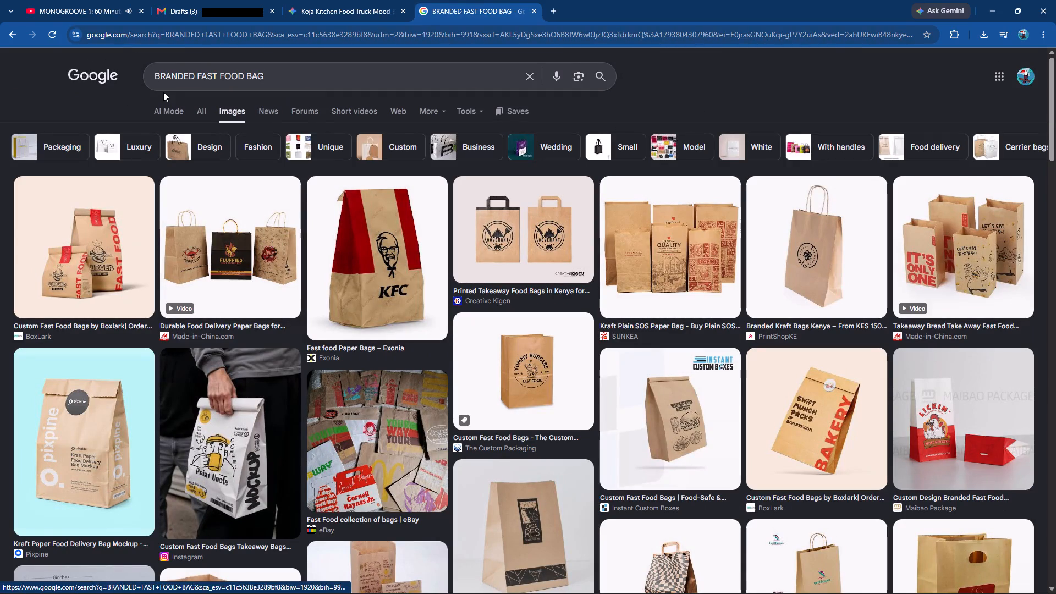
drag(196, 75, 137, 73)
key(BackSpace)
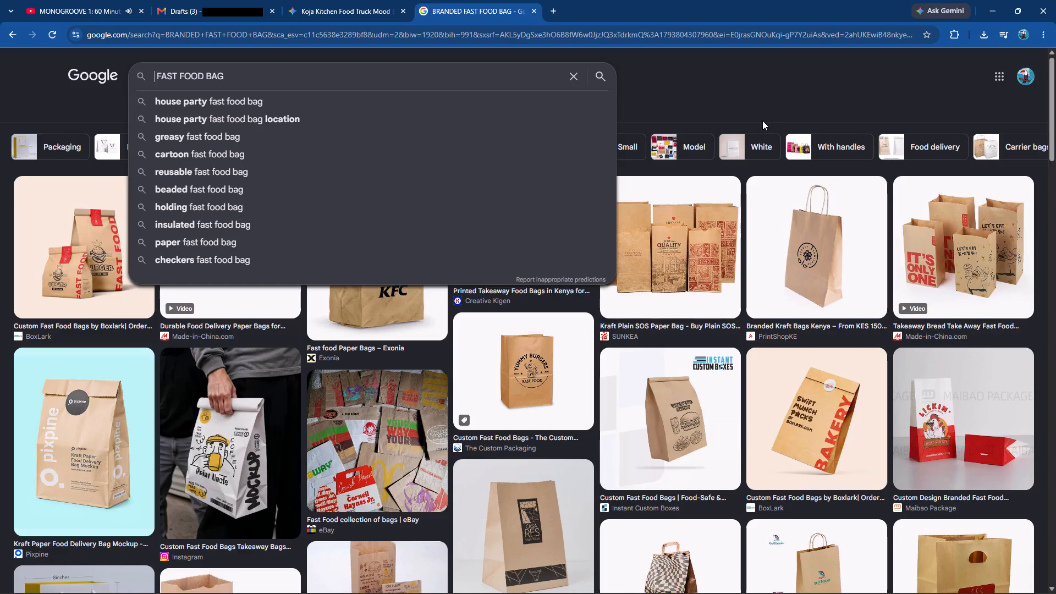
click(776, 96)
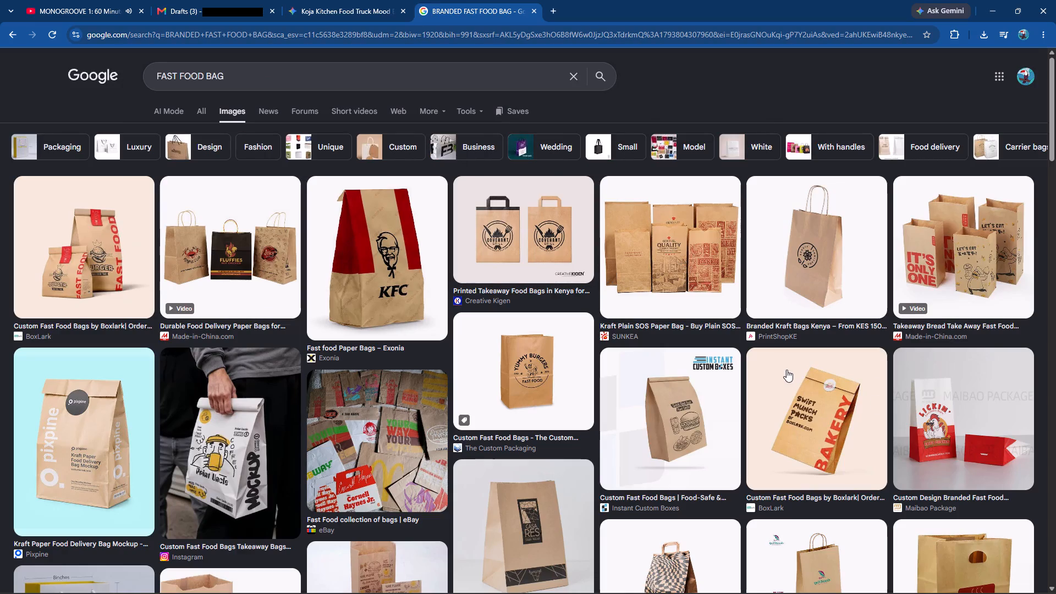
Find BoxLark's plain kraft bag printed "FAST FOOD BAGS" in the image results and copy its picture.
scroll(675, 294, down, 5)
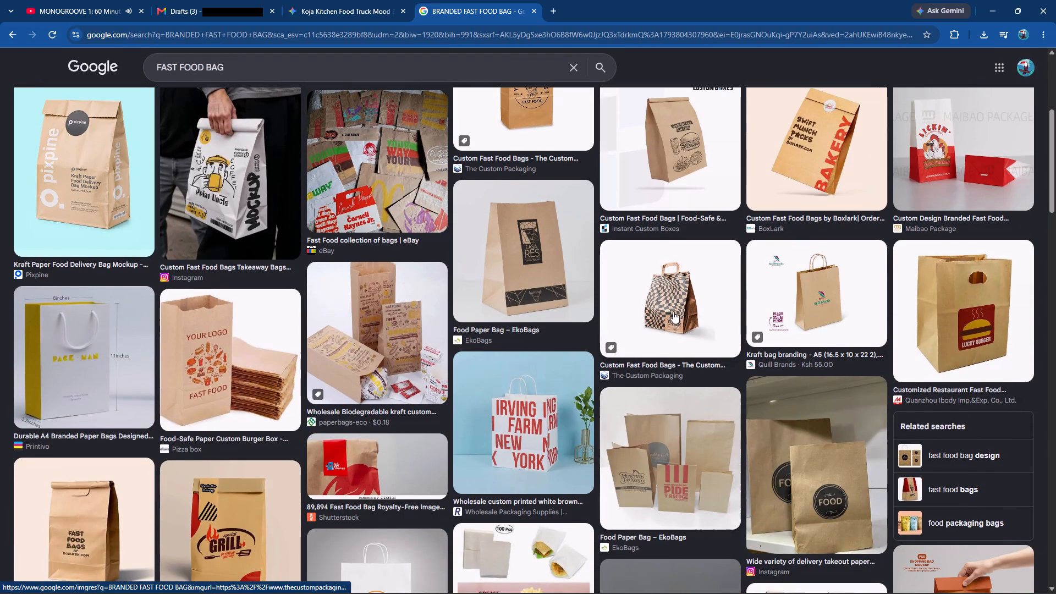
scroll(619, 303, down, 3)
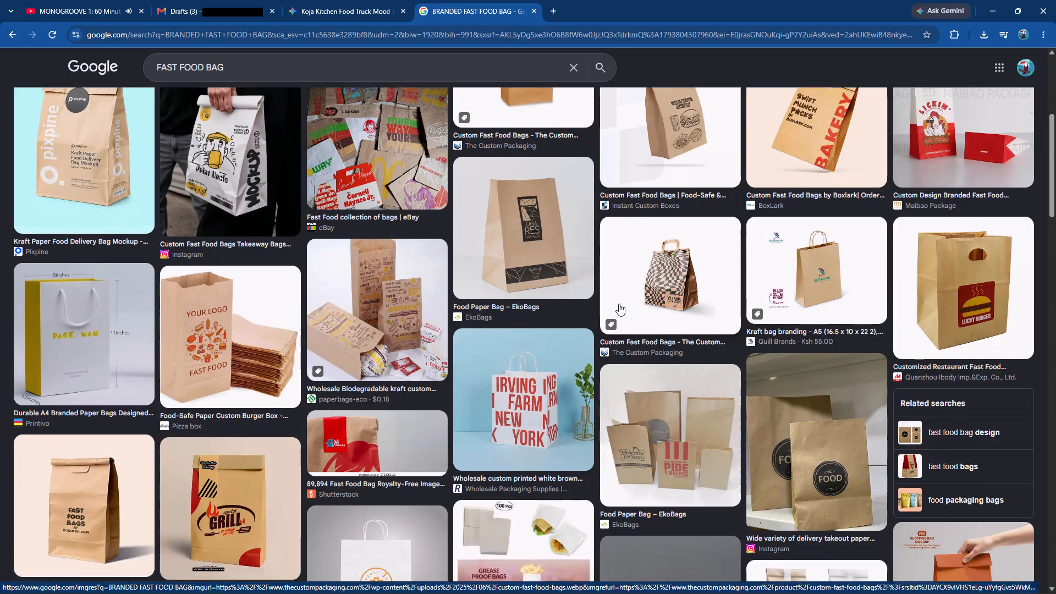
scroll(619, 304, down, 1)
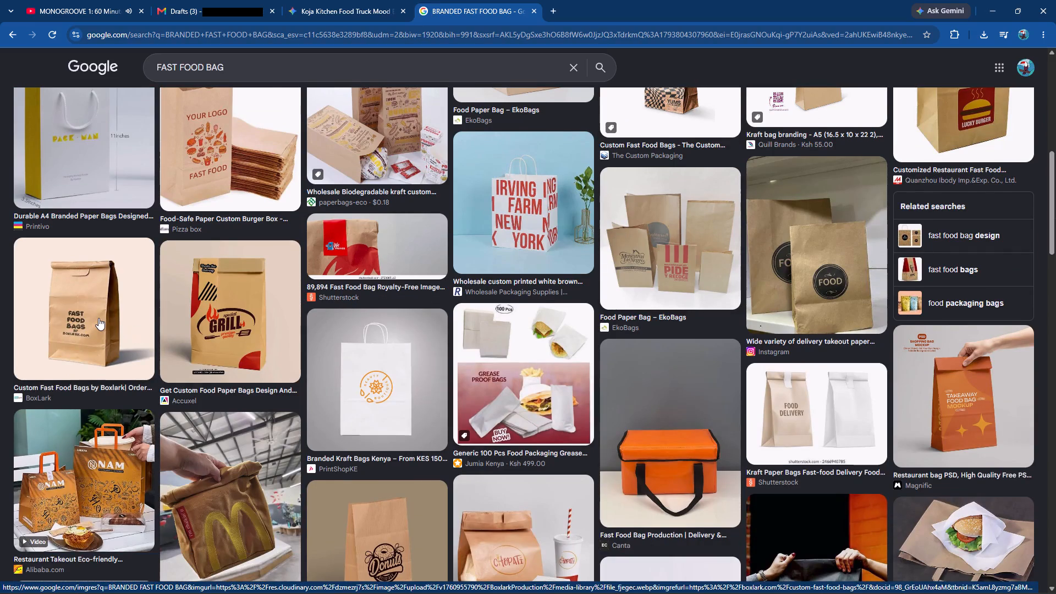
click(98, 318)
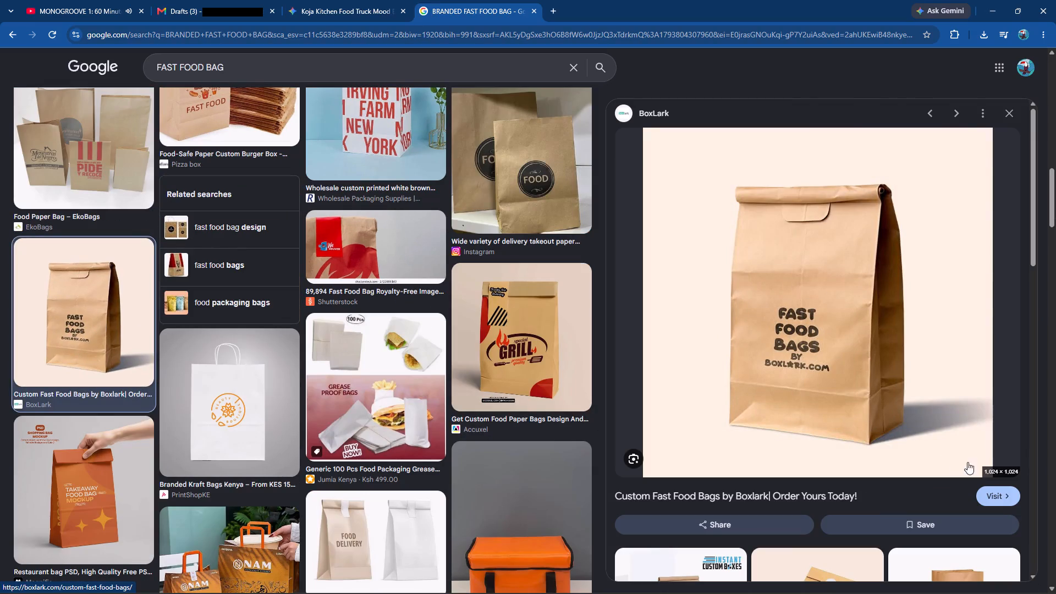
right_click(823, 350)
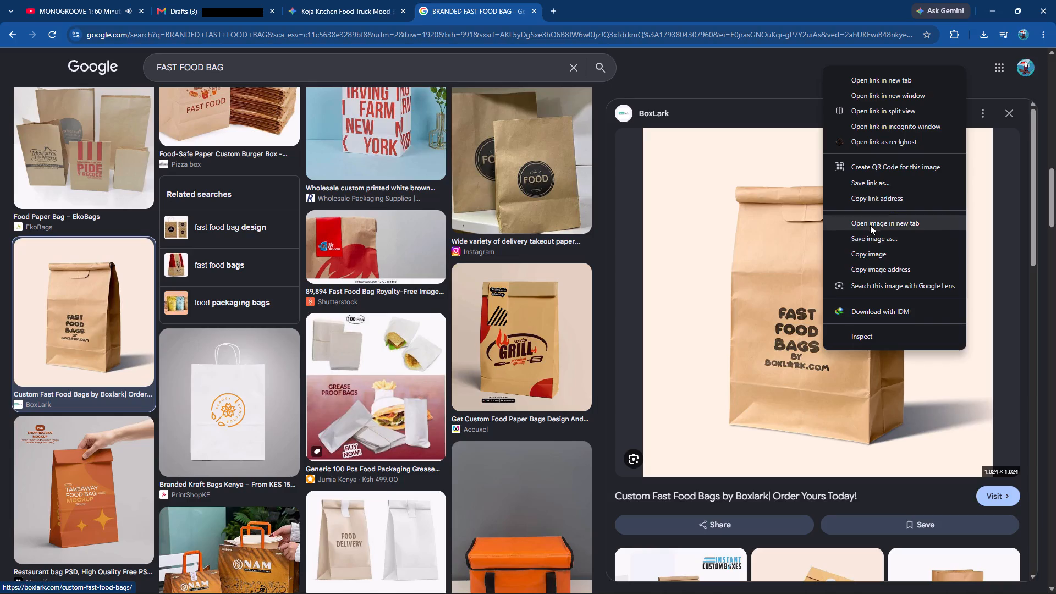
click(875, 256)
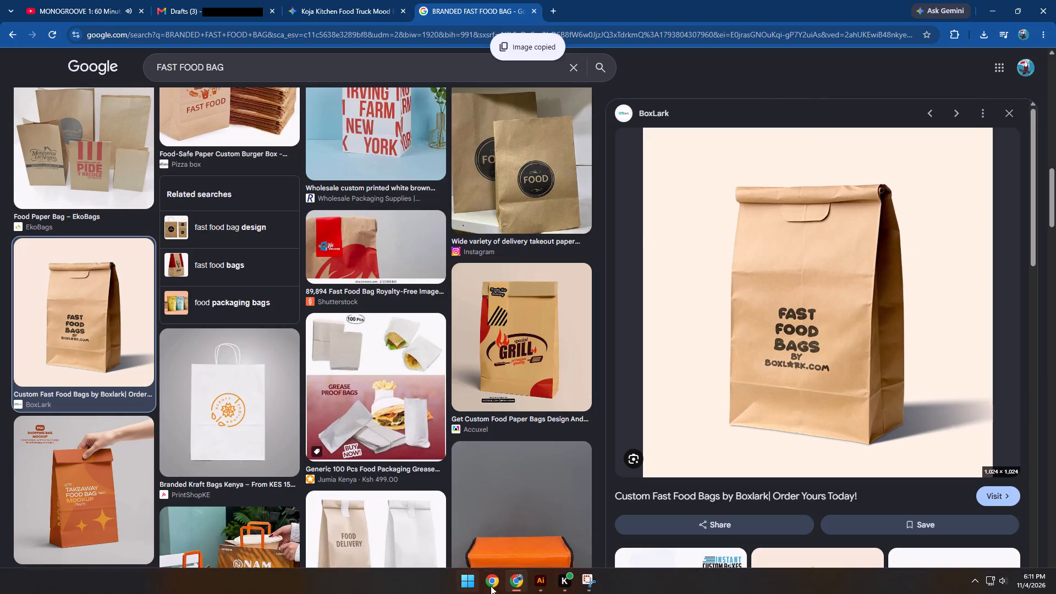
Paste the bag picture into the Illustrator moodboard, scale it to about 395 px square and place it beneath the food truck photo, beside the logo badge.
click(537, 587)
click(601, 393)
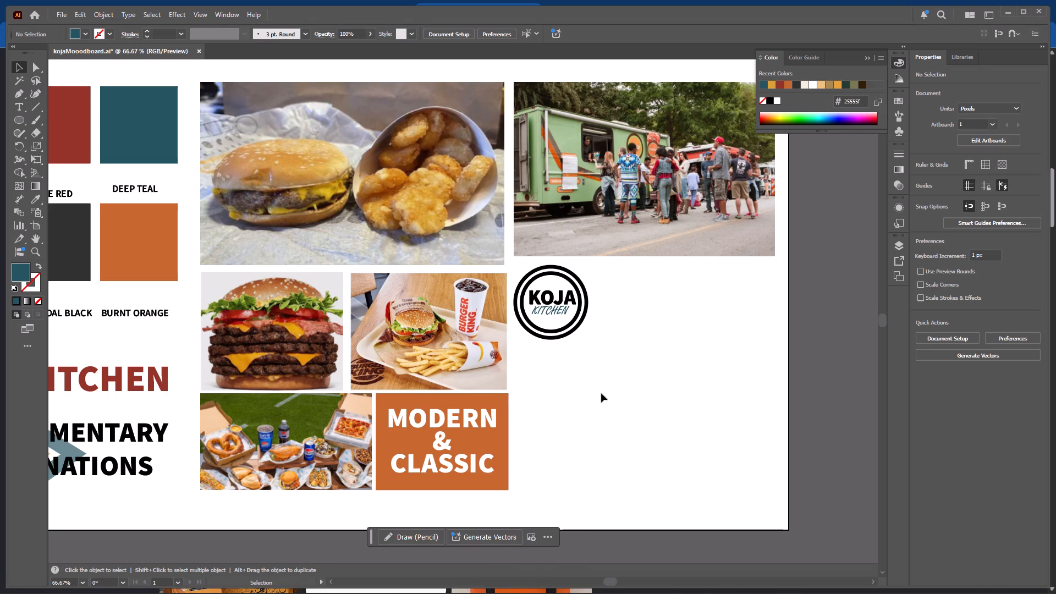
key(ctrl+v)
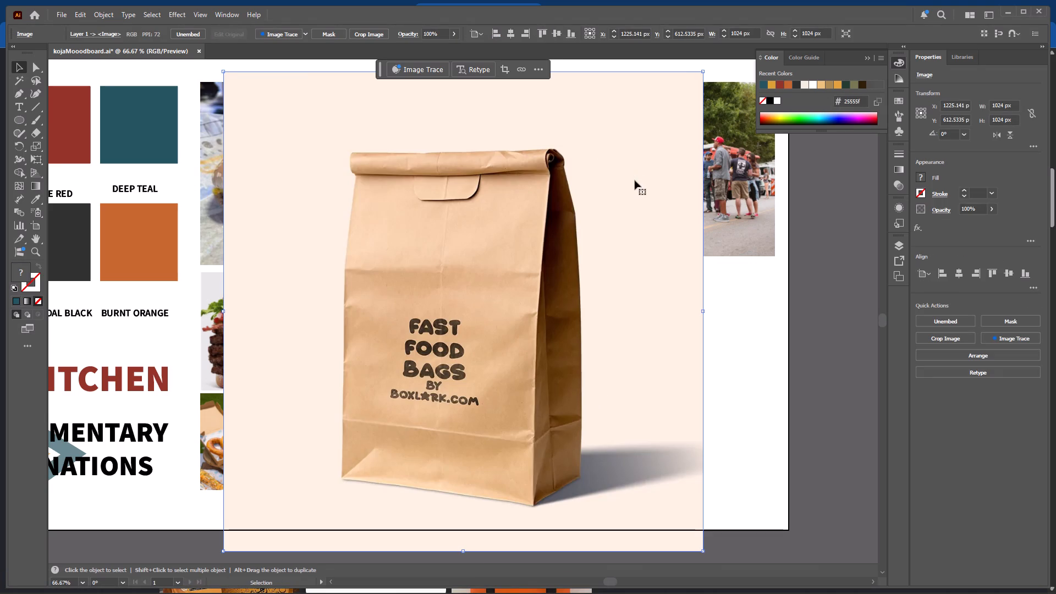
scroll(635, 180, up, 4)
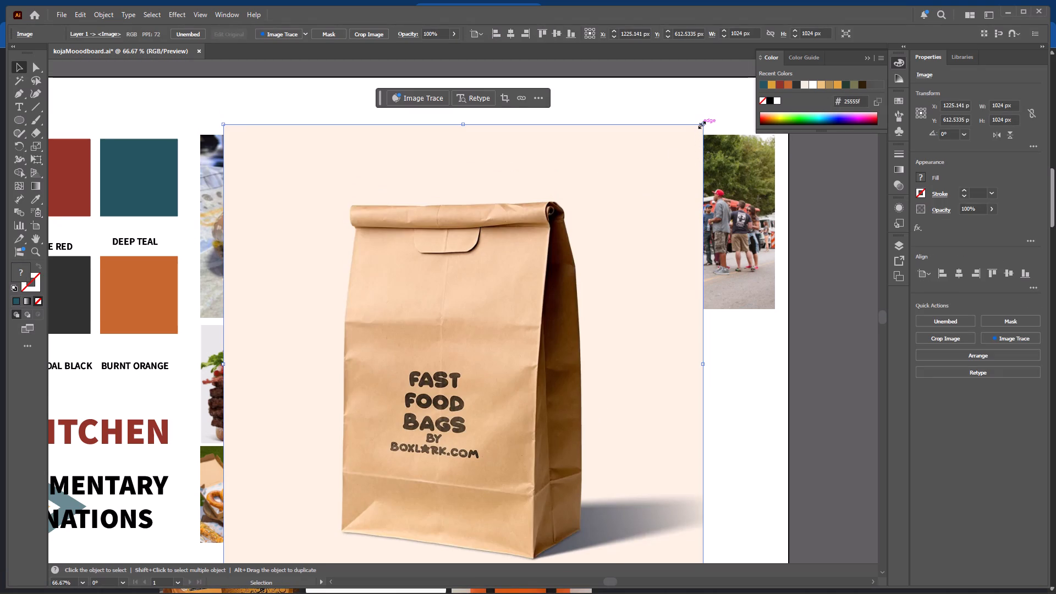
shift+drag(701, 124, 451, 420)
drag(376, 471, 687, 400)
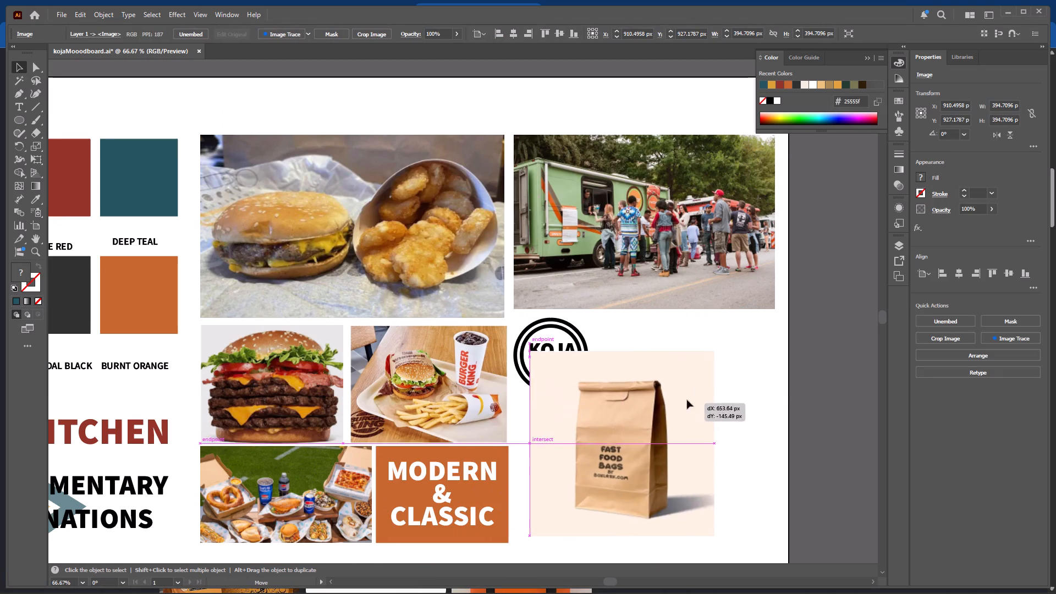
drag(687, 400, 745, 366)
scroll(745, 366, down, 4)
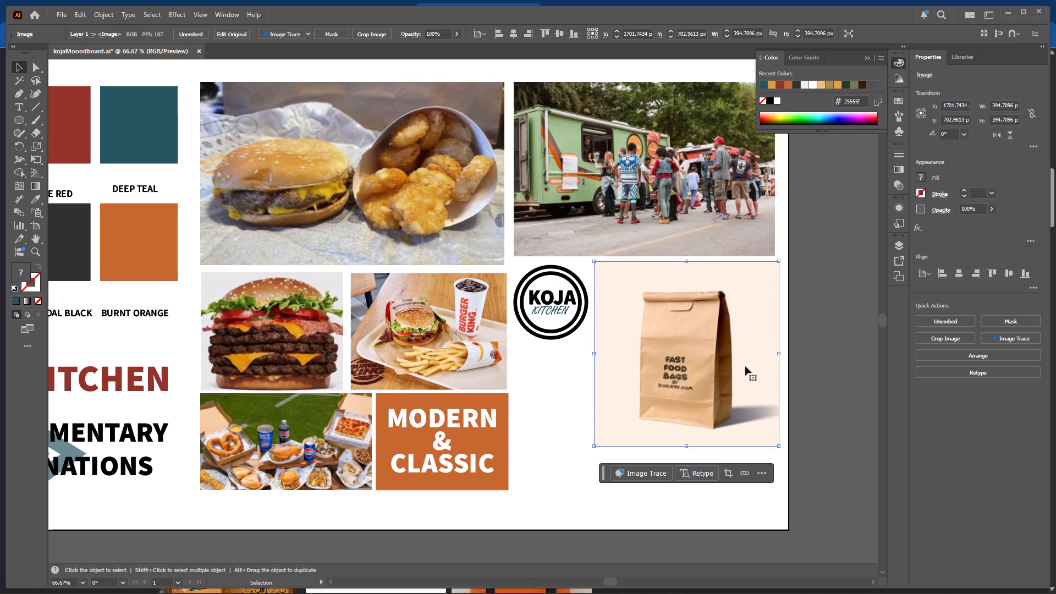
scroll(745, 366, down, 3)
click(549, 386)
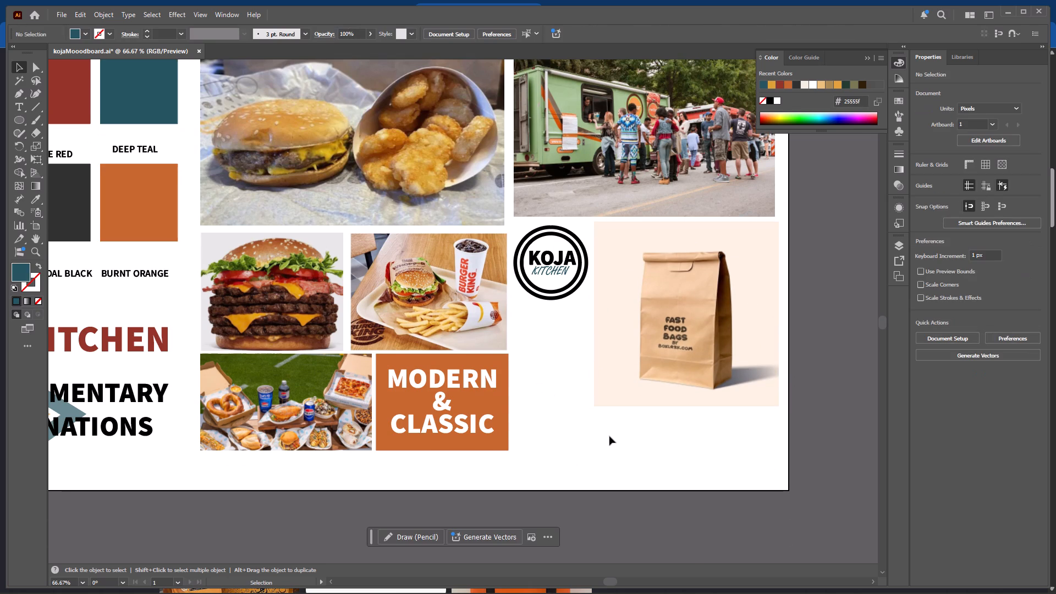
Draw a teal rectangle about 541 by 65 px below the bag picture.
scroll(609, 436, up, 5)
scroll(610, 433, down, 7)
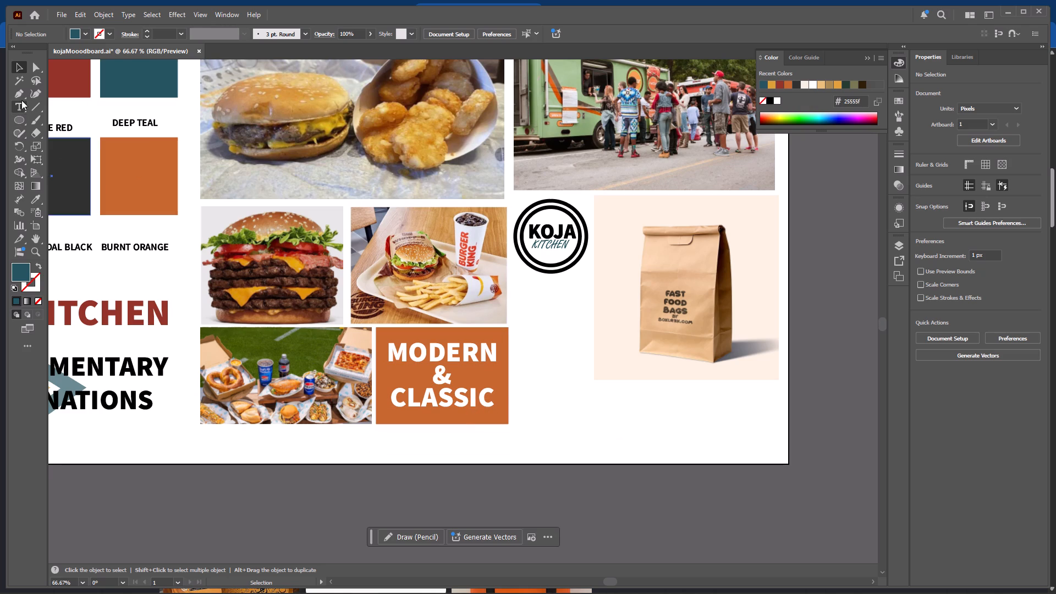
click(19, 123)
click(19, 123)
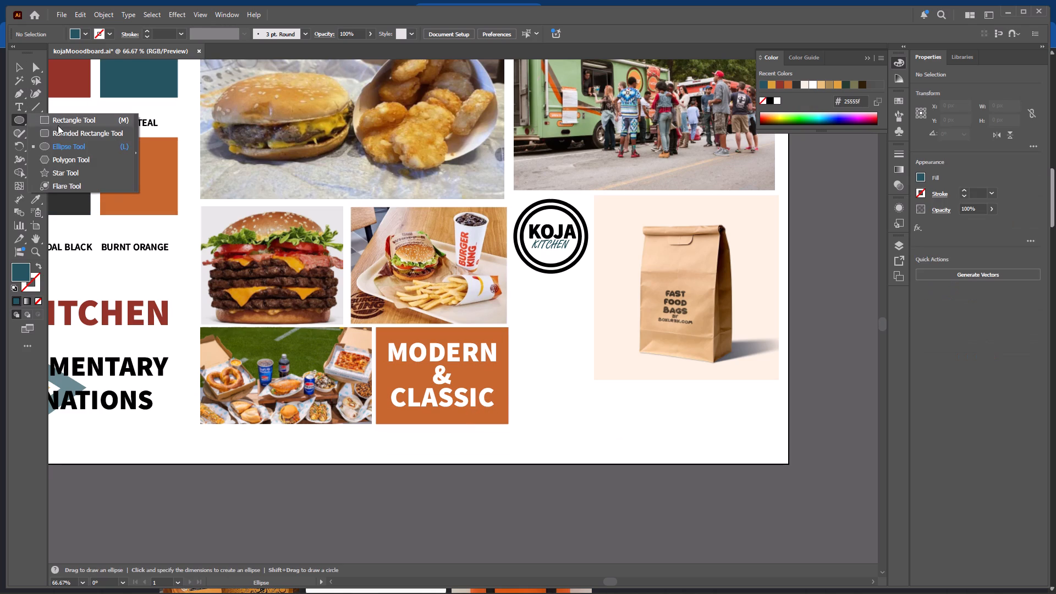
click(64, 124)
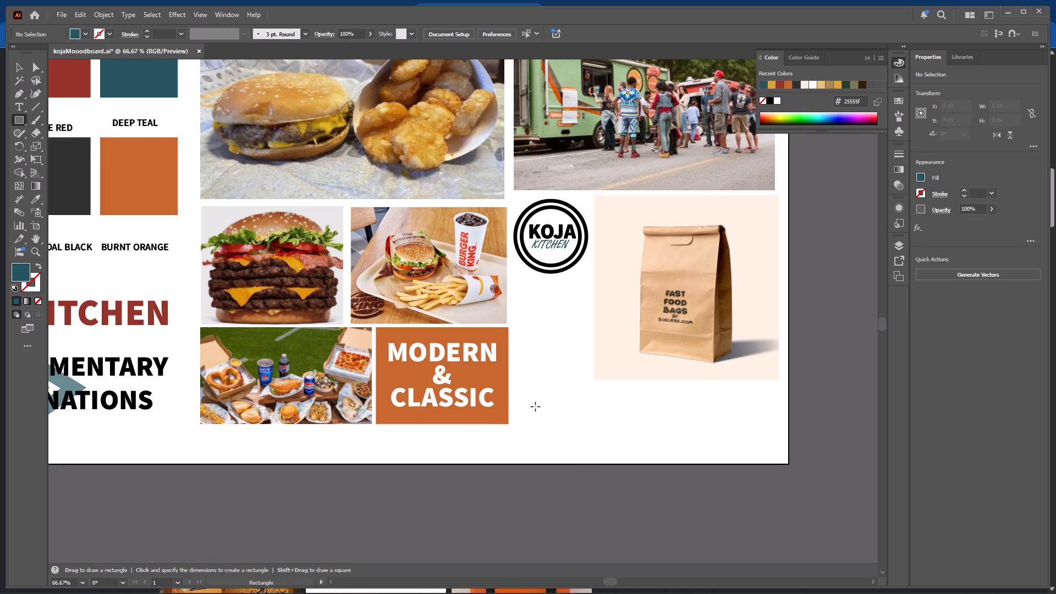
drag(535, 404, 786, 435)
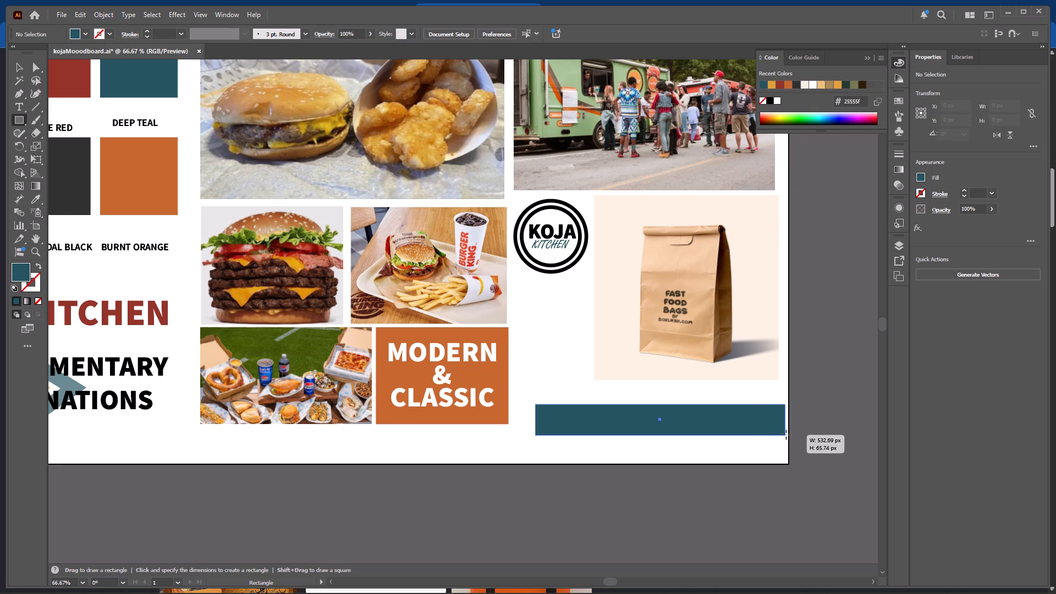
drag(786, 435, 788, 435)
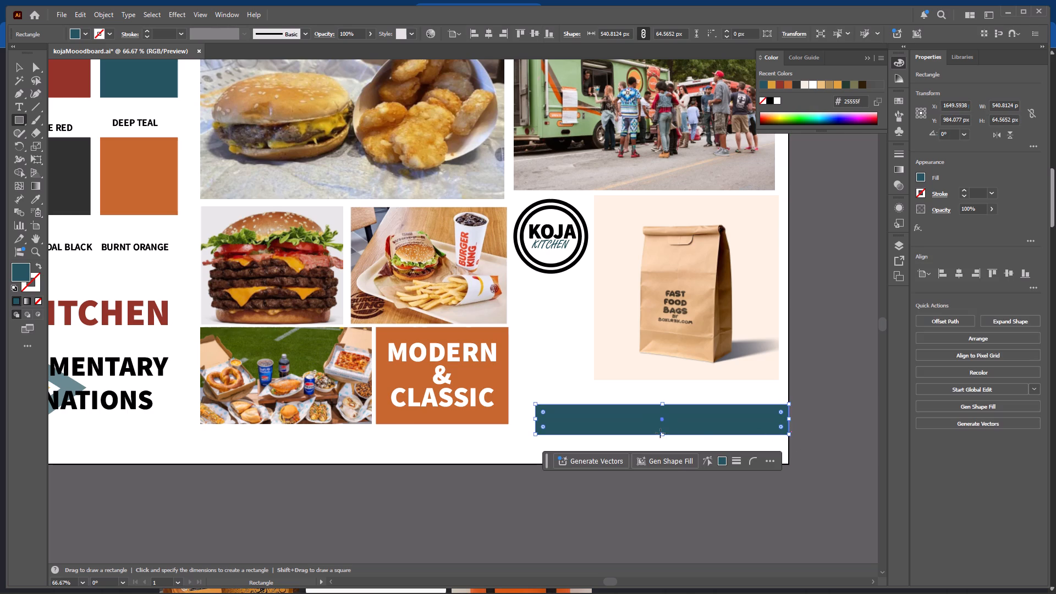
Move the teal bar level with the MODERN & CLASSIC block's bottom edge and enlarge it to about 569 by 86 px.
click(20, 71)
drag(641, 422, 612, 413)
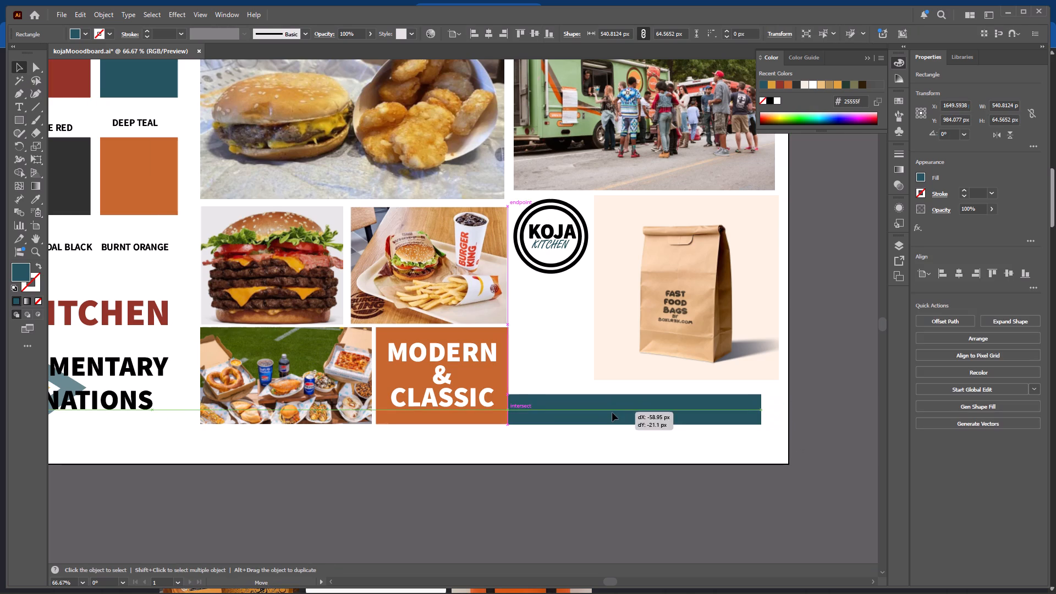
drag(612, 413, 631, 413)
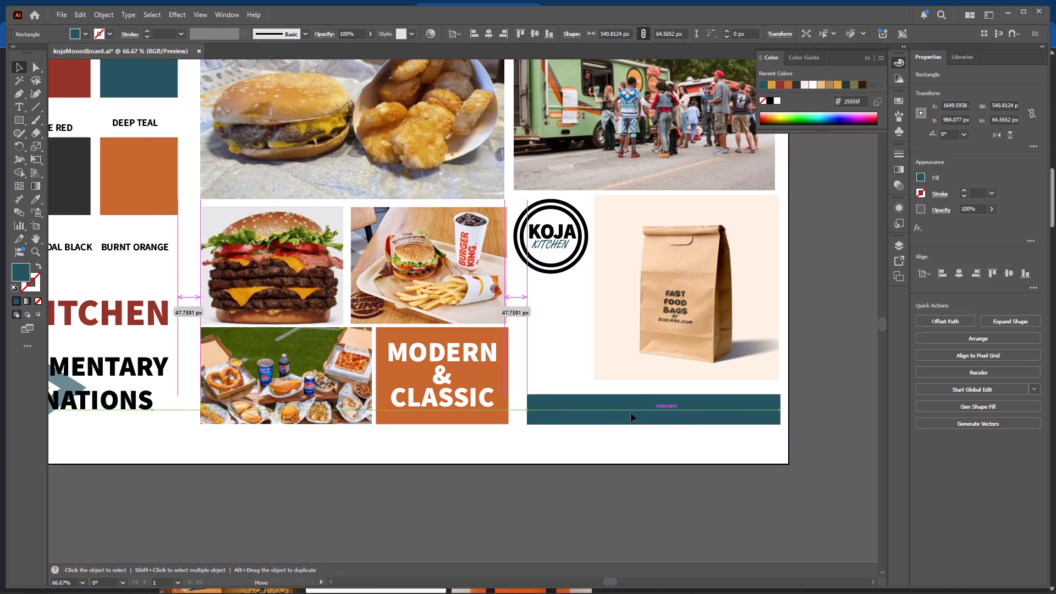
drag(631, 413, 631, 413)
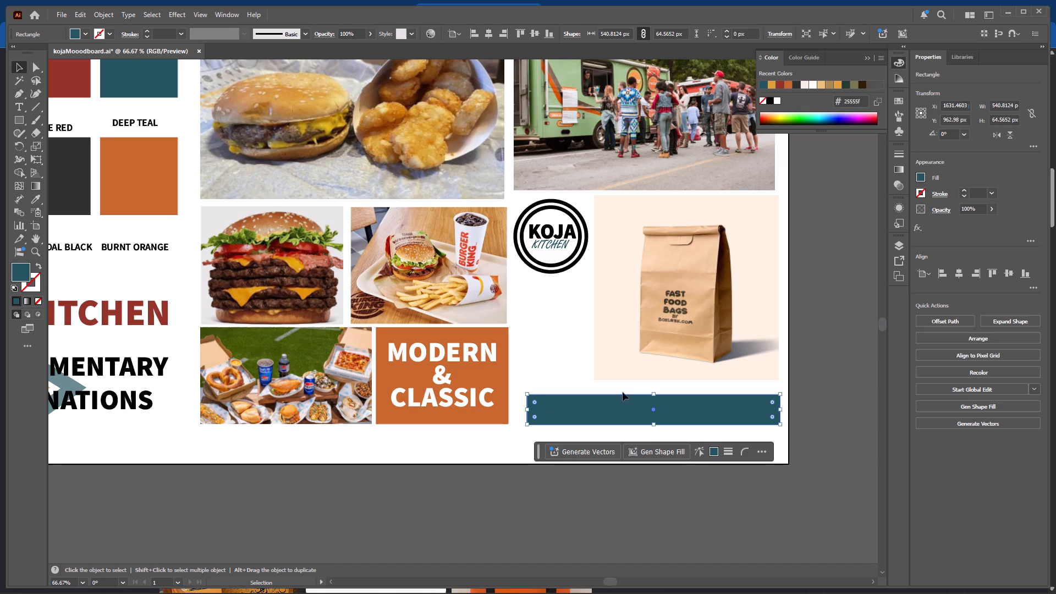
drag(653, 394, 652, 391)
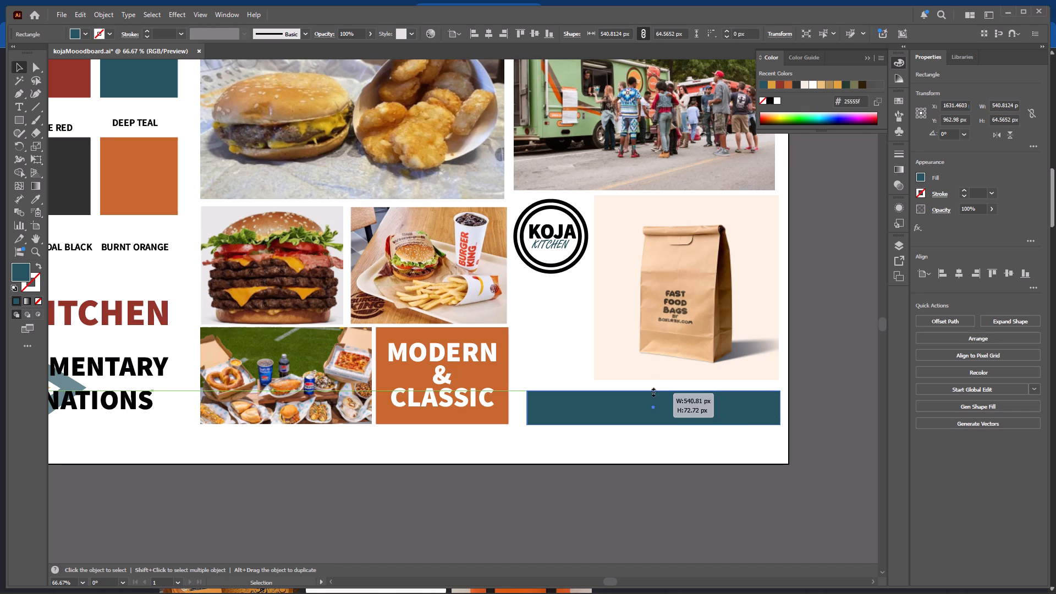
drag(652, 391, 652, 386)
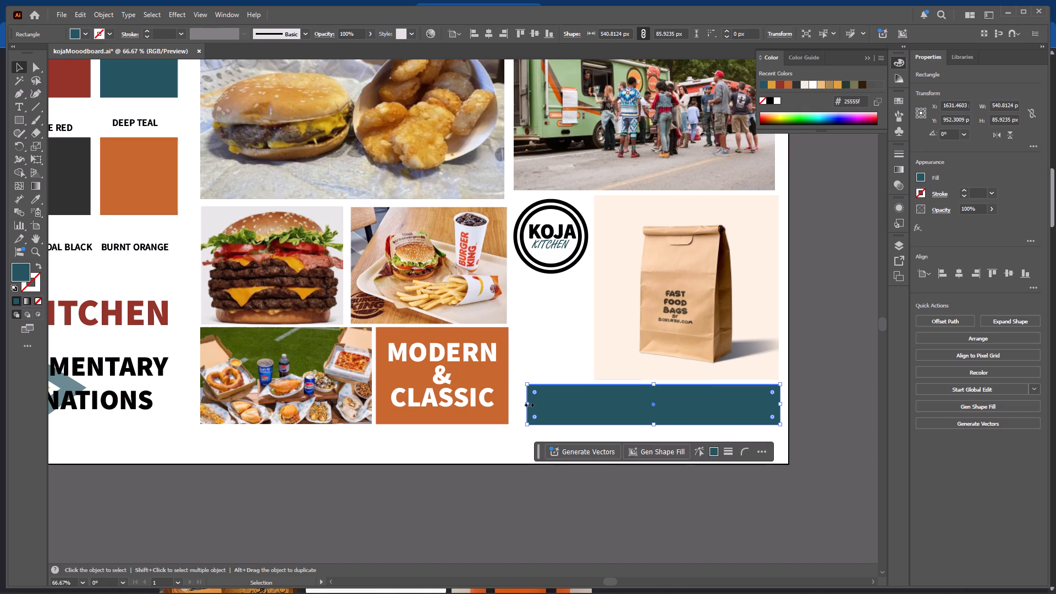
drag(527, 404, 514, 403)
Add the text "the modern tastes" in Freestyle Script at 36 pt and place it on the teal bar.
click(16, 107)
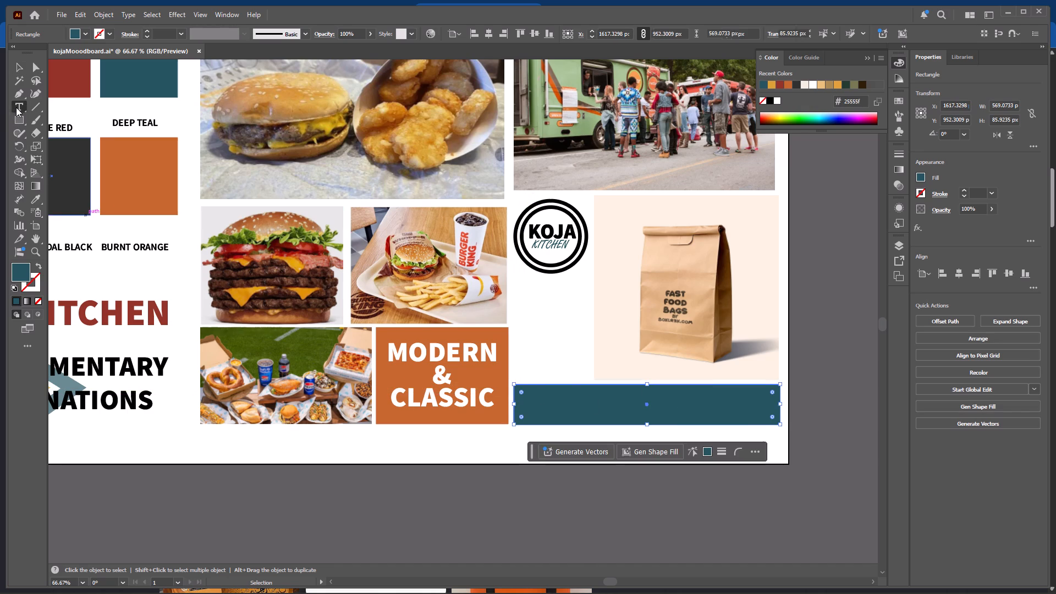
click(526, 359)
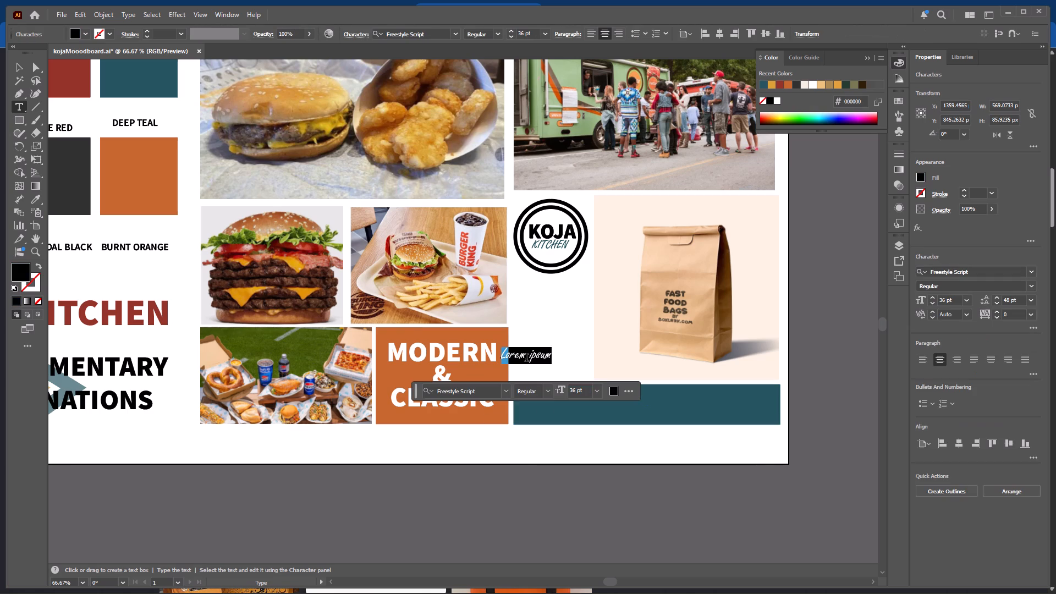
text(the modern tas)
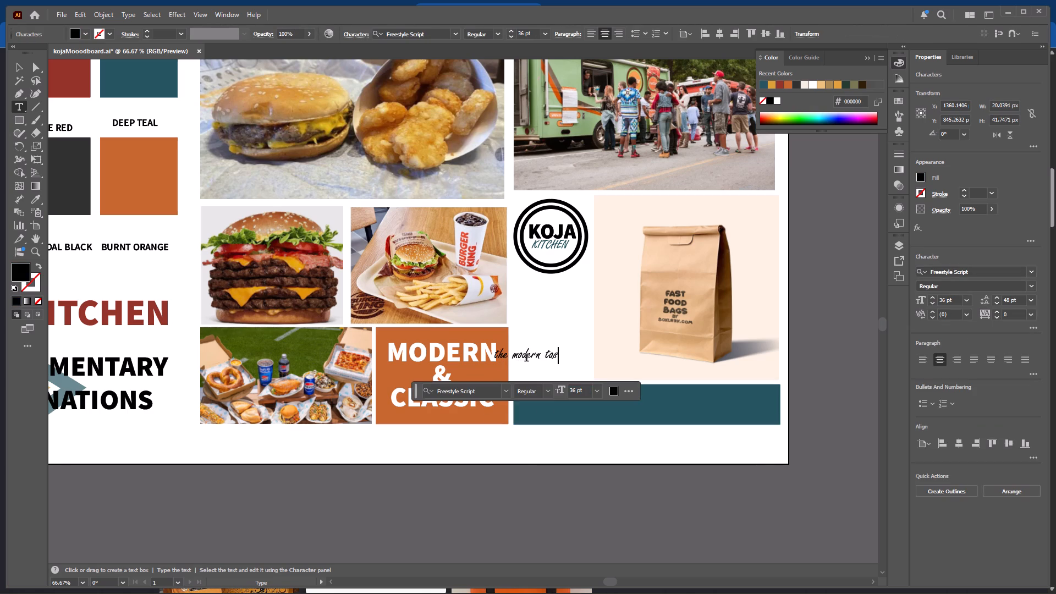
text(tes)
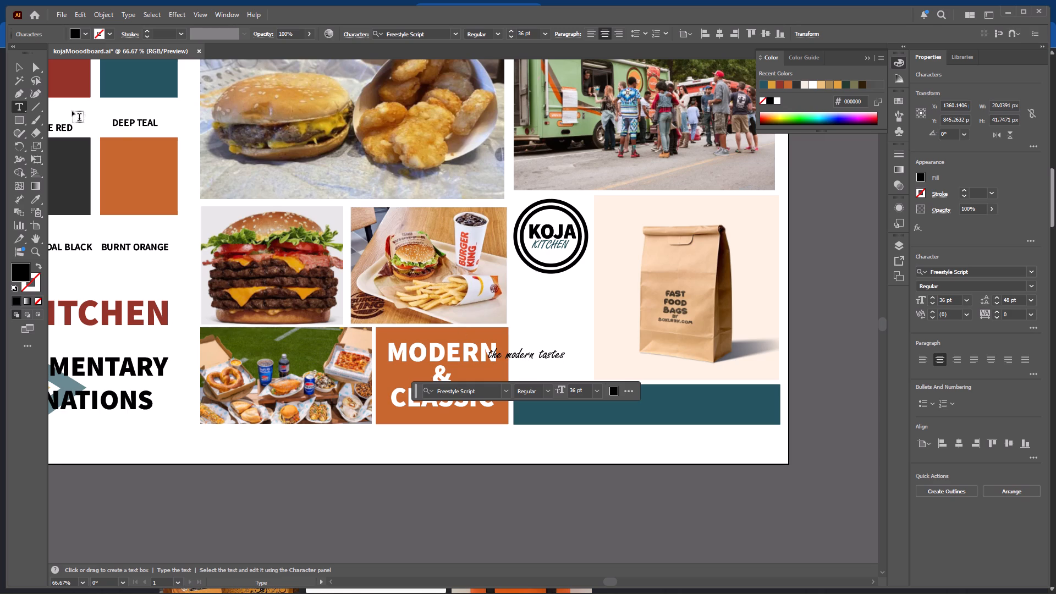
click(19, 64)
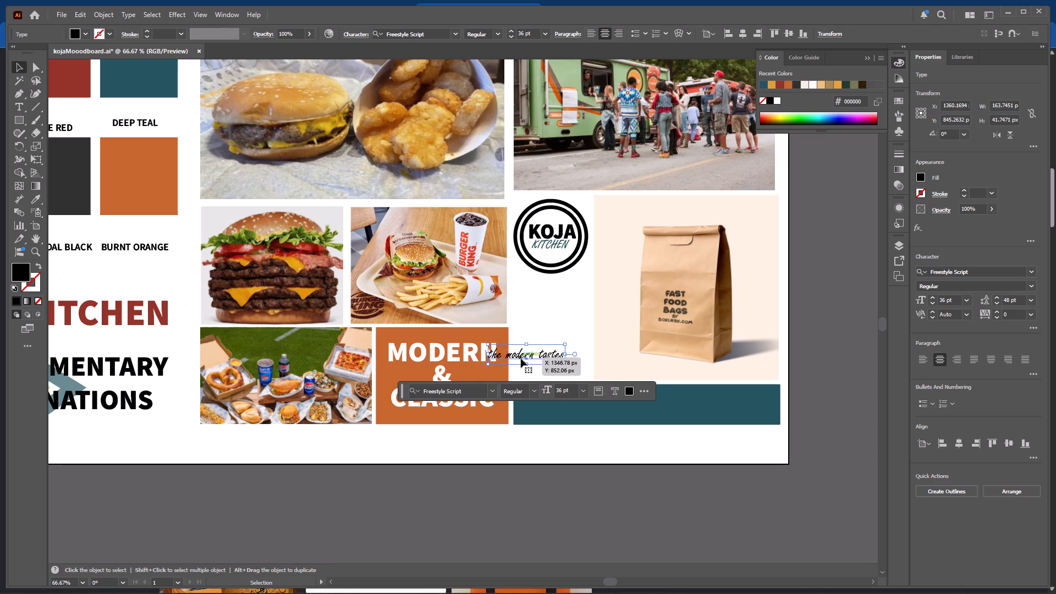
drag(521, 359, 618, 406)
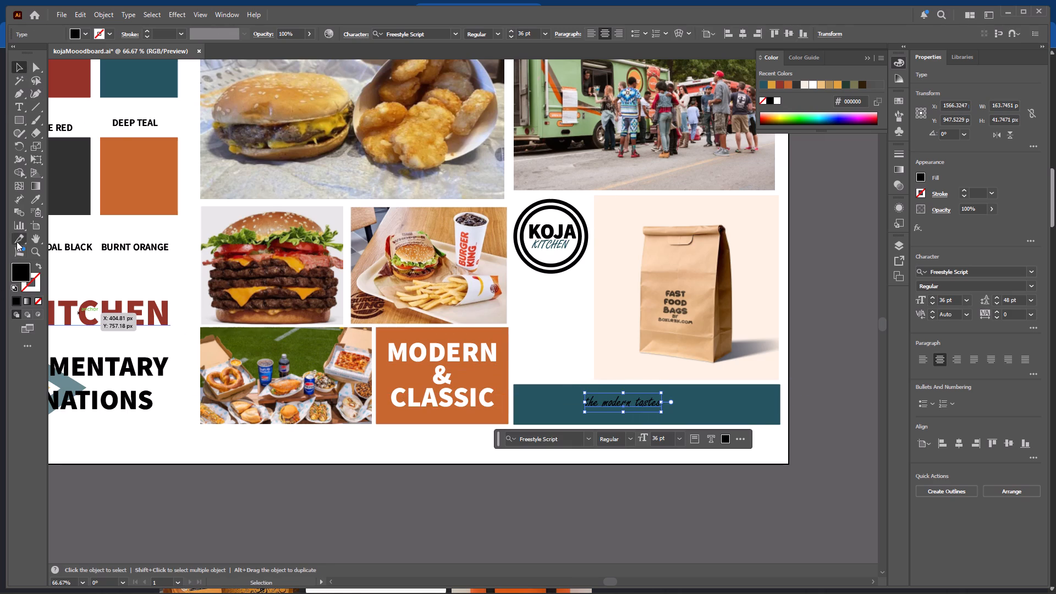
Give the "the modern tastes" text a white fill with no stroke and set its size to 72 pt.
click(16, 287)
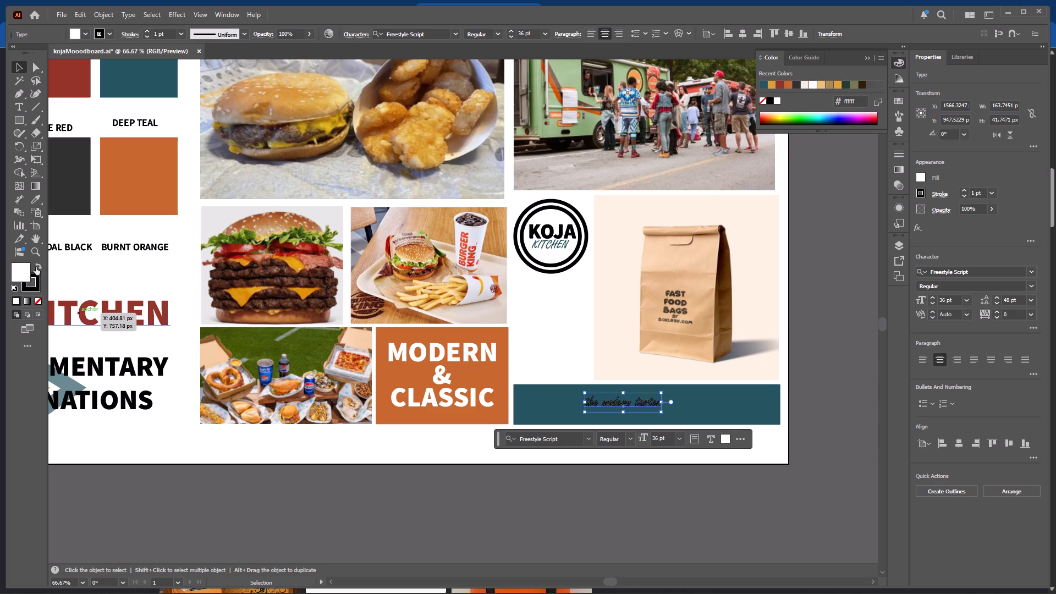
click(40, 267)
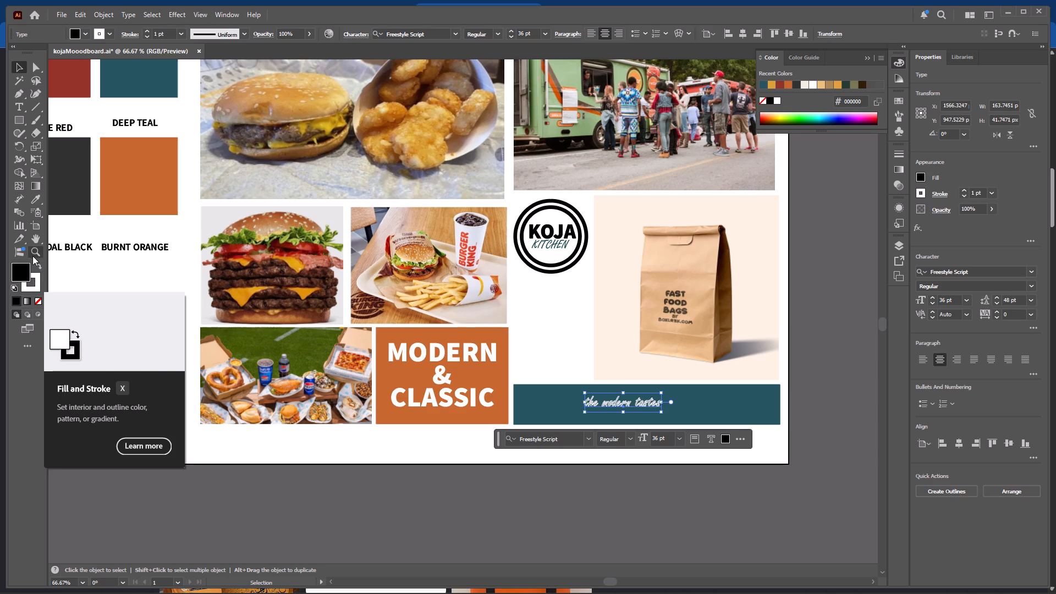
click(36, 301)
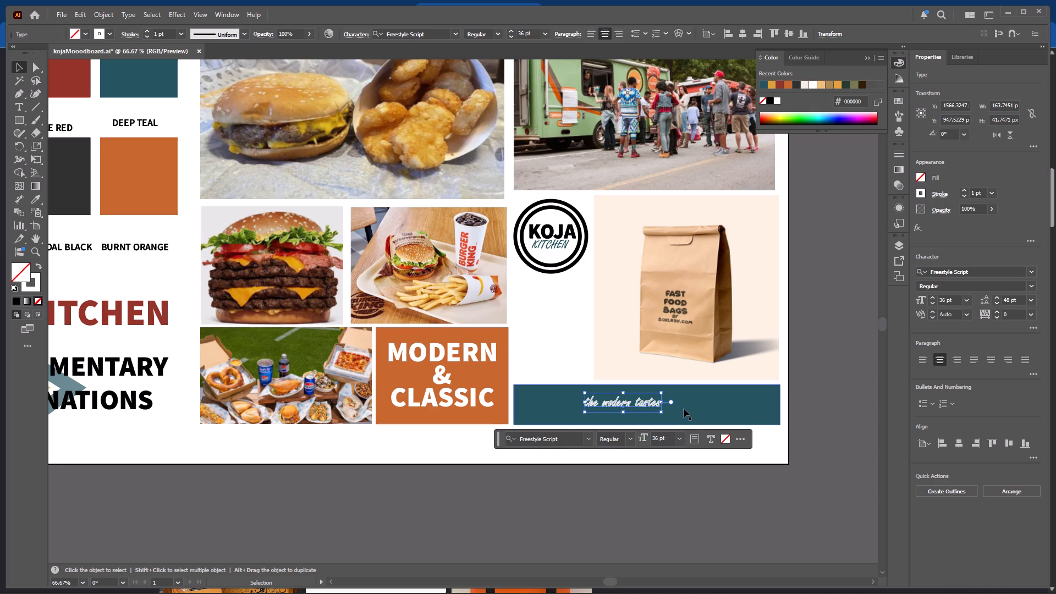
click(549, 34)
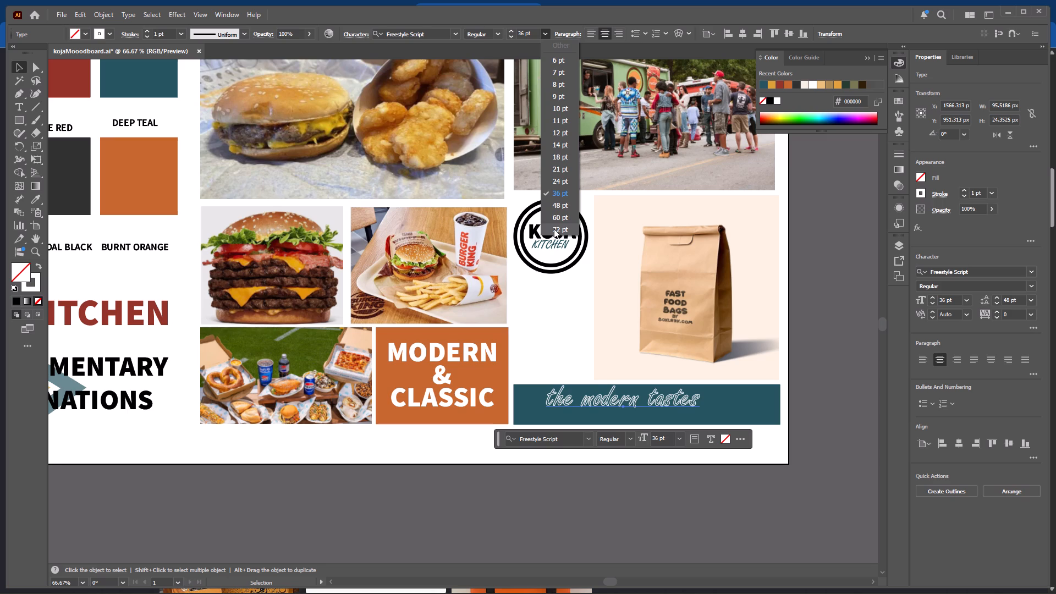
click(554, 229)
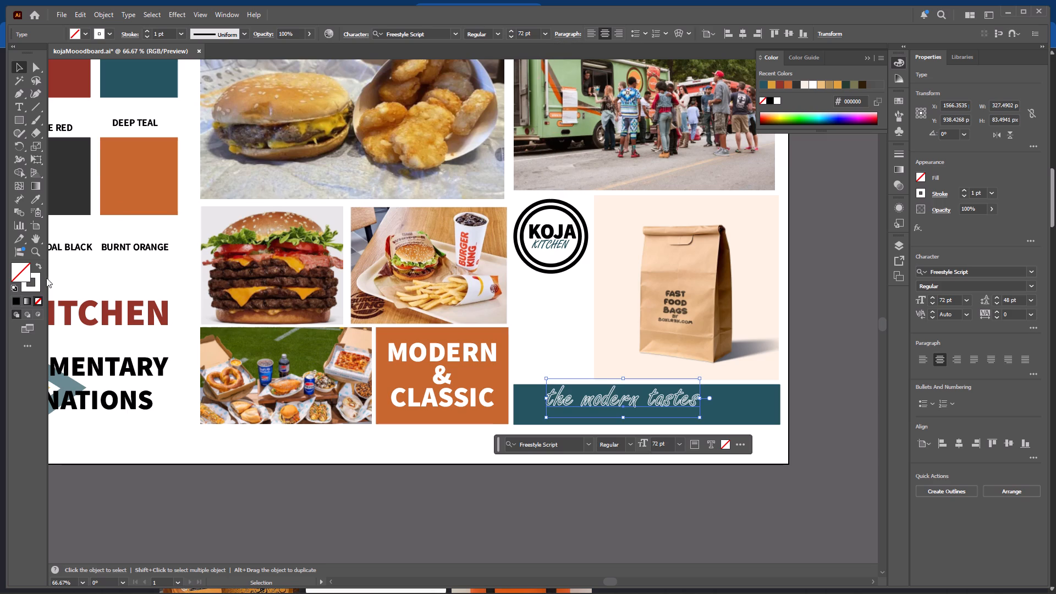
click(38, 264)
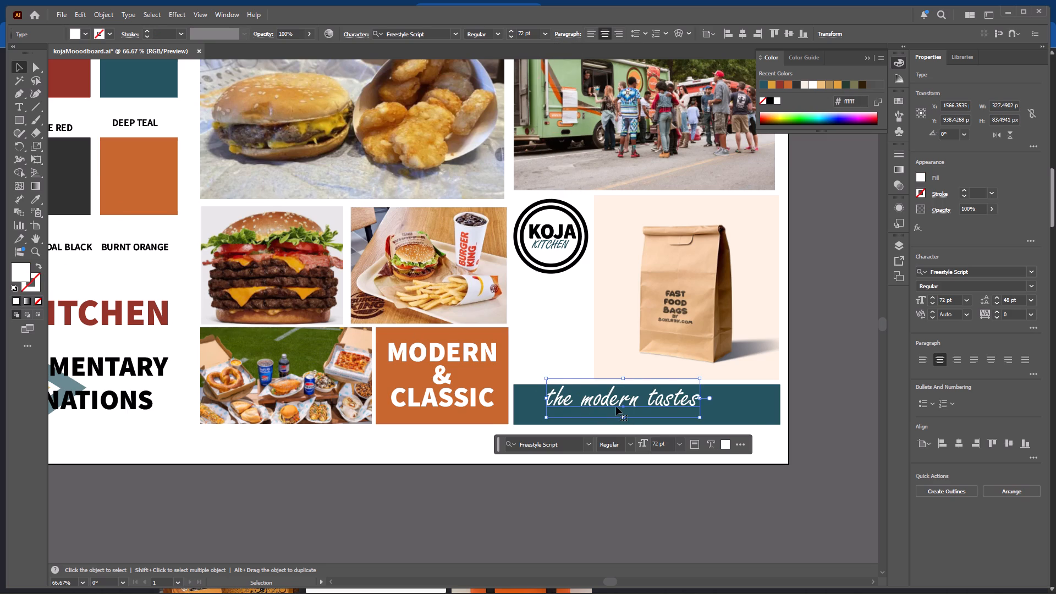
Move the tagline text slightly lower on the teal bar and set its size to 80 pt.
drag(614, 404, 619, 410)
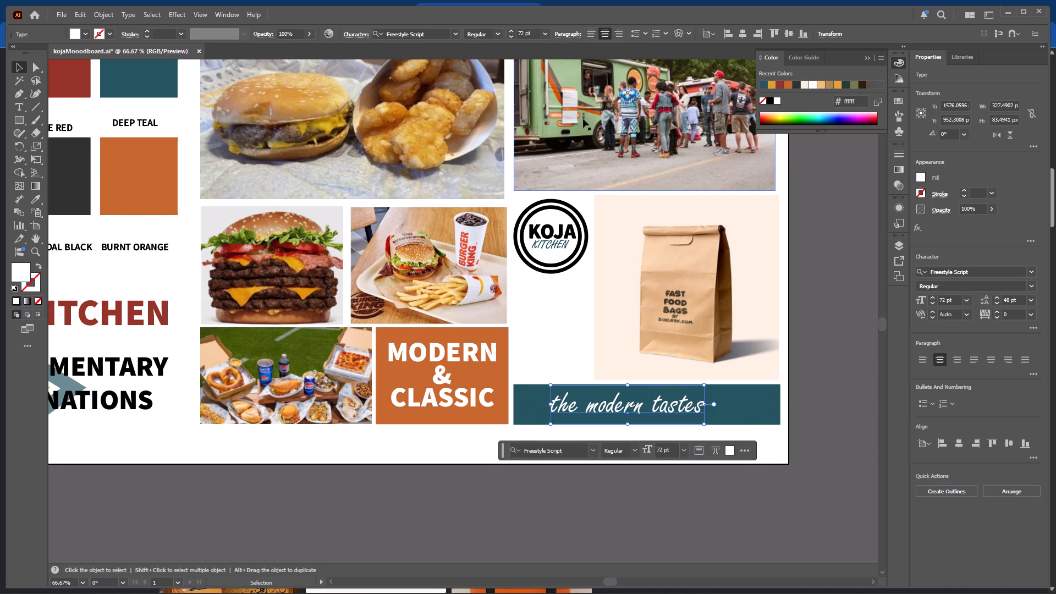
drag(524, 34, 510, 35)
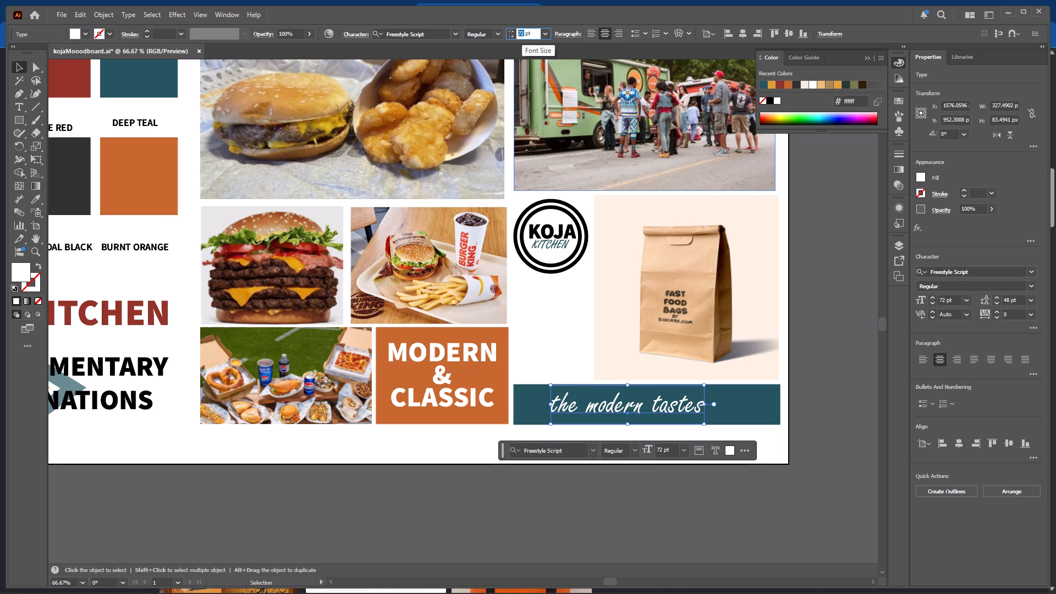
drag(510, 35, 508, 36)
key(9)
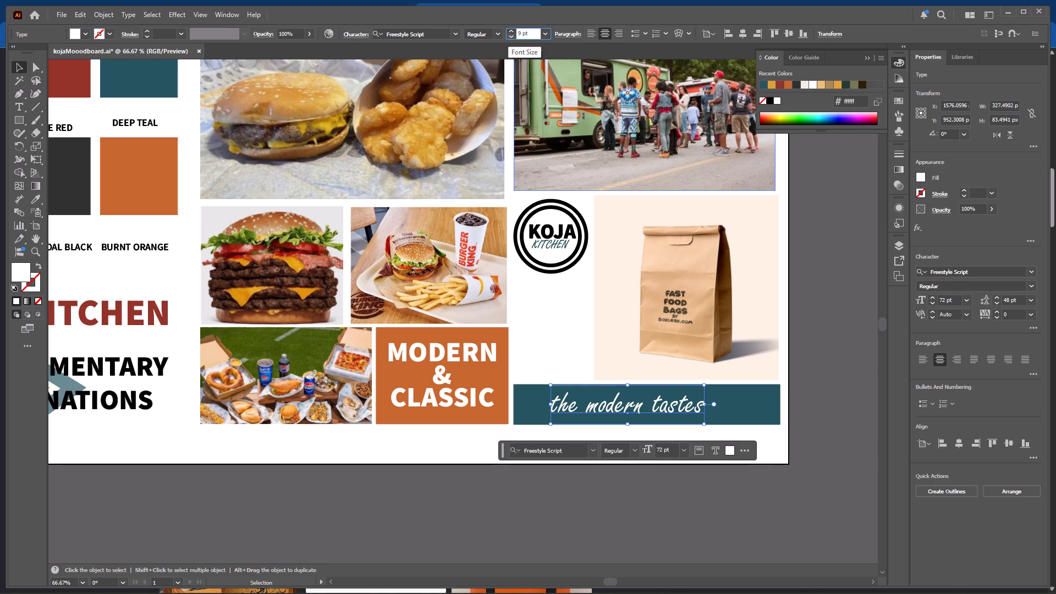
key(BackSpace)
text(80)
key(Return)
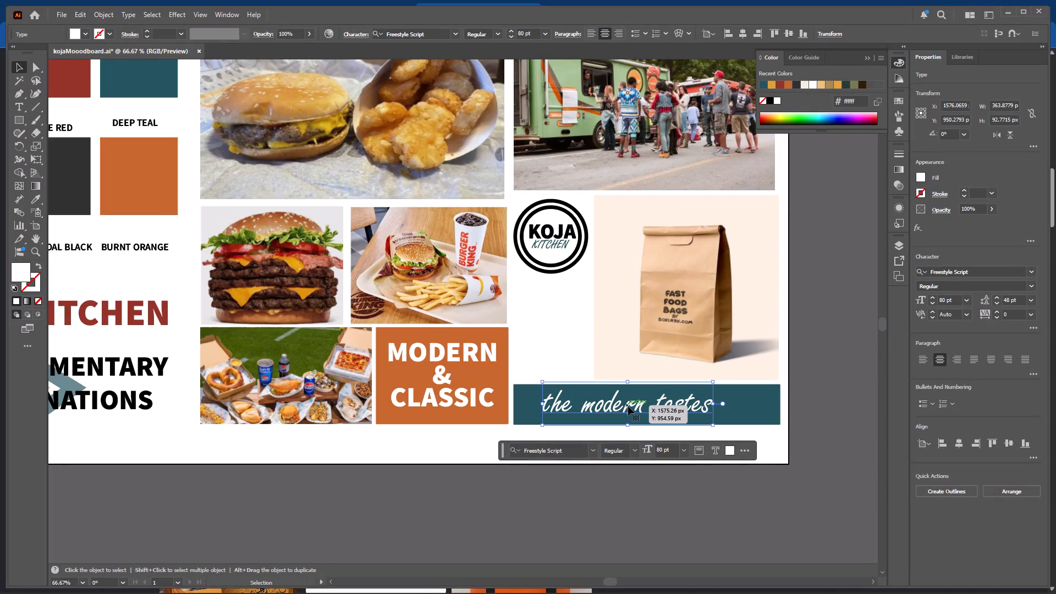
Shift the tagline about 29 px across toward the teal bar's centre and set its size to 90 pt.
drag(628, 406, 640, 404)
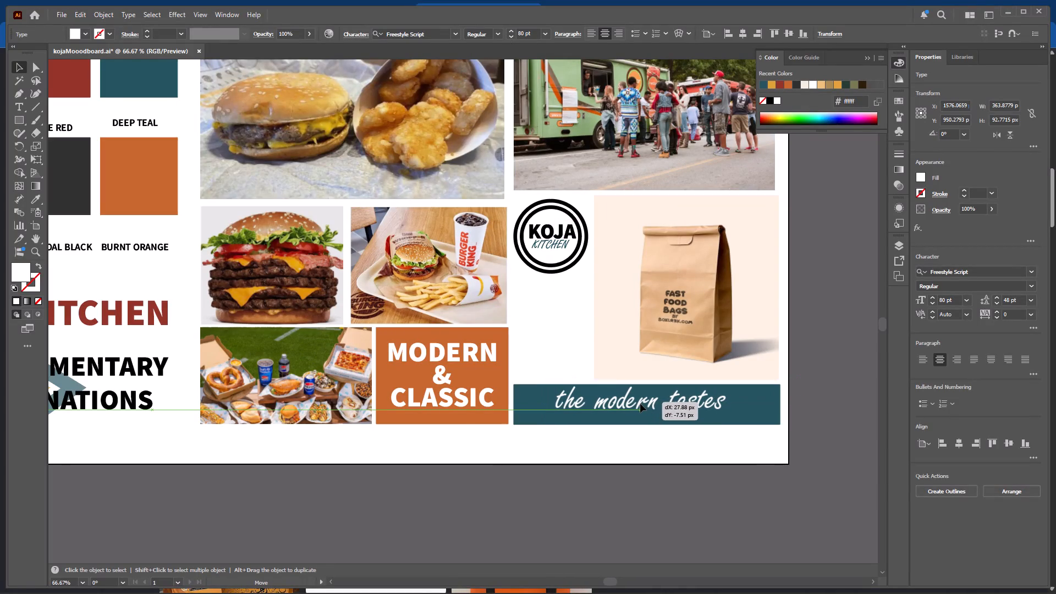
drag(640, 404, 641, 404)
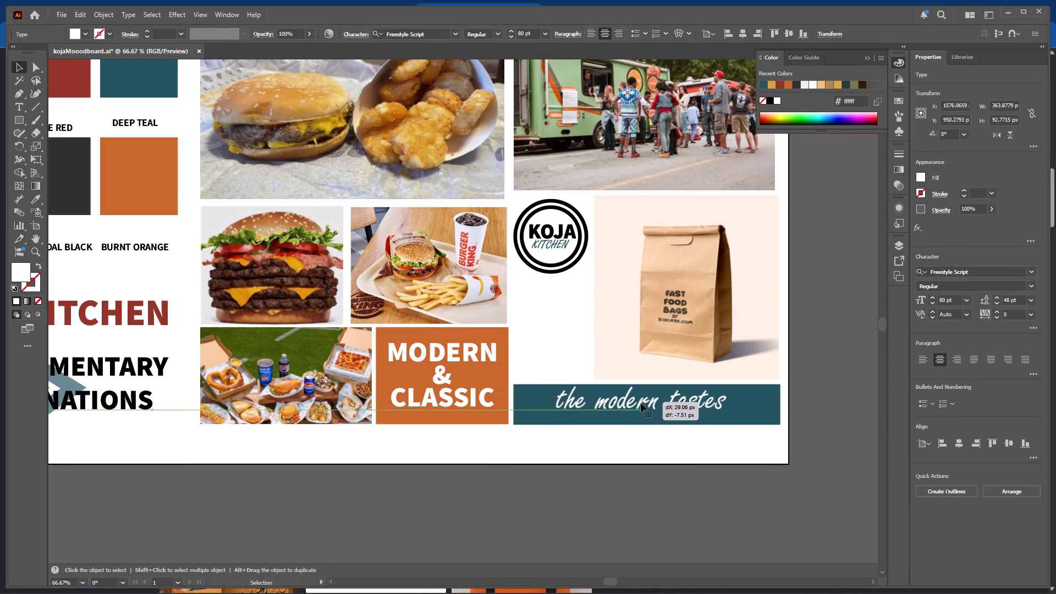
drag(524, 35, 511, 35)
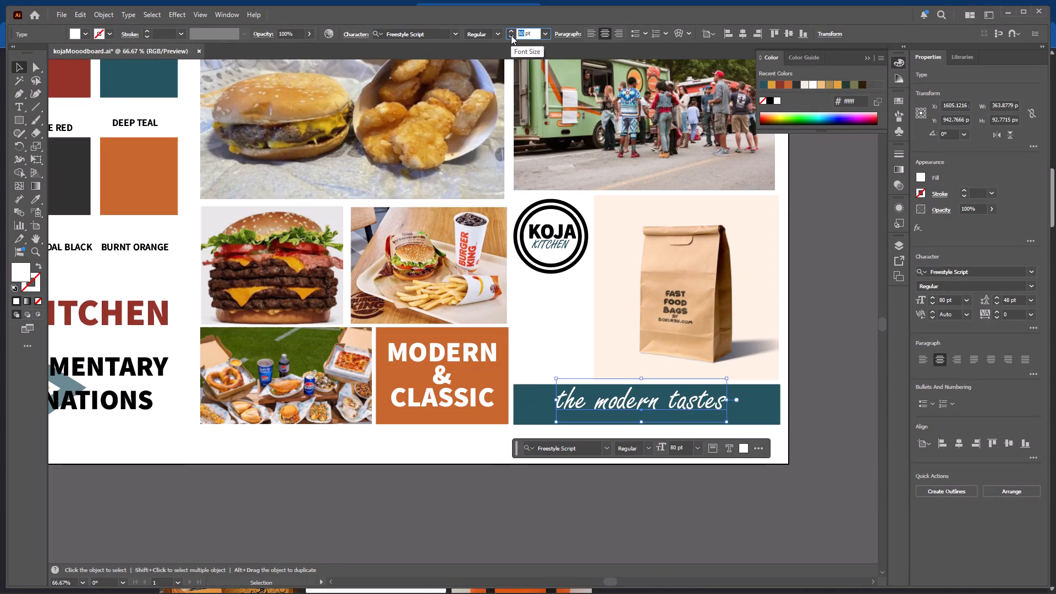
text(90)
key(Return)
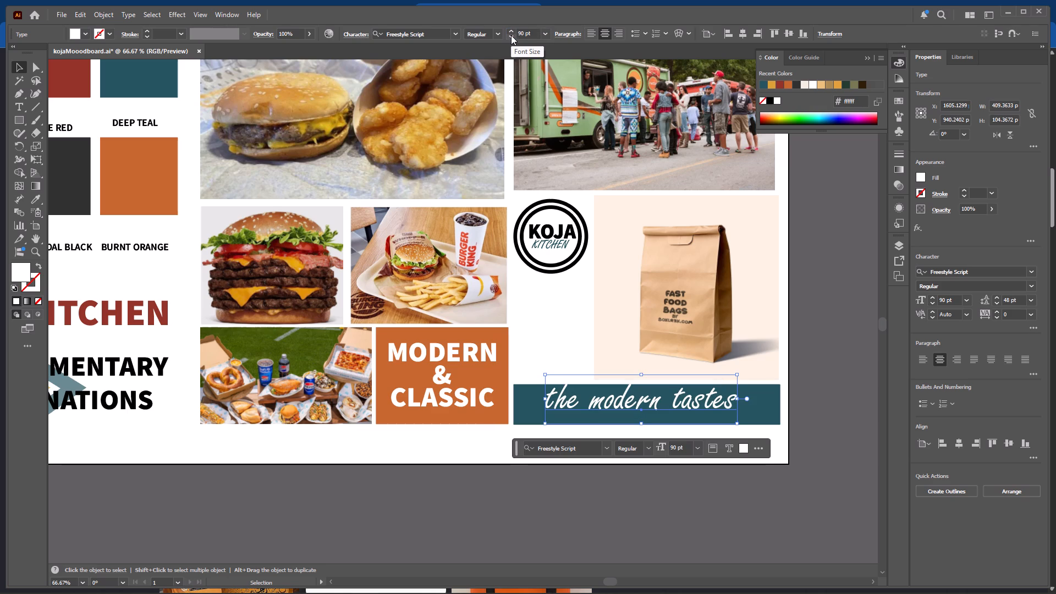
Lower the tagline by about 13 px to centre it vertically on the teal bar.
click(613, 404)
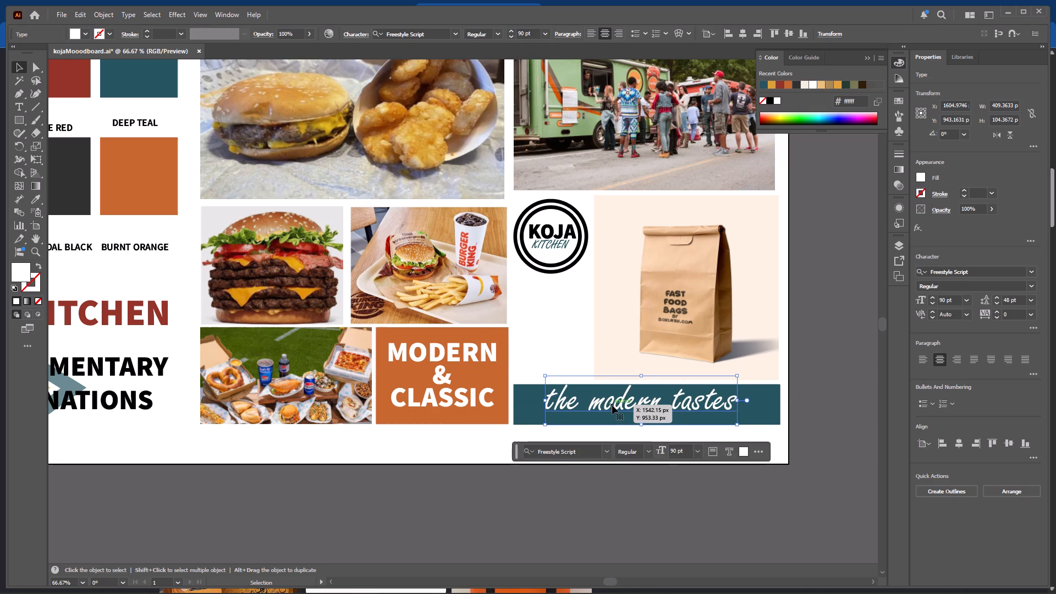
key(Down)
key(Down)
key(Down)
key(Down)
key(Down)
key(Down)
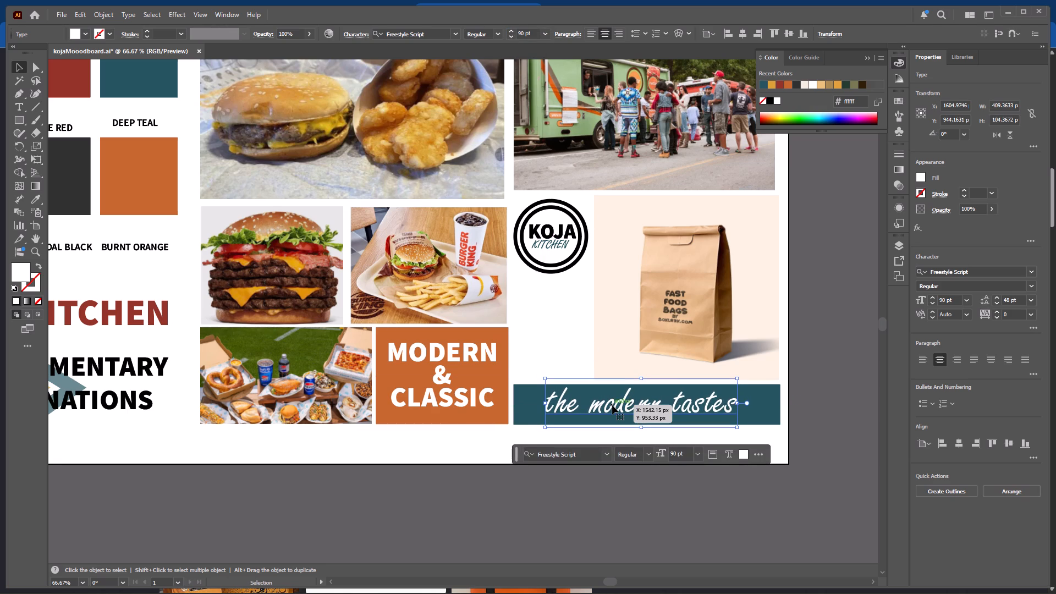
key(Down)
key(Down)
key(Down)
key(Down)
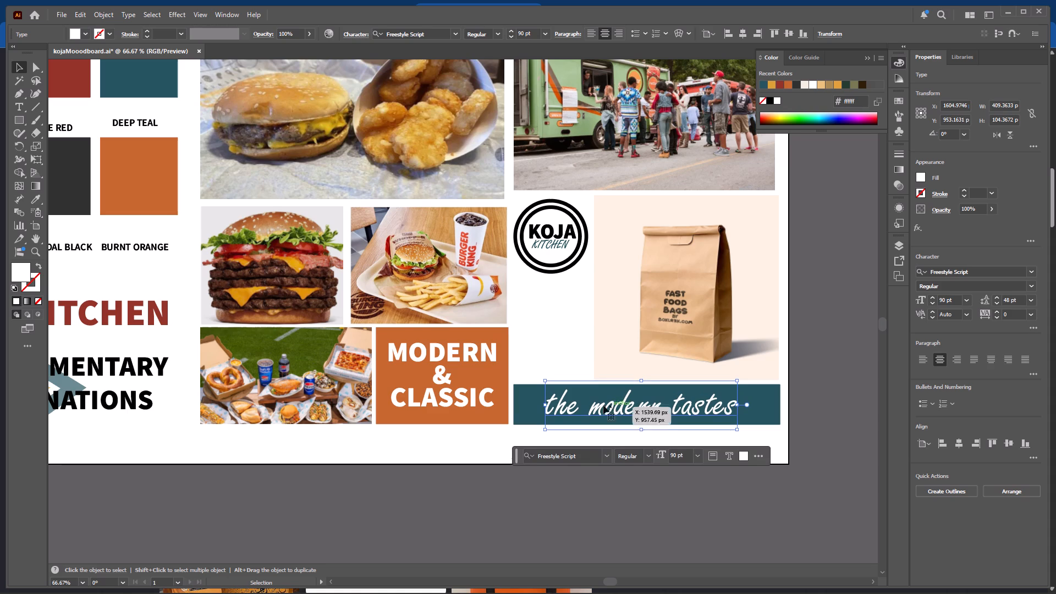
click(542, 356)
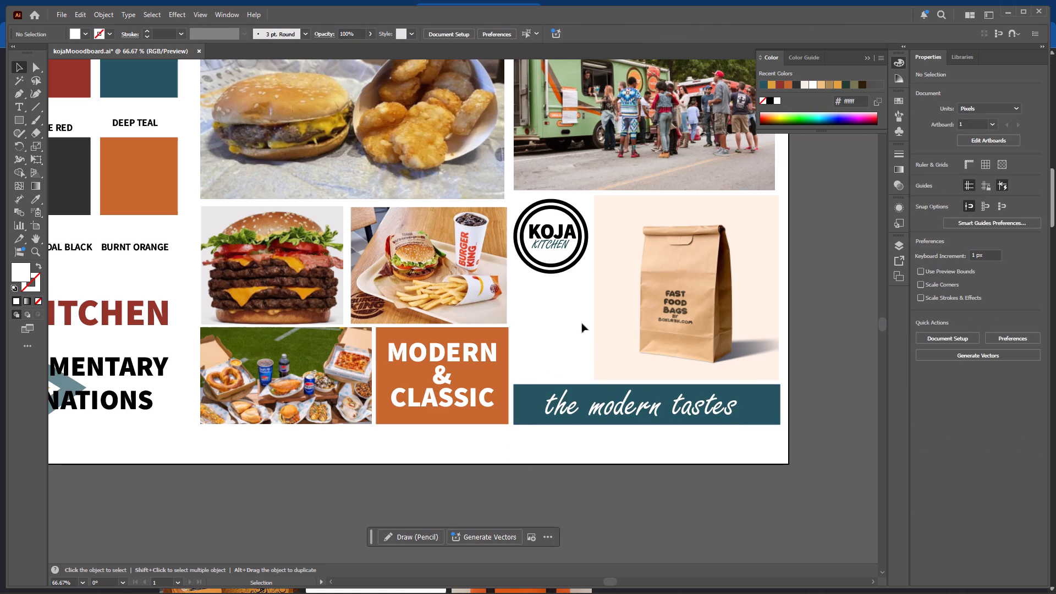
Draw a circle about 272 px across overlapping the logo badge and bag picture, filled with the Burnt Orange swatch colour.
click(21, 121)
click(67, 147)
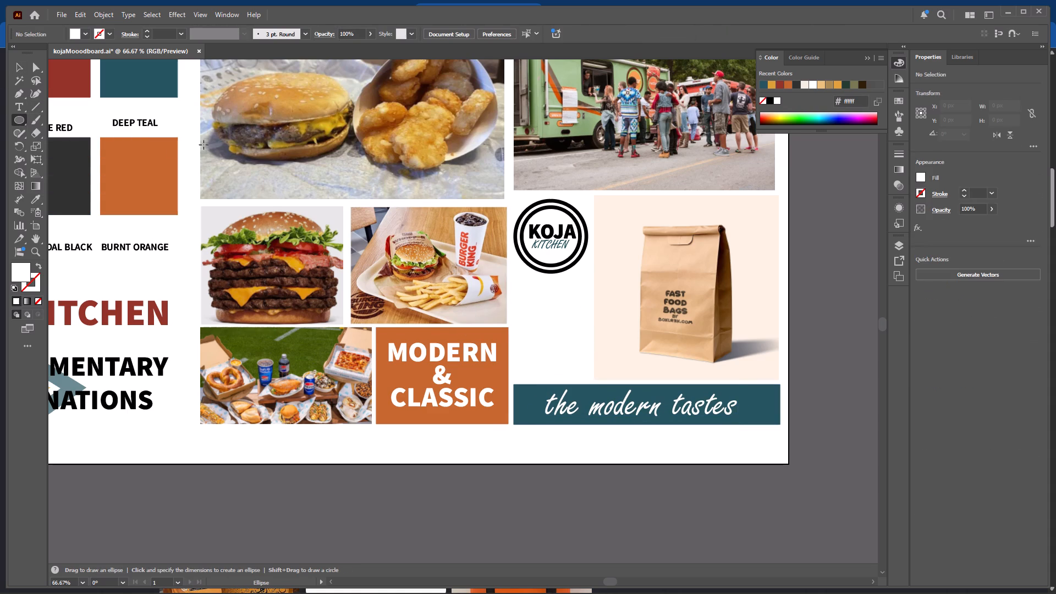
shift+drag(547, 337, 548, 335)
shift+drag(548, 335, 675, 248)
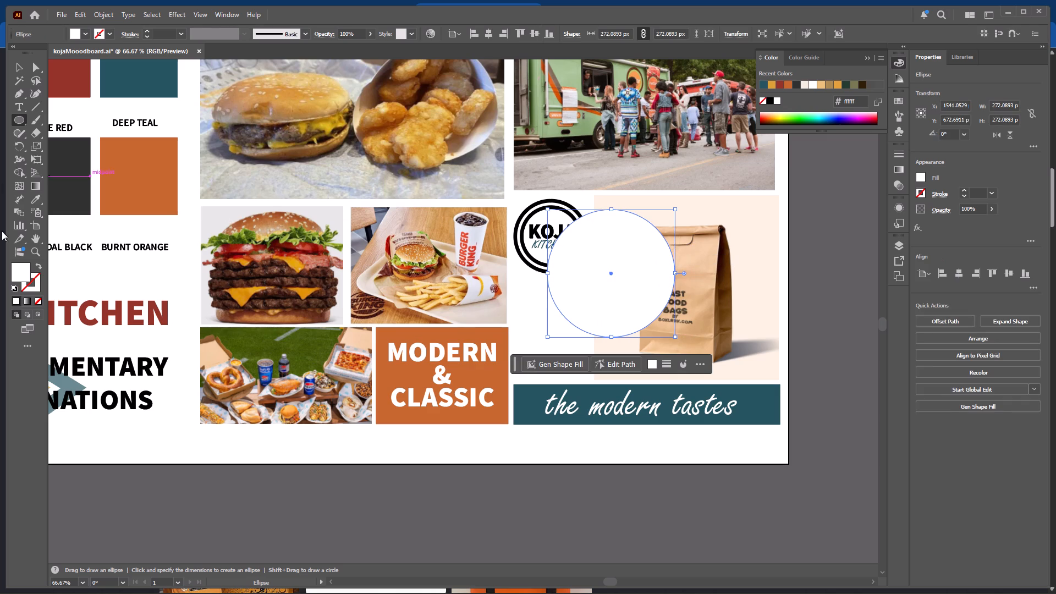
click(32, 200)
click(146, 190)
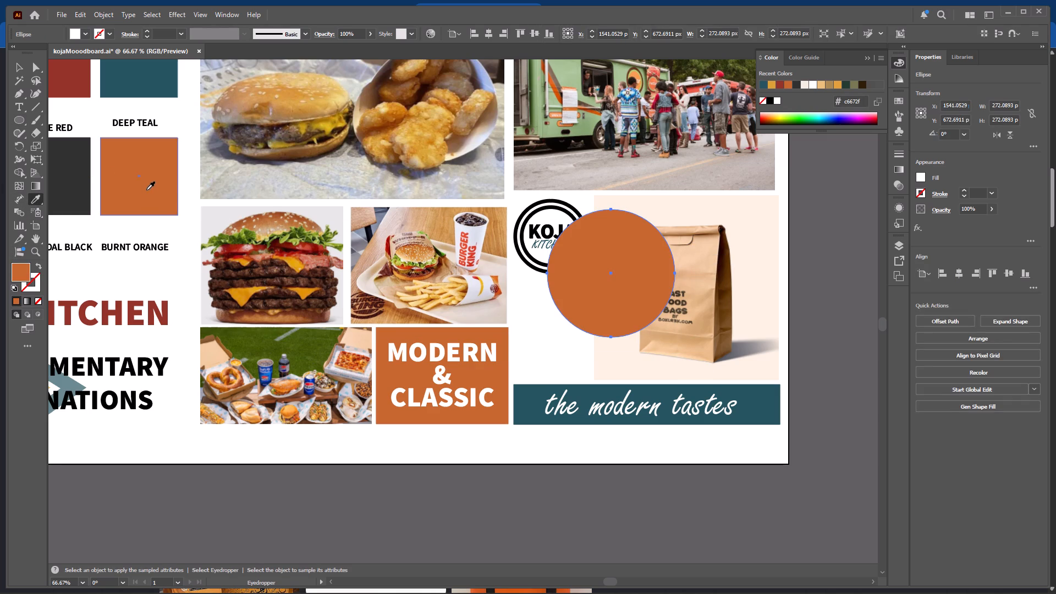
click(16, 68)
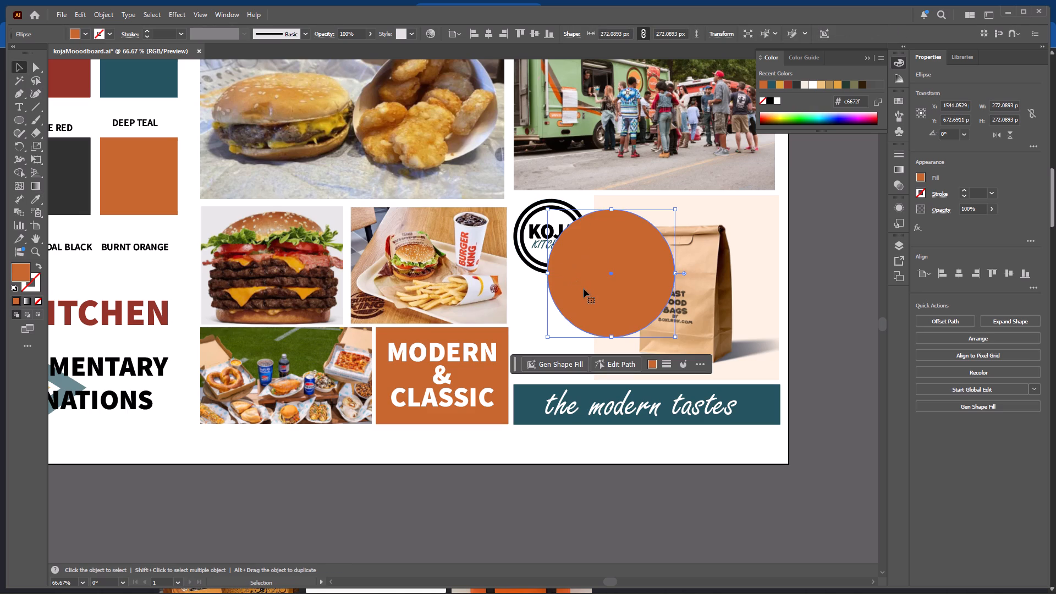
Duplicate the orange circle slightly lower and give the copy no fill and a 10 pt stroke in the Cream White swatch colour.
alt+drag(584, 289, 577, 331)
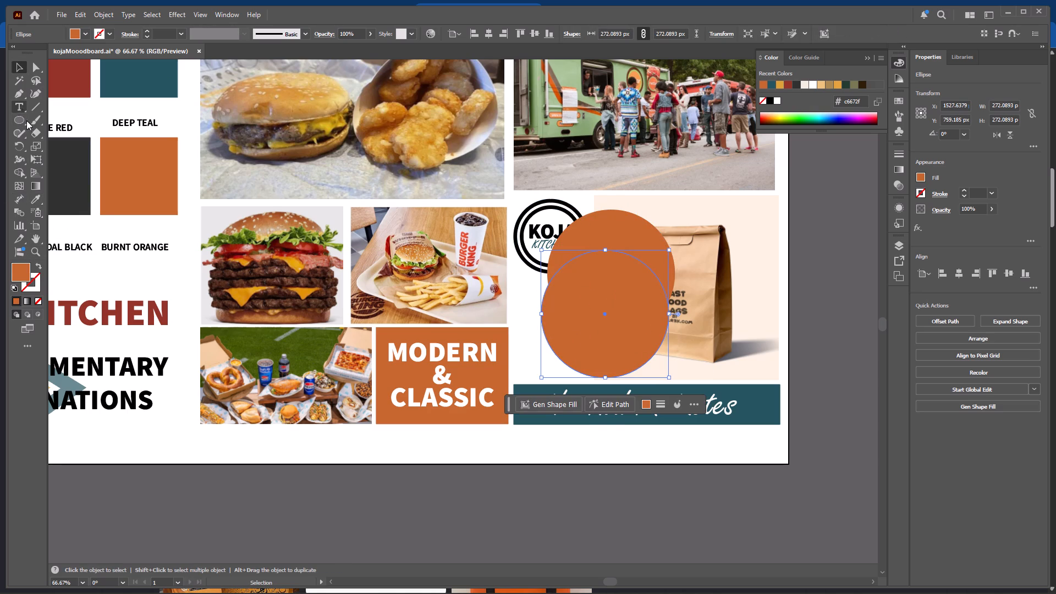
key(space)
key(space)
key(space)
key(space)
key(space)
key(space)
key(space)
key(space)
key(space)
key(space)
key(space)
key(space)
key(space)
key(space)
key(space)
key(space)
key(space)
key(space)
key(space)
key(space)
drag(108, 274, 239, 276)
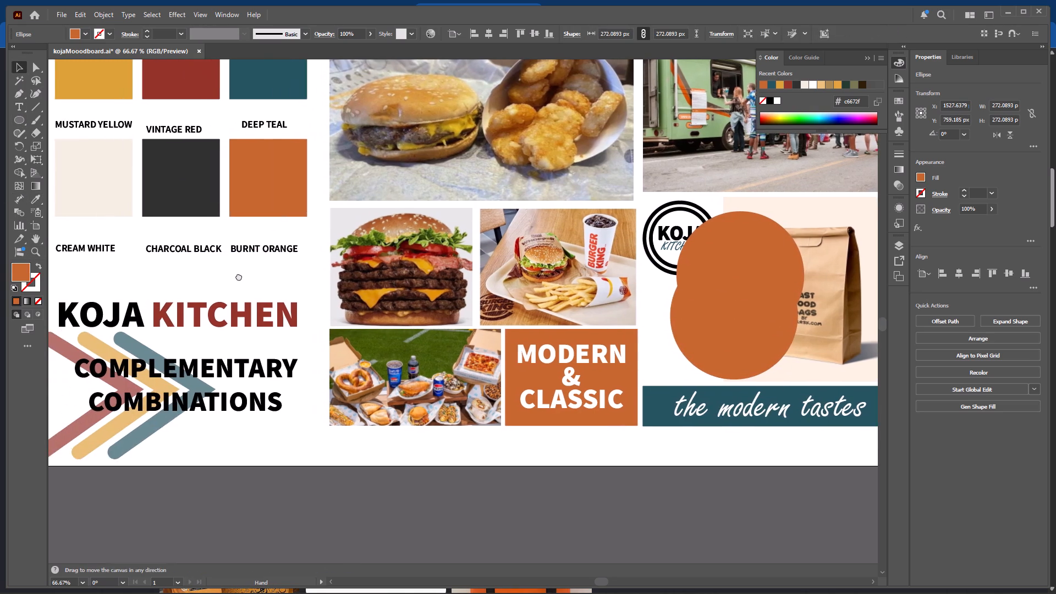
drag(239, 276, 229, 301)
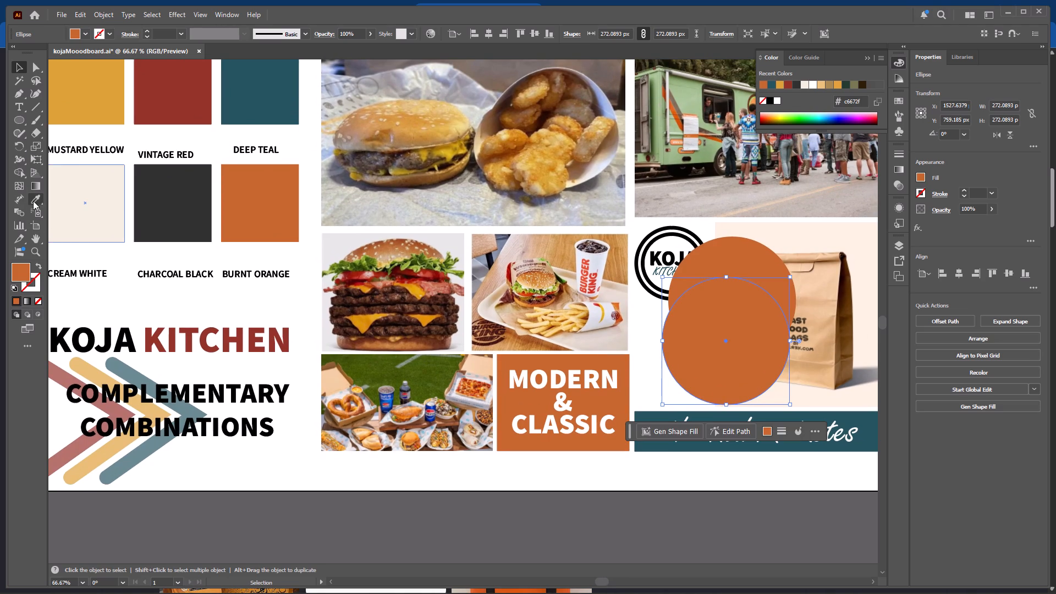
click(33, 201)
click(86, 216)
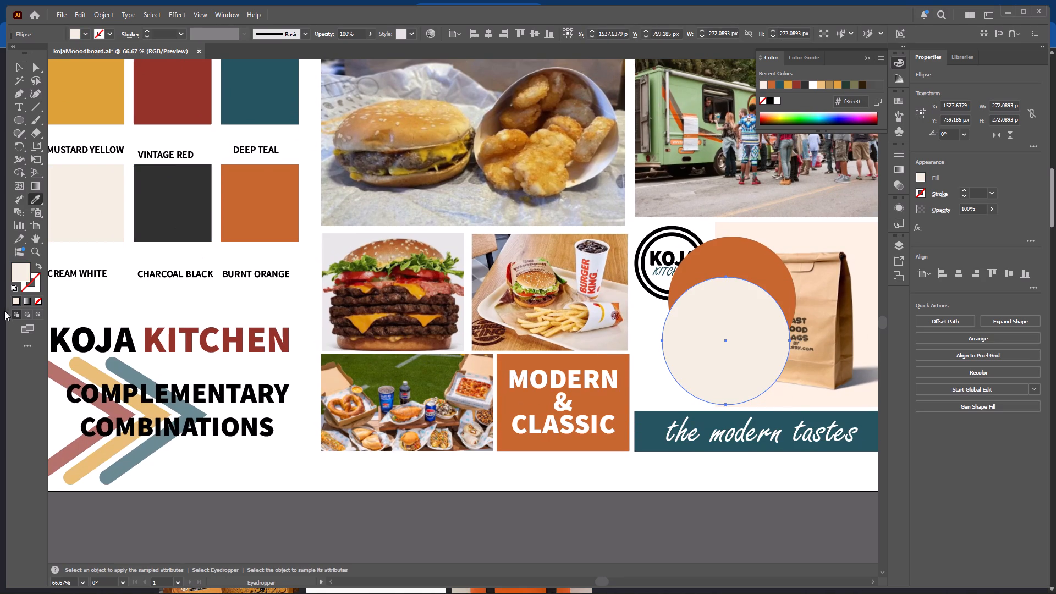
click(37, 265)
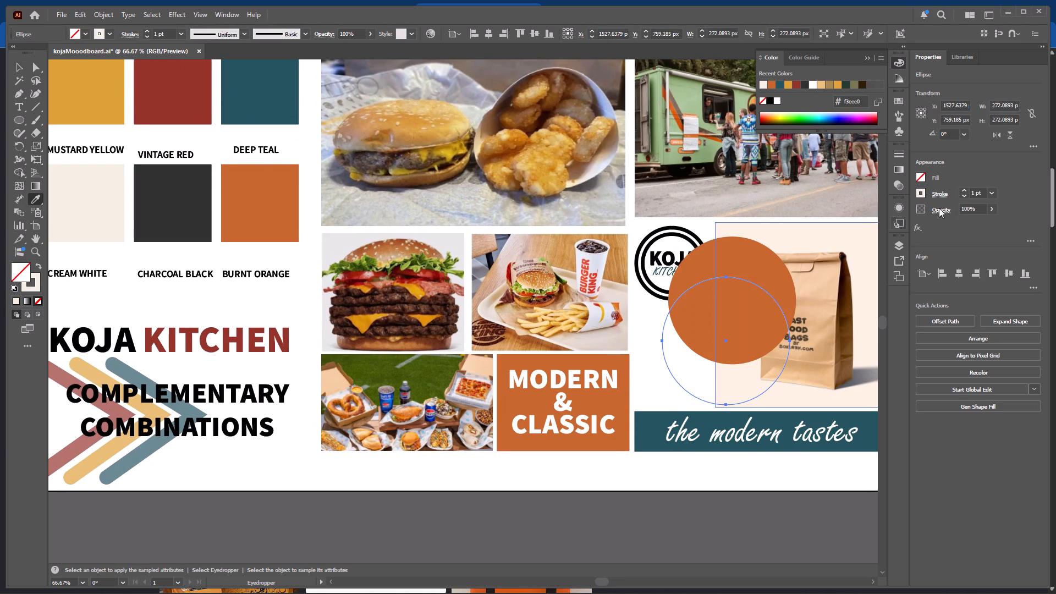
drag(974, 195, 964, 196)
text(10)
key(Return)
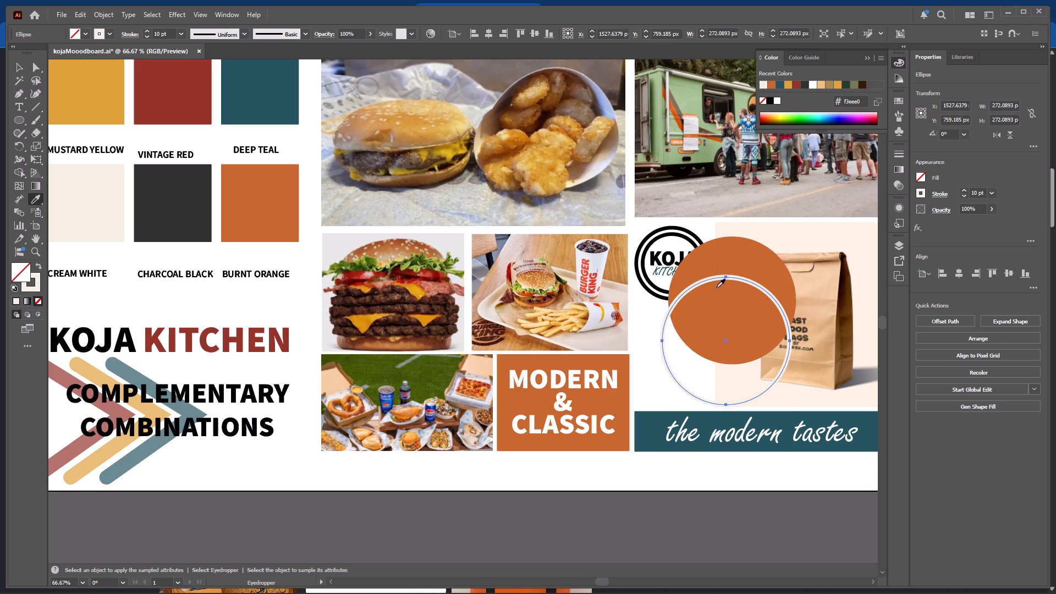
Scale the cream ring down to about 222 px across and place it inside the orange circle.
key(v)
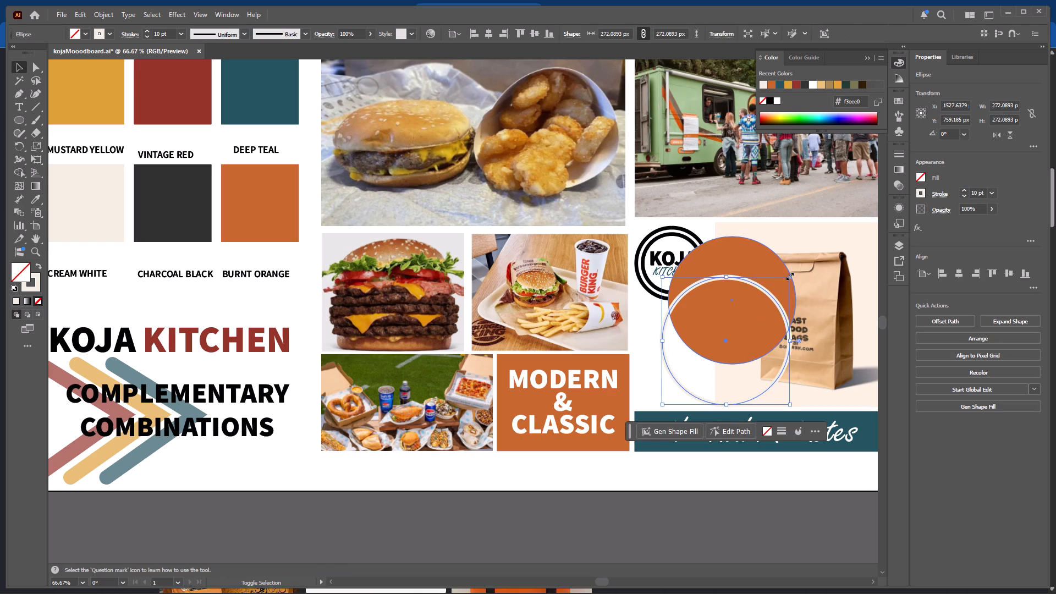
shift+drag(789, 275, 767, 288)
drag(750, 316, 767, 270)
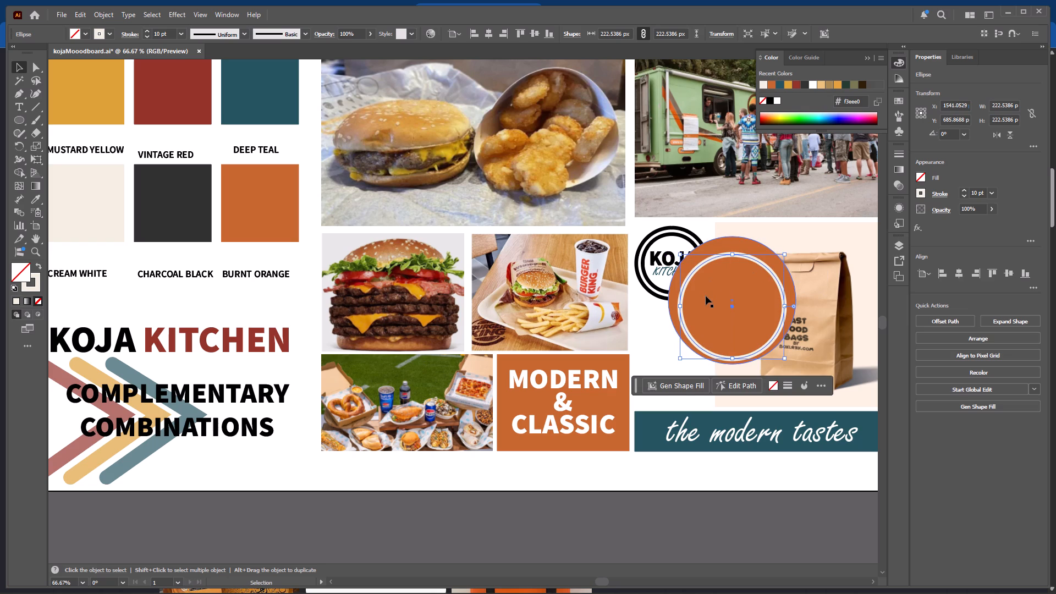
Centre the cream ring and orange circle on each other horizontally and vertically, and group them.
shift+click(676, 290)
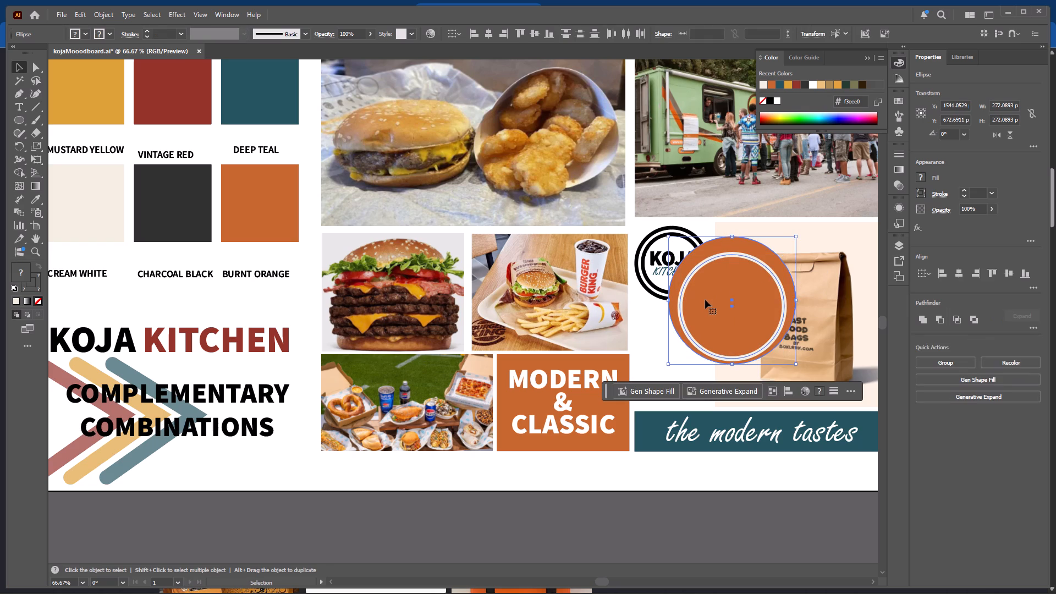
click(492, 36)
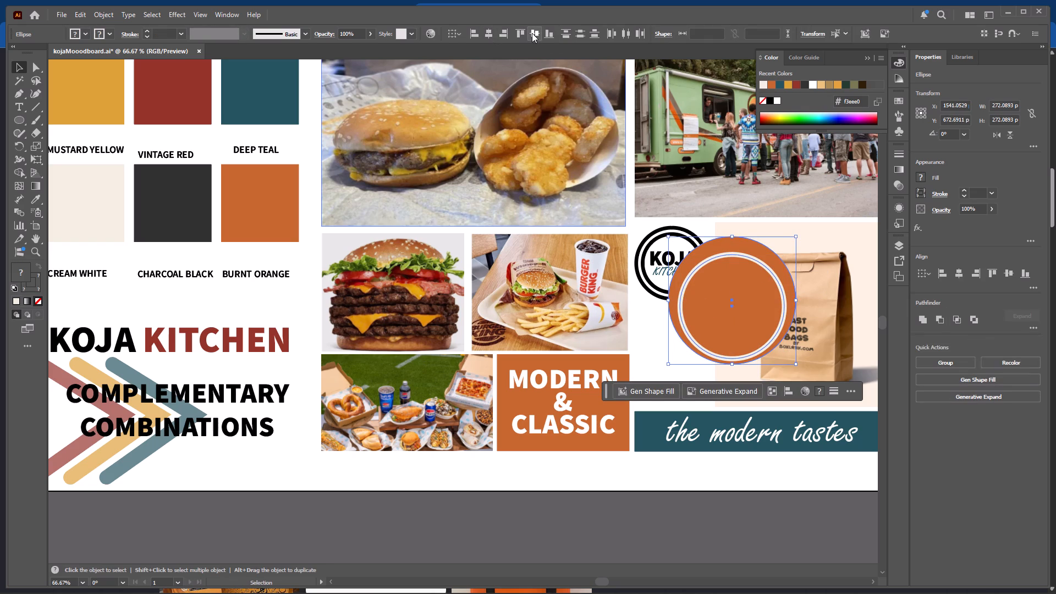
click(532, 33)
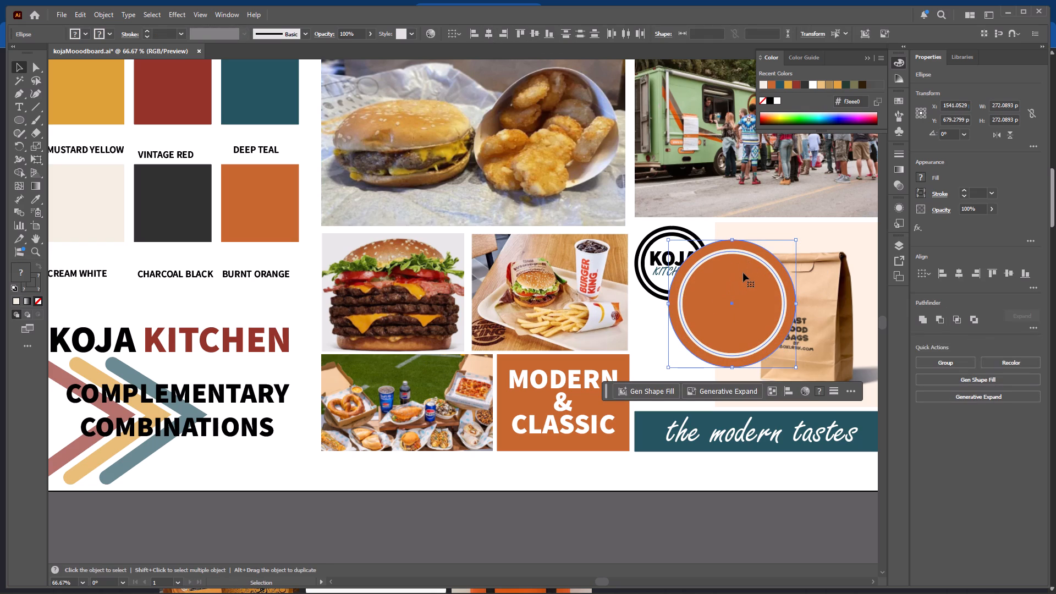
key(ctrl+g)
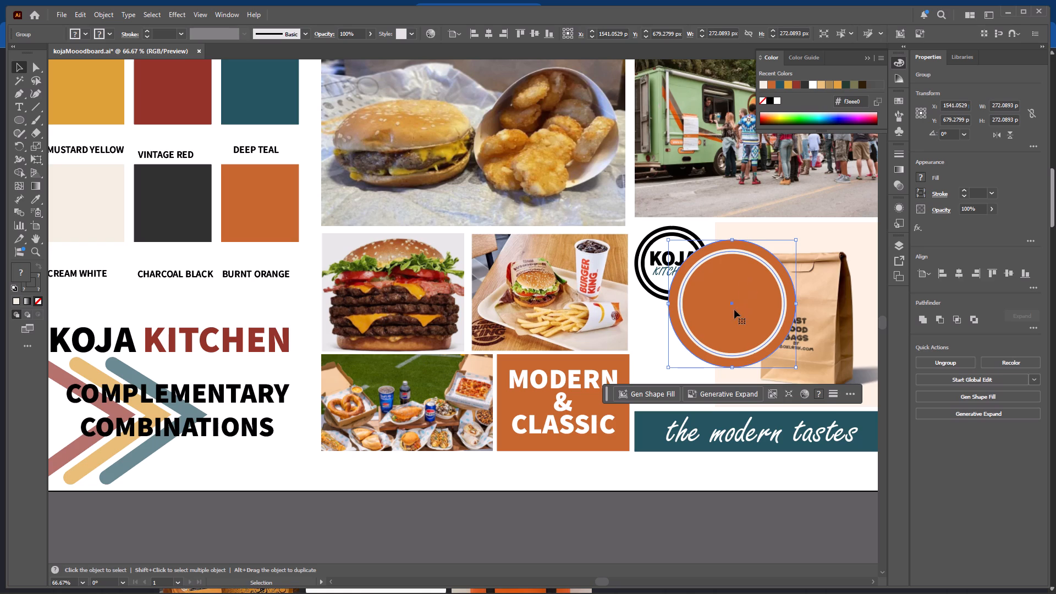
Send the circle group behind the bag picture and place it below the logo badge, centred at about X 1554, Y 764 px.
drag(747, 296, 735, 340)
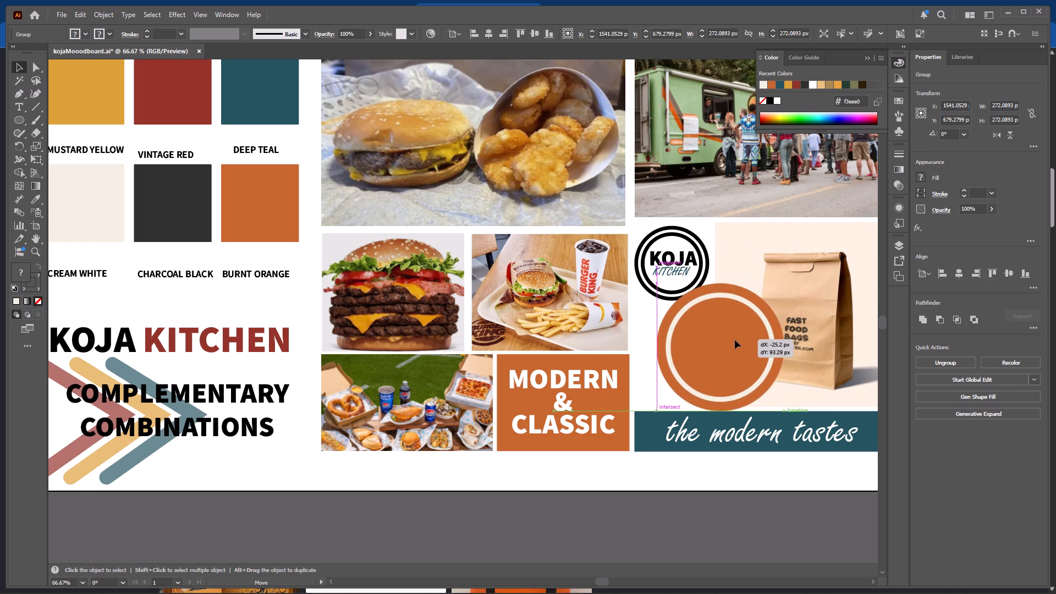
drag(735, 340, 730, 343)
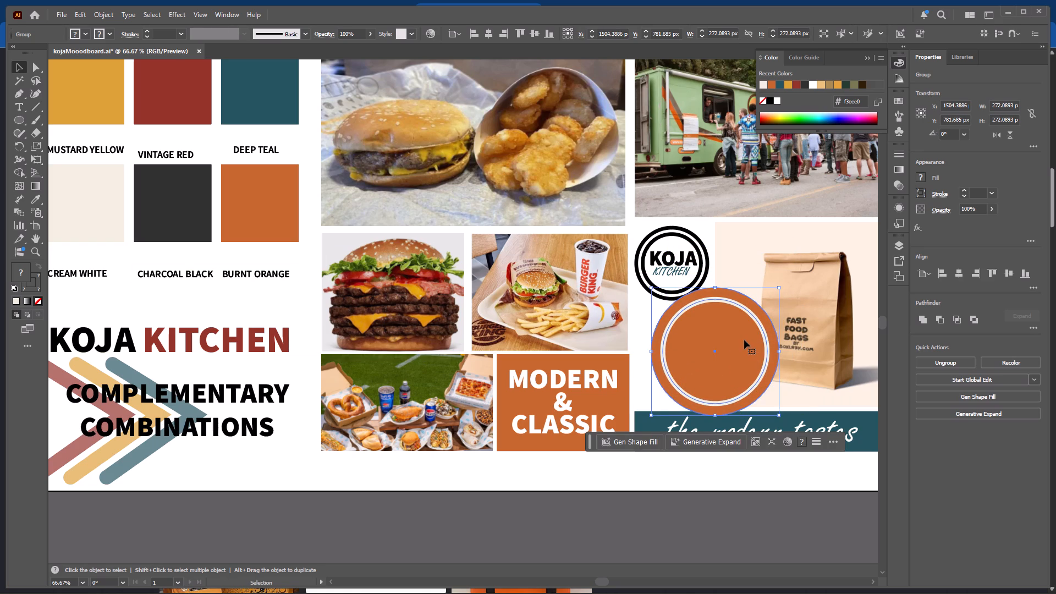
key(ctrl+bracketleft)
key(ctrl+bracketleft)
key(ctrl+bracketleft)
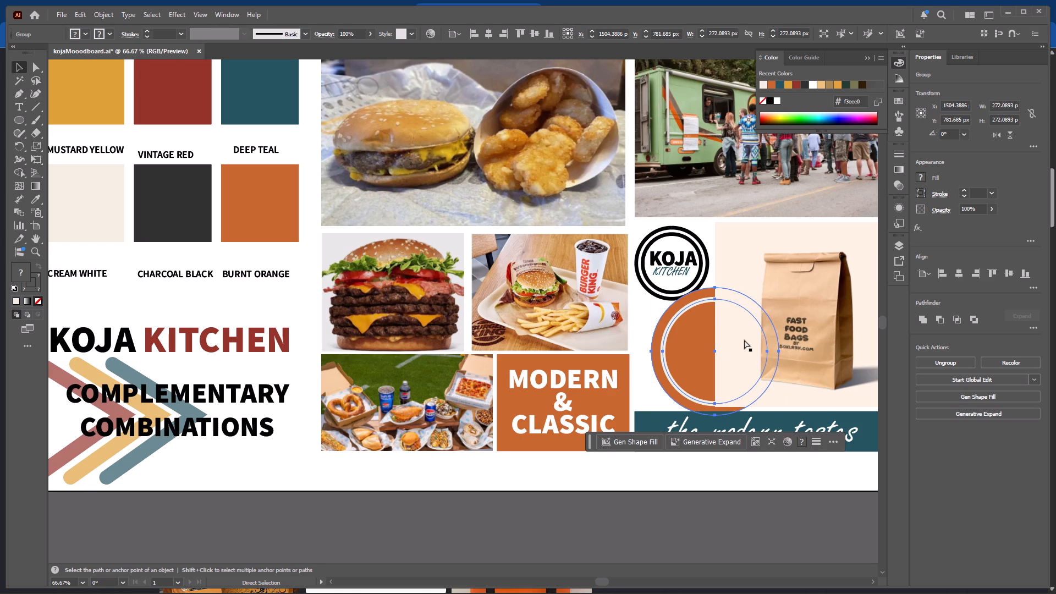
drag(690, 343, 695, 345)
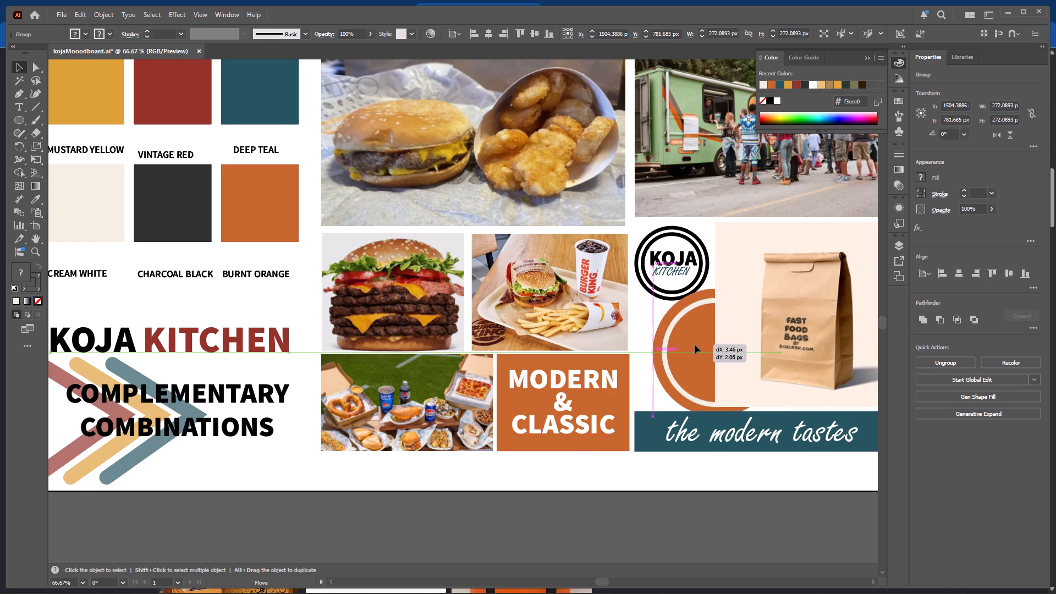
drag(695, 345, 713, 335)
alt+drag(703, 342, 702, 342)
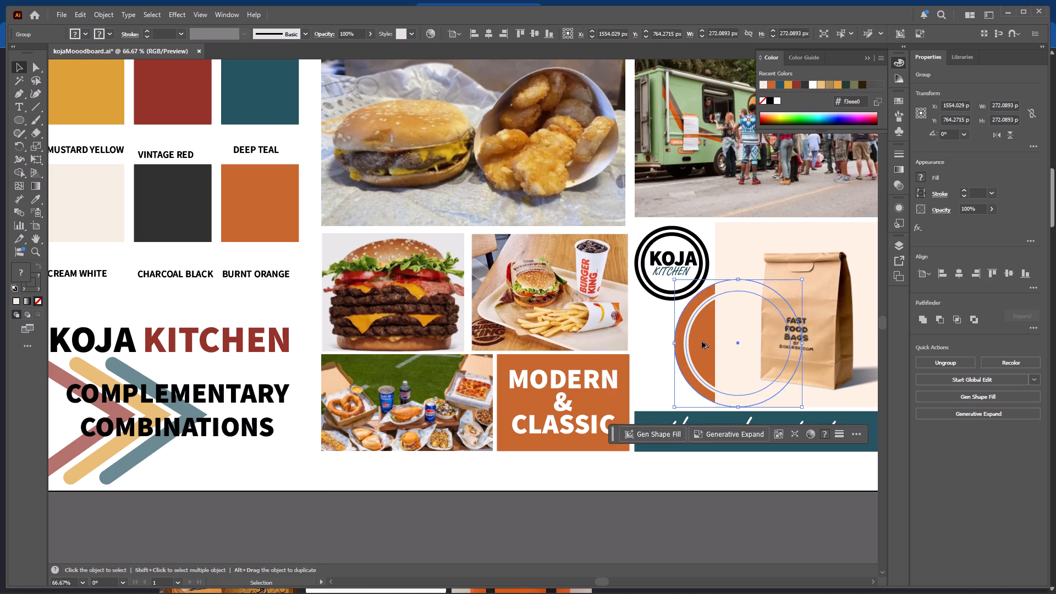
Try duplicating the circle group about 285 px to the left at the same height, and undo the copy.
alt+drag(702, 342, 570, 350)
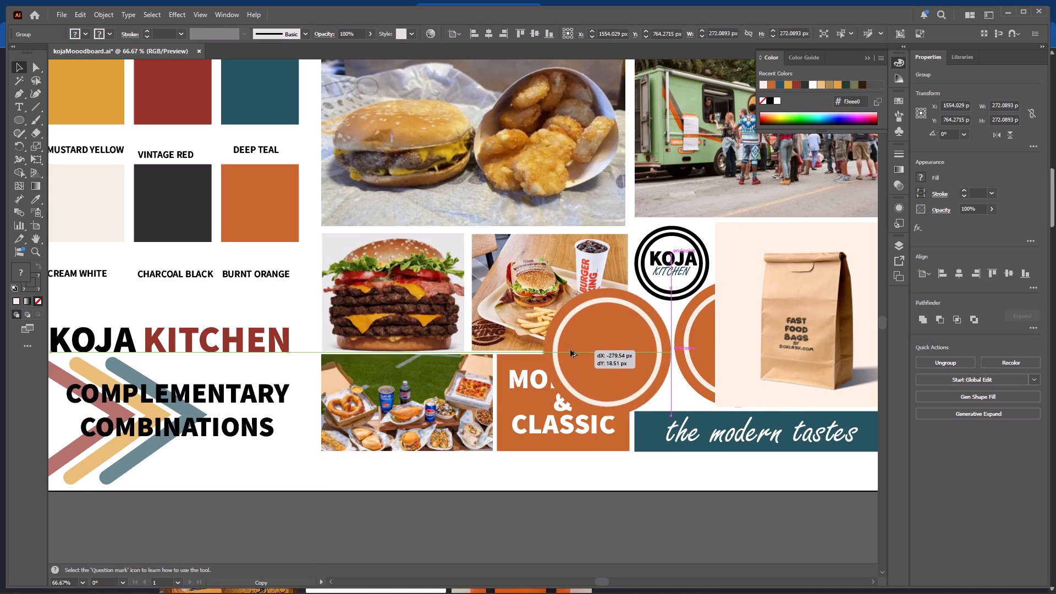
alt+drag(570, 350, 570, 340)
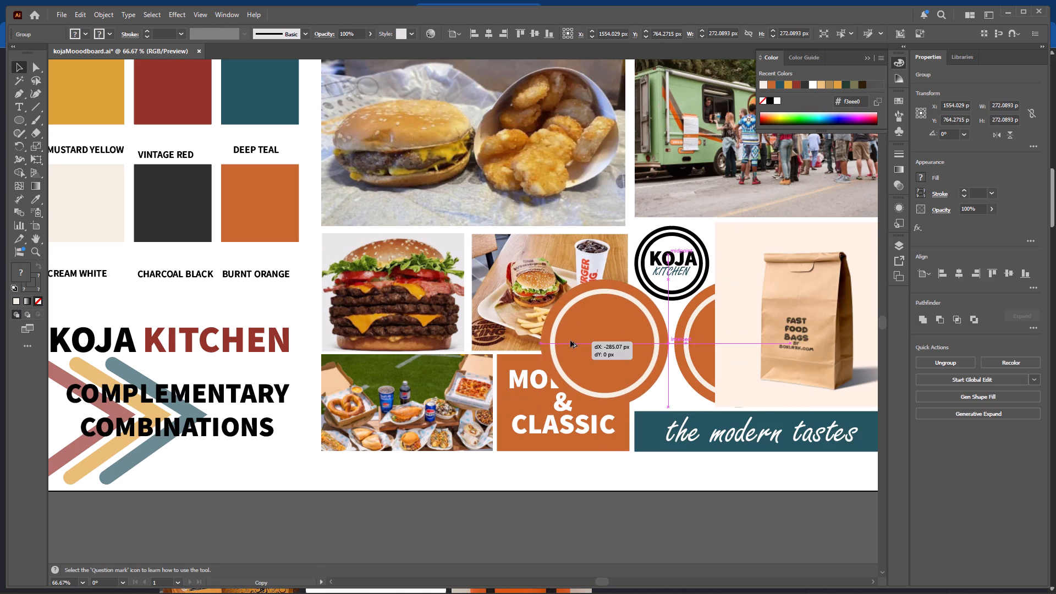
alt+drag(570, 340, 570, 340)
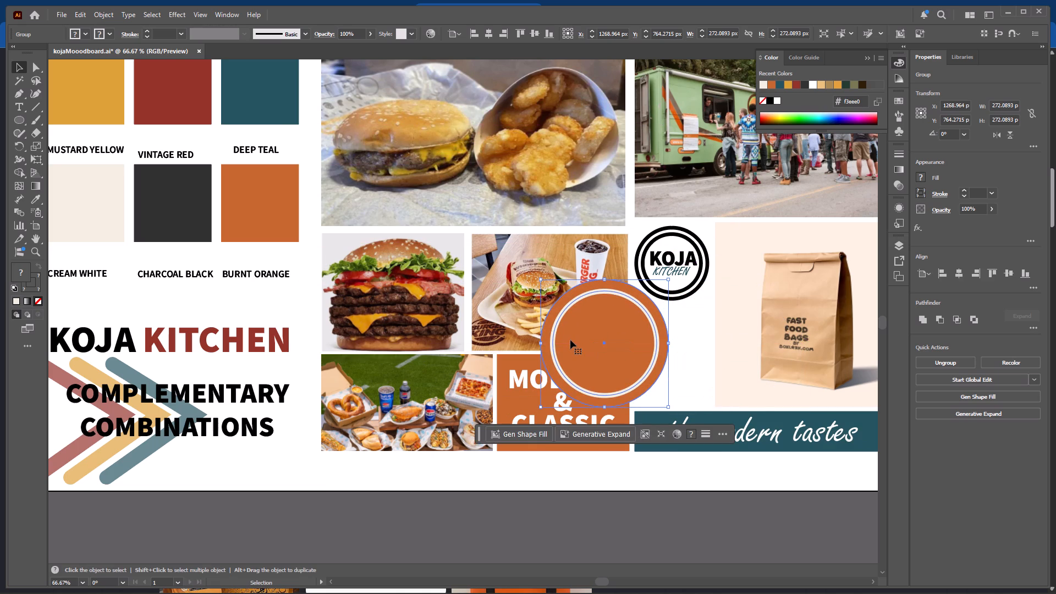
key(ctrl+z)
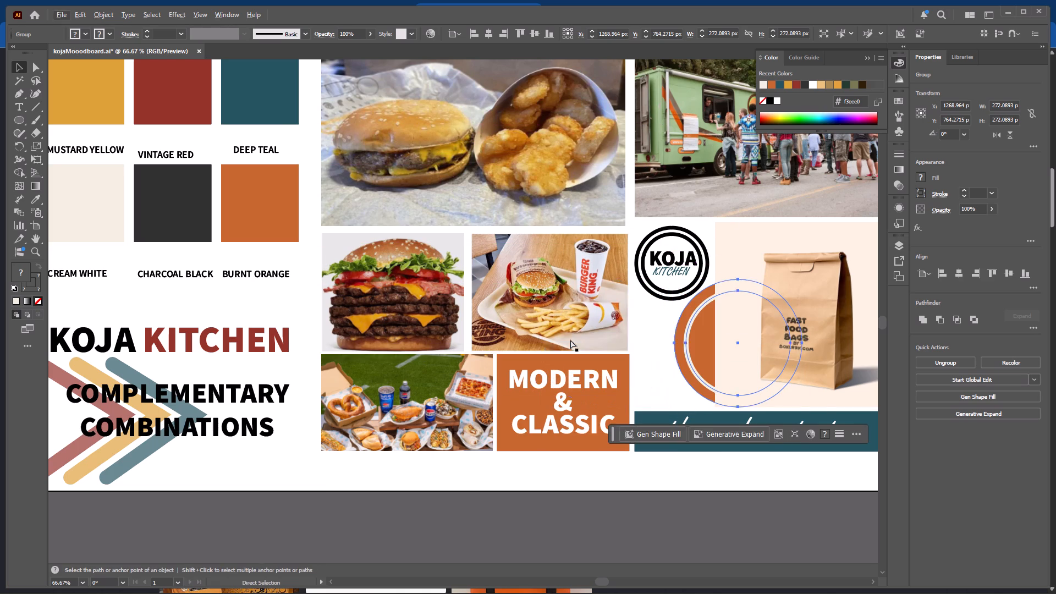
Duplicate the circle group about 288 px to the left and 9 px lower, overlapping the MODERN & CLASSIC tile.
alt+drag(698, 340, 565, 336)
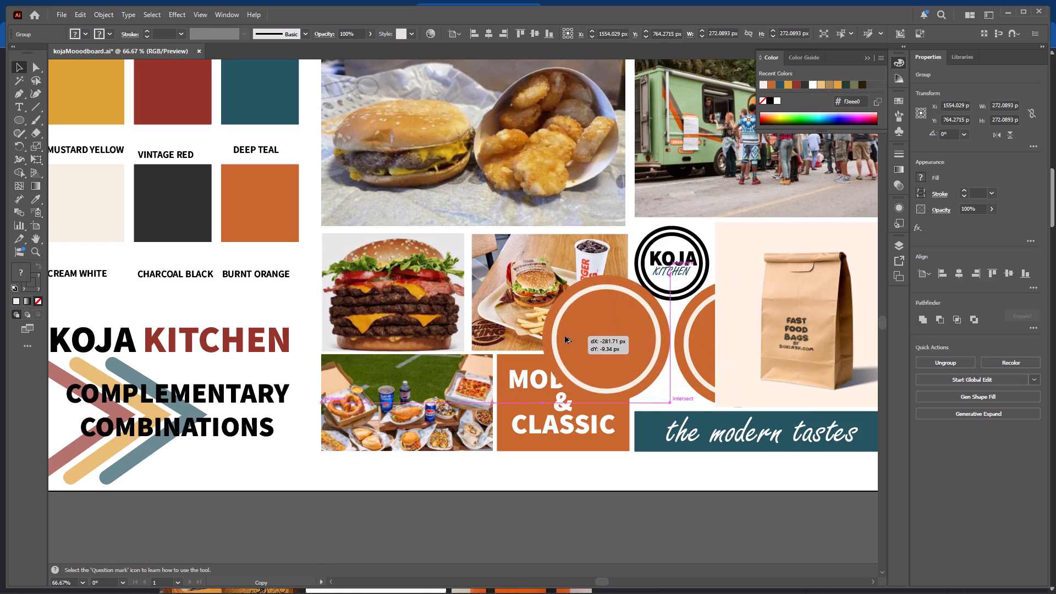
alt+drag(565, 336, 560, 343)
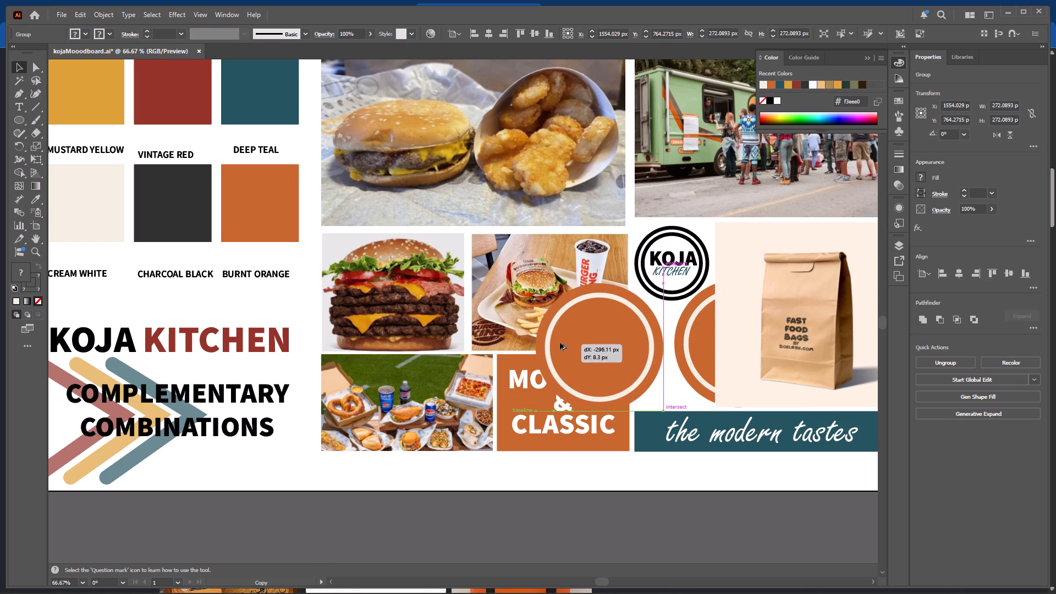
alt+drag(560, 343, 563, 348)
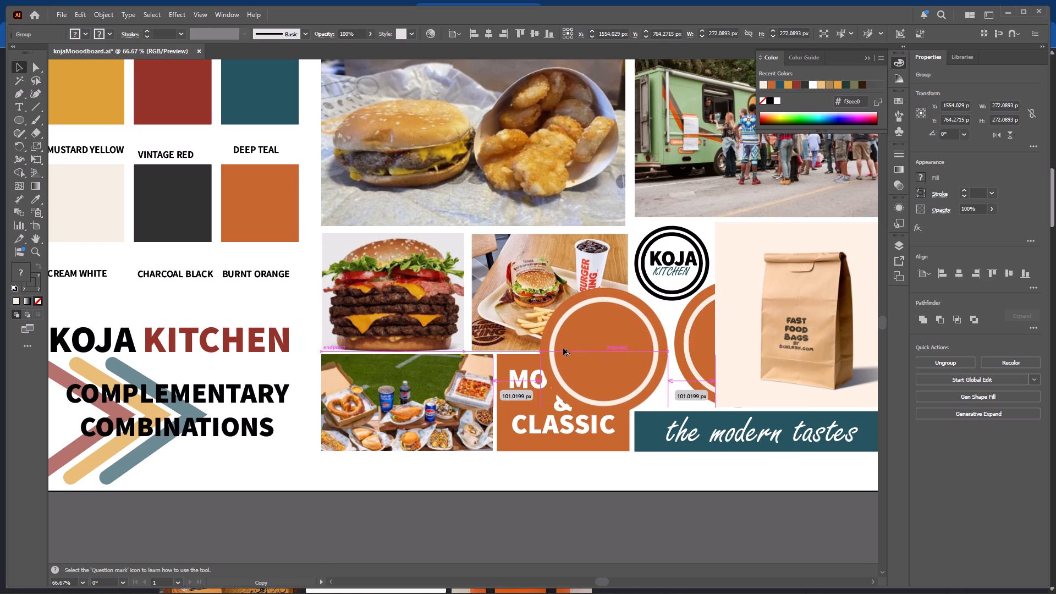
alt+drag(563, 348, 563, 345)
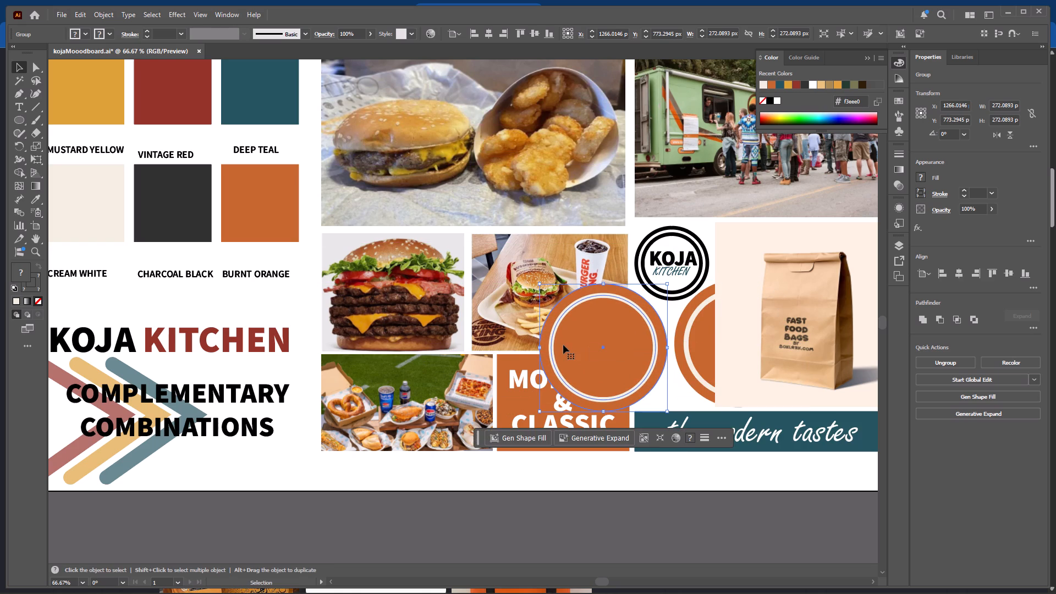
Send the duplicated circle group behind the burger tray photo and the MODERN & CLASSIC tile.
key(ctrl+bracketleft)
key(ctrl+bracketleft)
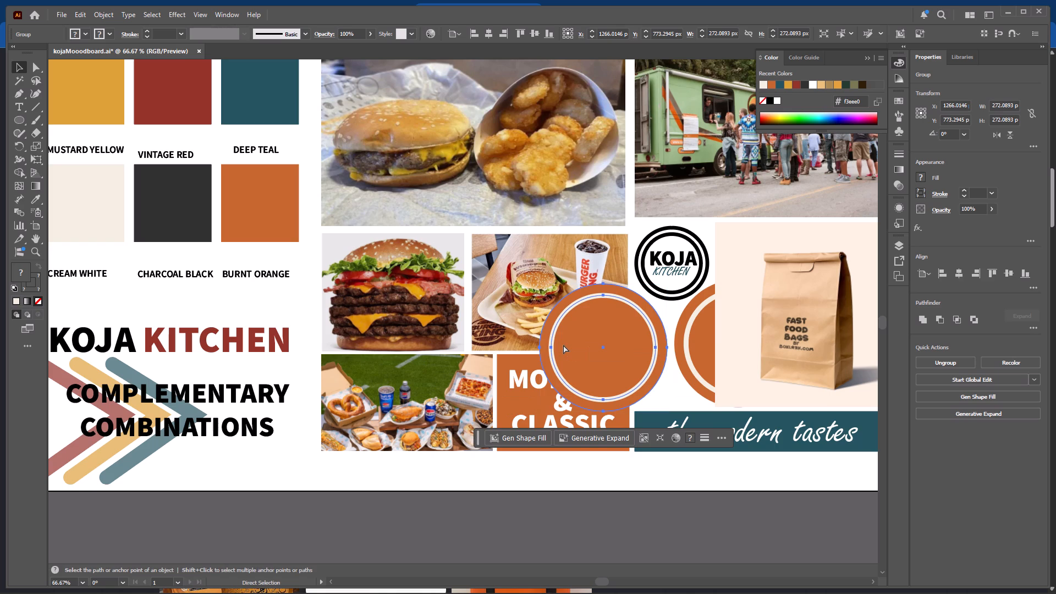
key(ctrl+bracketleft)
key(ctrl+bracketleft)
key(ctrl+bracketleft)
key(ctrl+bracketleft)
key(ctrl+bracketleft)
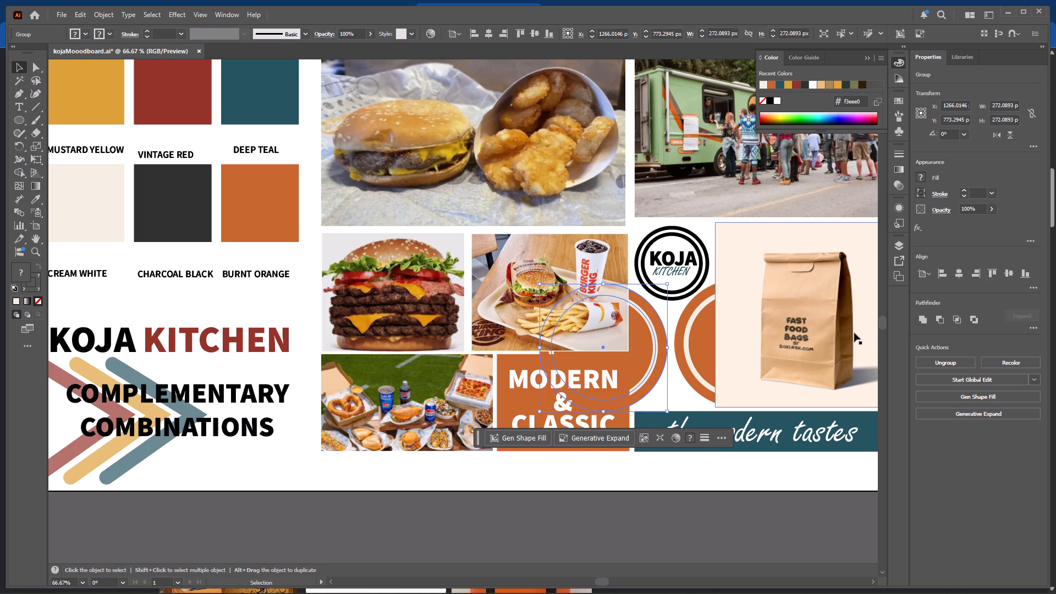
click(739, 483)
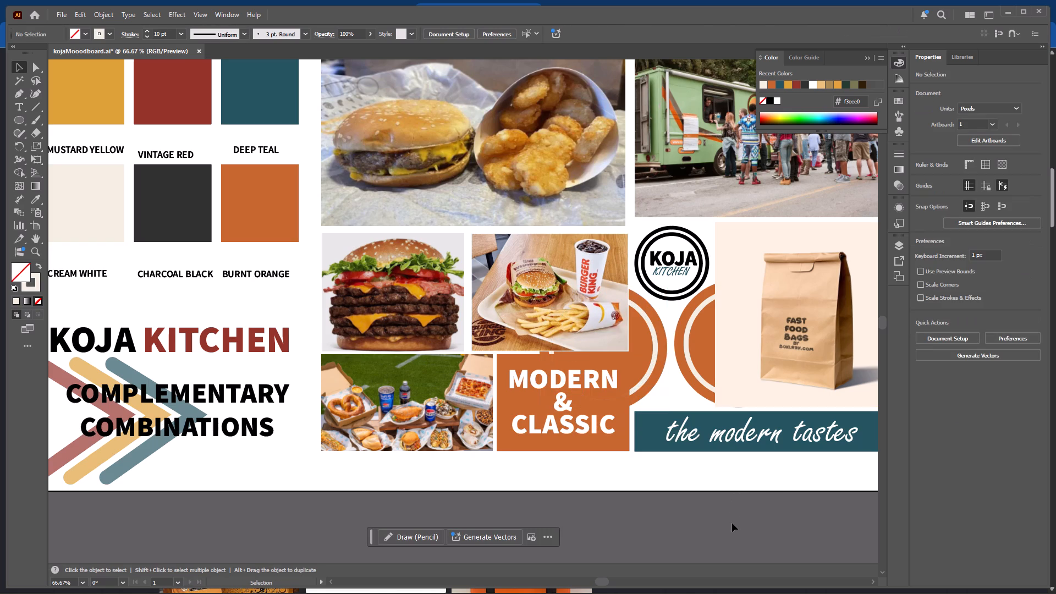
Save the moodboard document.
key(ctrl+s)
Add the title text "KOJA KITCHEN MOODBOARD" in Cooper Black above the colour swatches.
alt+scroll(700, 431, down, 4)
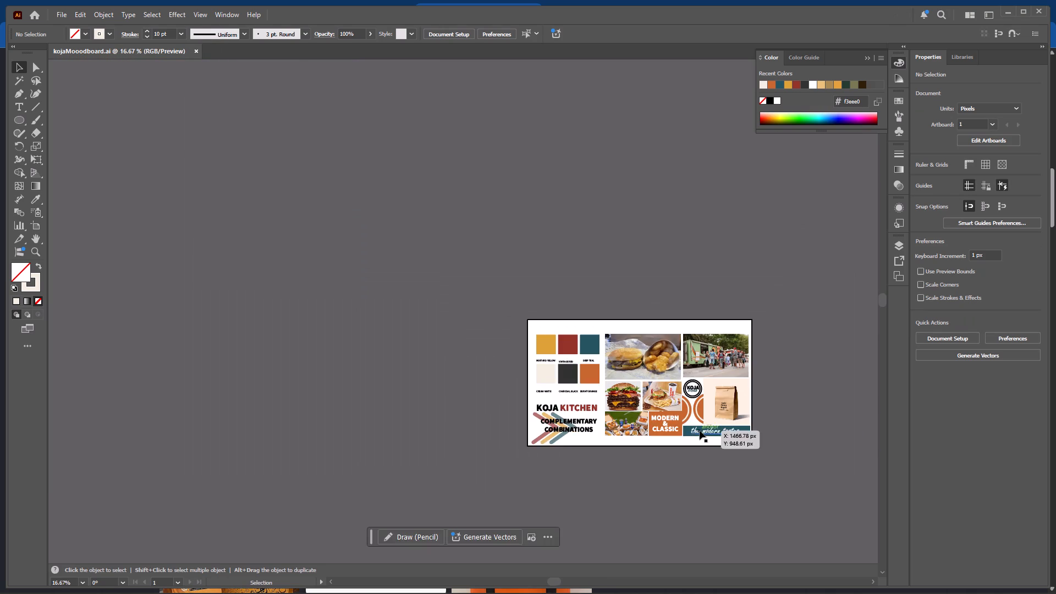
alt+scroll(700, 431, up, 4)
alt+scroll(700, 431, down, 2)
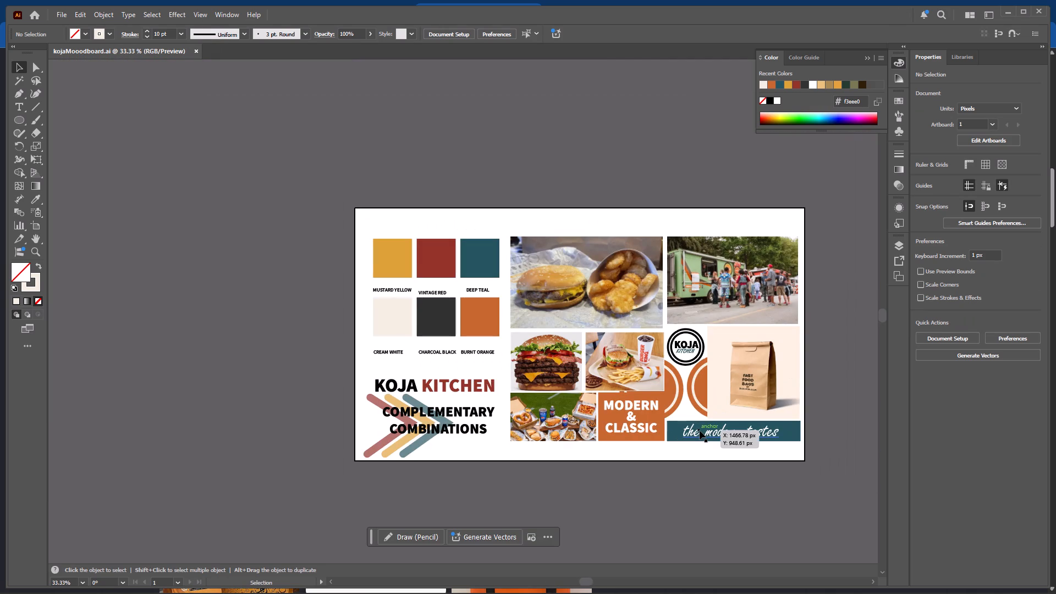
click(542, 247)
click(437, 153)
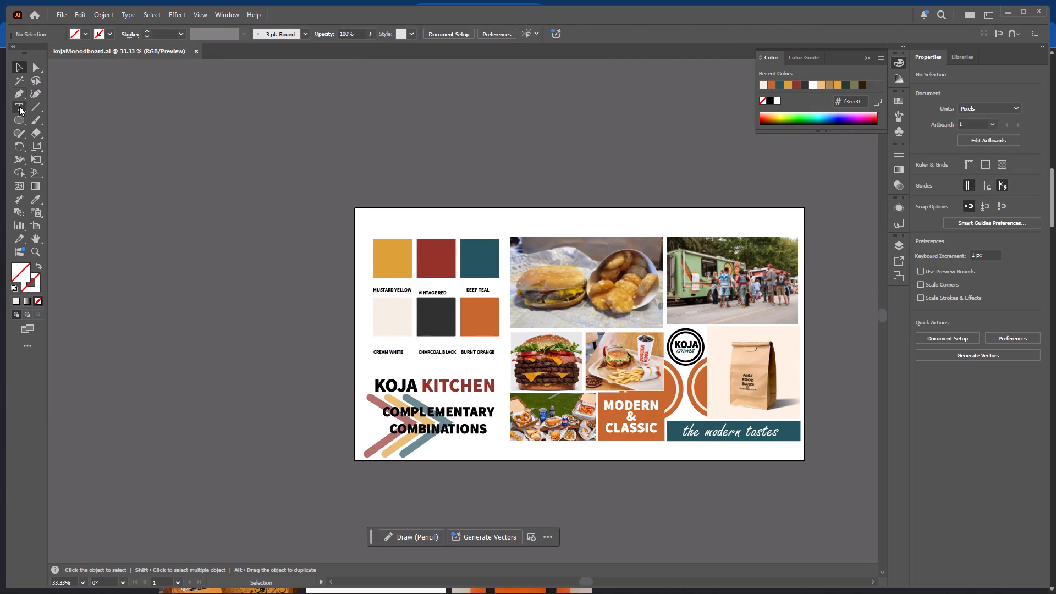
click(20, 103)
click(399, 223)
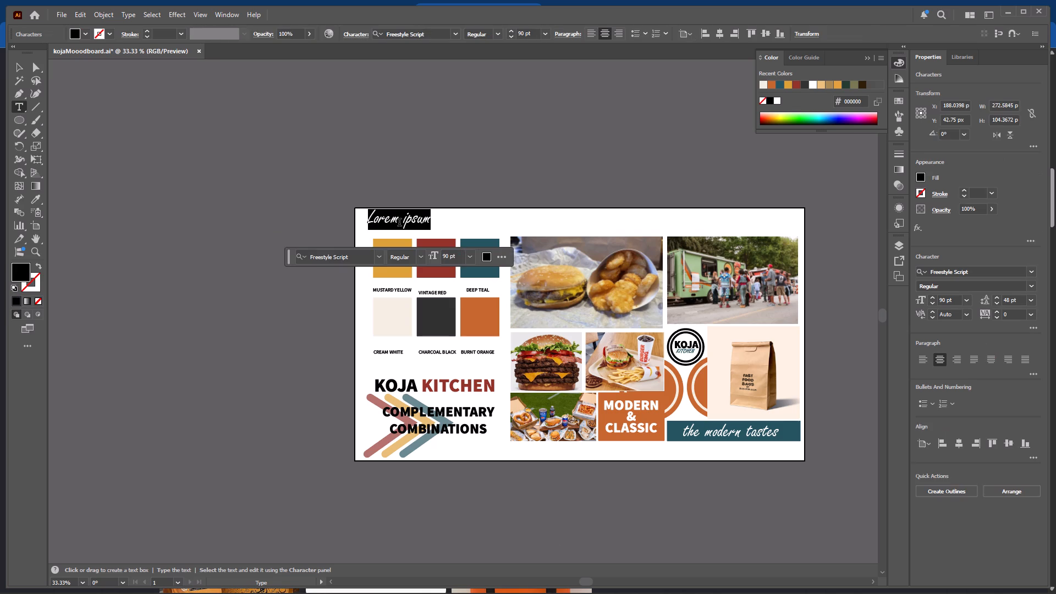
click(457, 36)
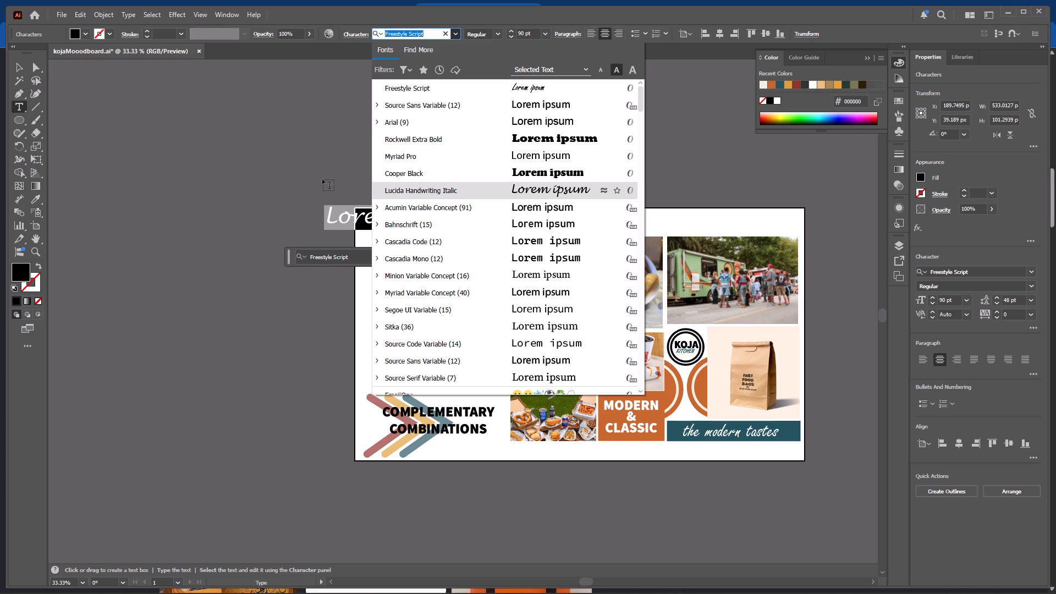
click(548, 175)
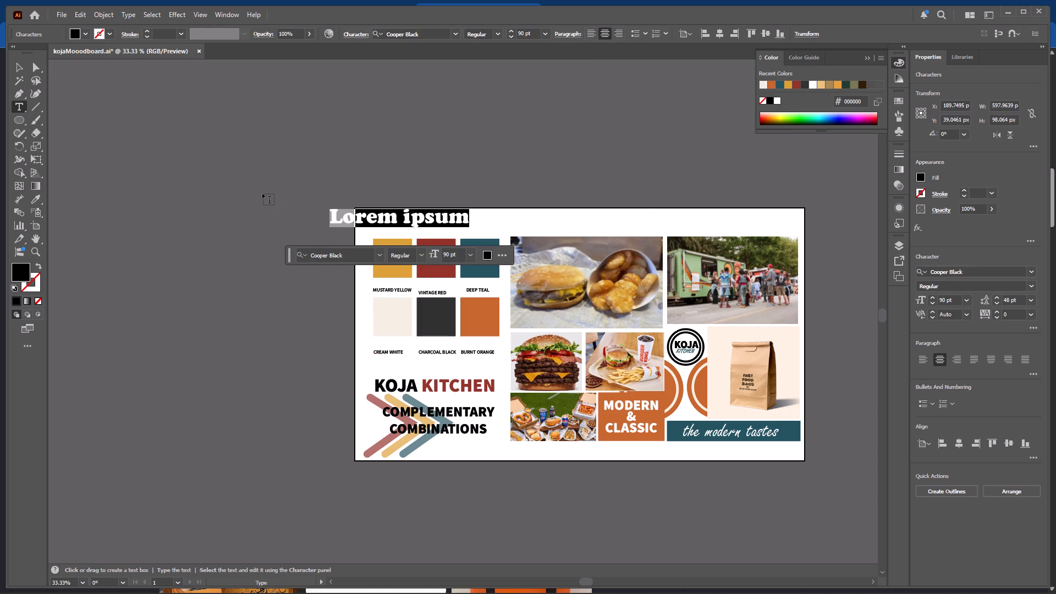
text(KOJA)
key(space)
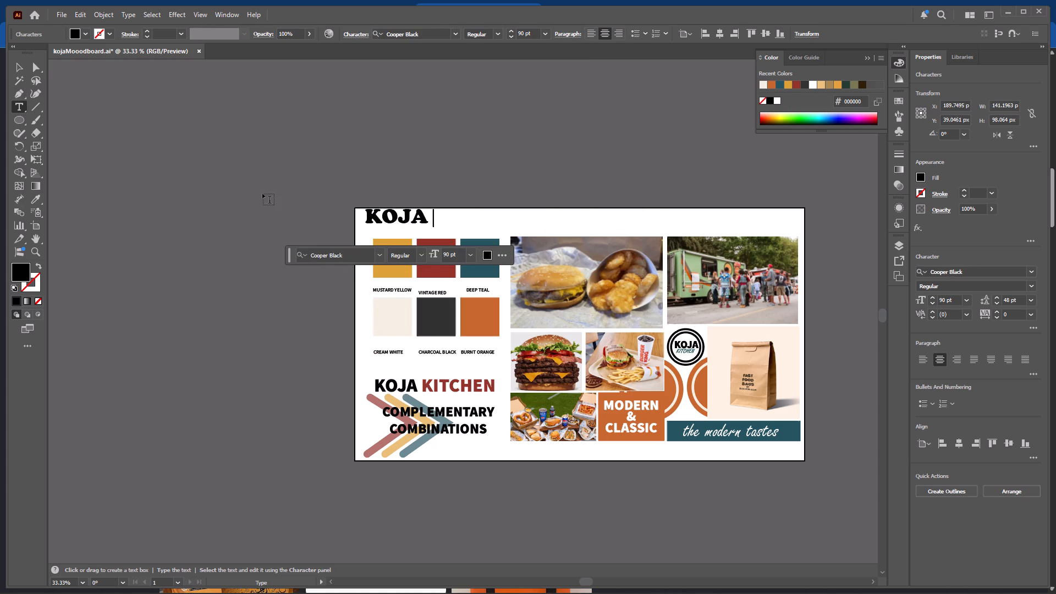
text(KITCHEN MOODBOARD)
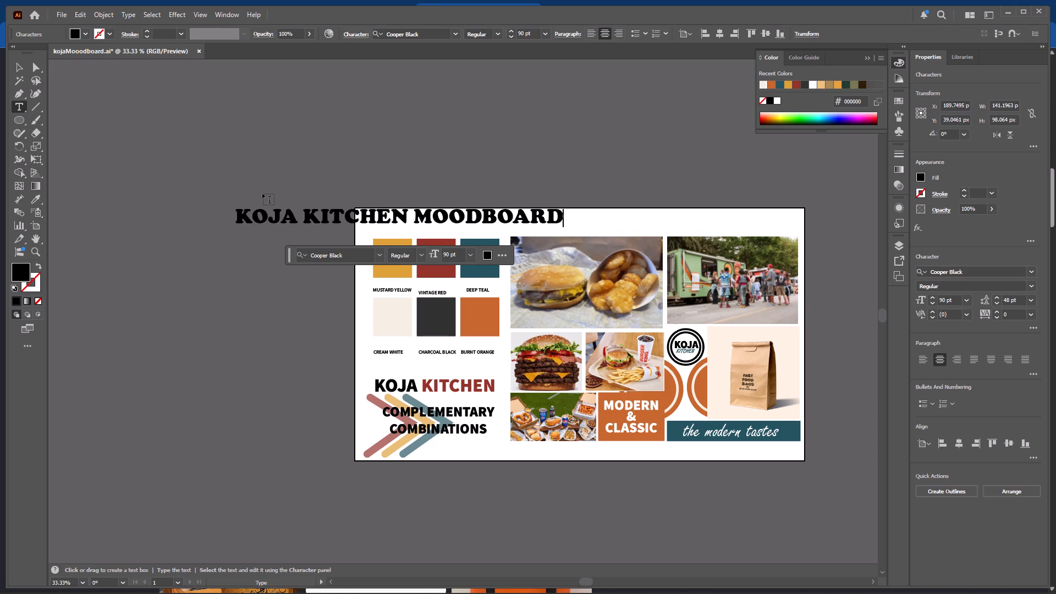
click(16, 61)
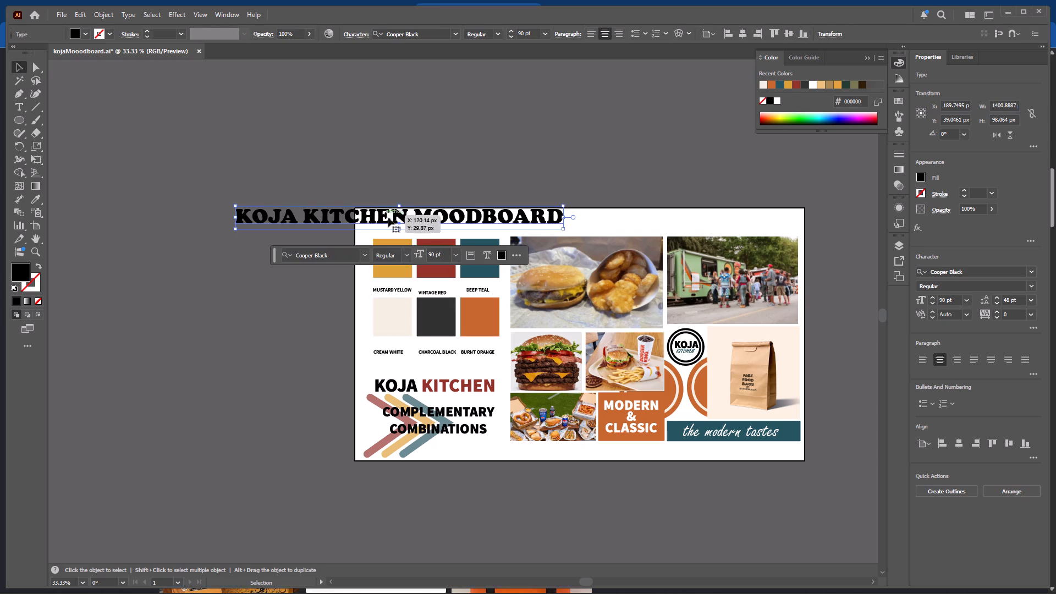
Move the title into the artboard's top margin and centre it horizontally on the artboard.
drag(389, 218, 543, 226)
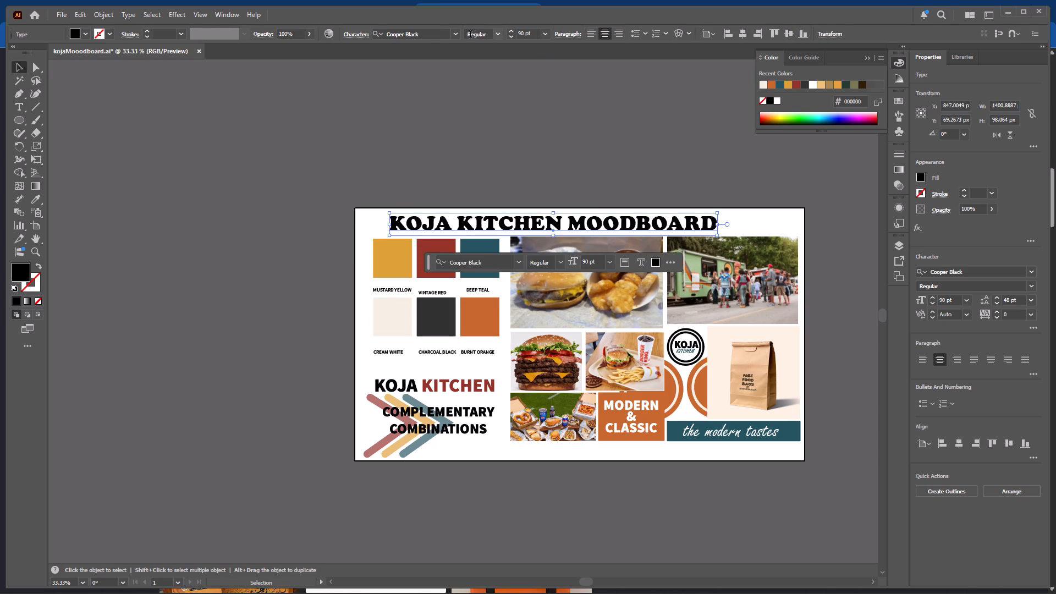
click(742, 36)
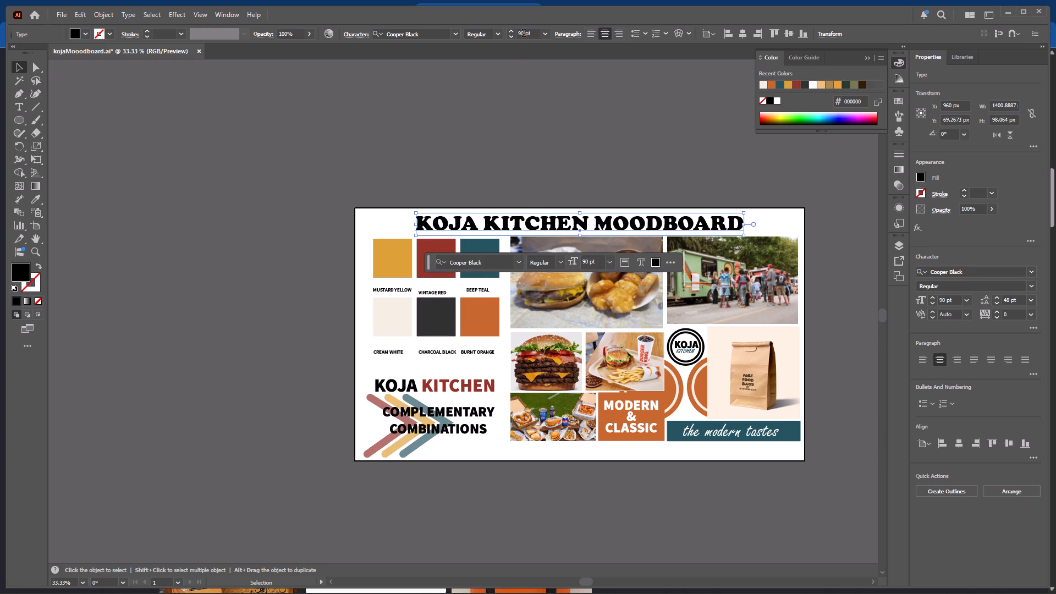
Set the title's font size to 80 pt.
drag(524, 34, 515, 35)
text(80)
key(Return)
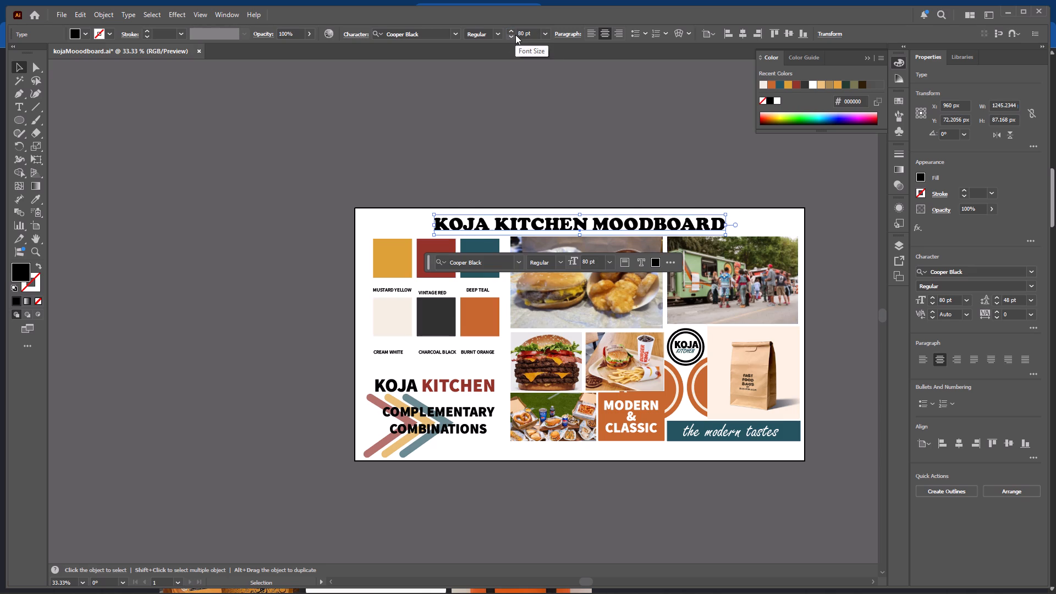
Nudge the title slightly higher in the top margin, above the swatches and photos.
click(630, 223)
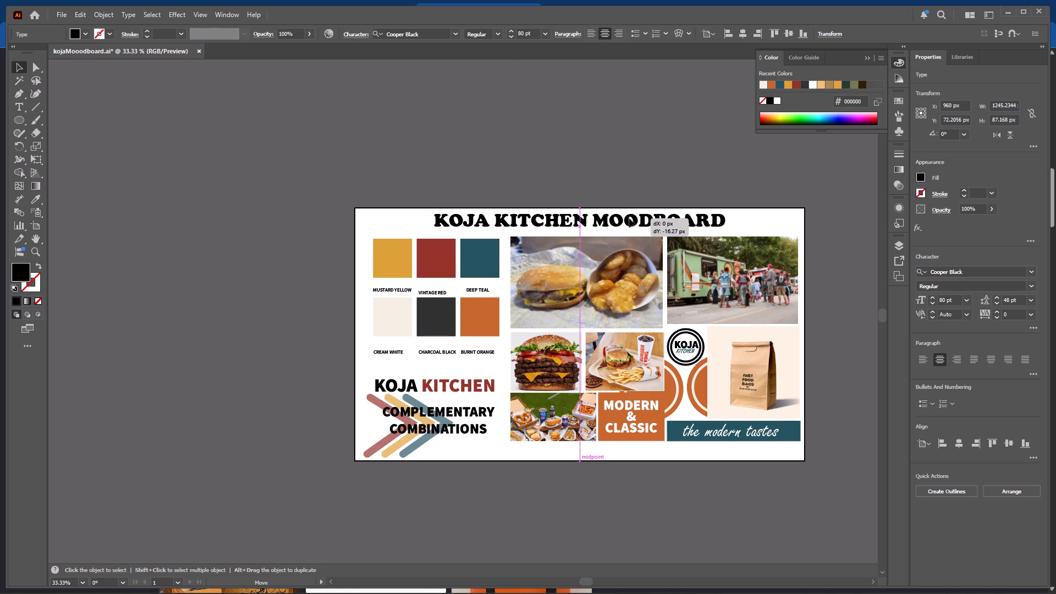
click(493, 158)
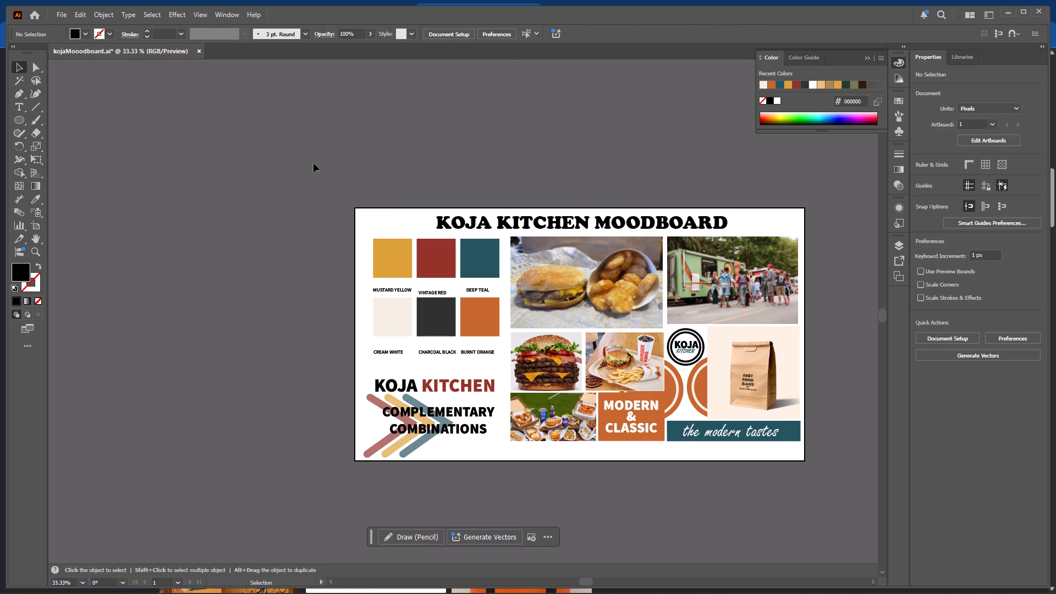
Move the VINTAGE RED, MUSTARD YELLOW and DEEP TEAL labels up so each sits just beneath its colour swatch.
click(253, 168)
alt+scroll(464, 311, up, 3)
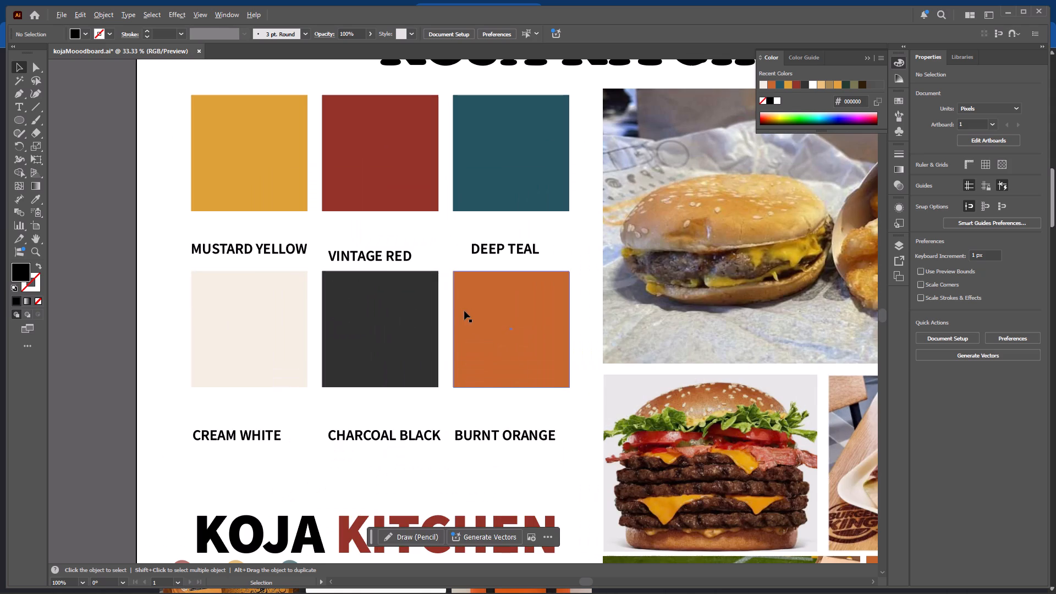
drag(367, 258, 374, 234)
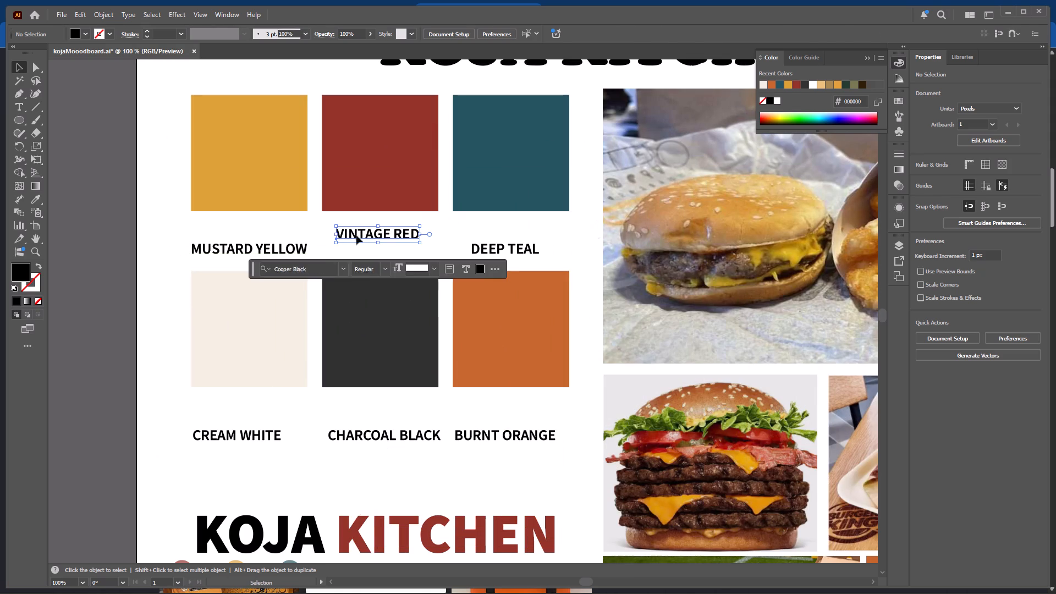
drag(268, 244, 266, 223)
drag(518, 248, 524, 227)
Align the MUSTARD YELLOW, VINTAGE RED and DEEP TEAL labels to one another by their top edges.
shift+click(362, 234)
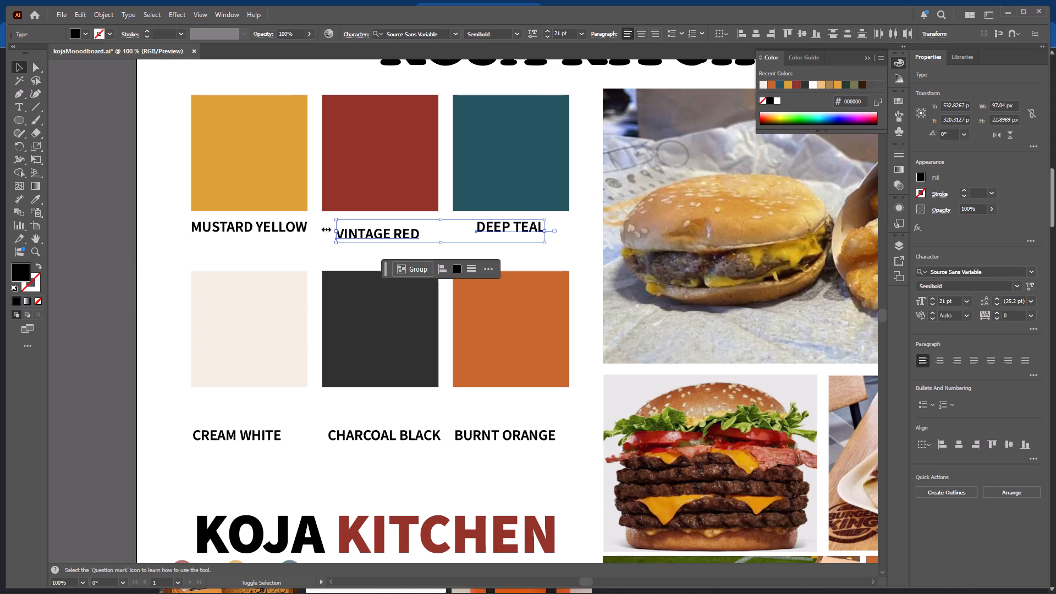
shift+click(250, 223)
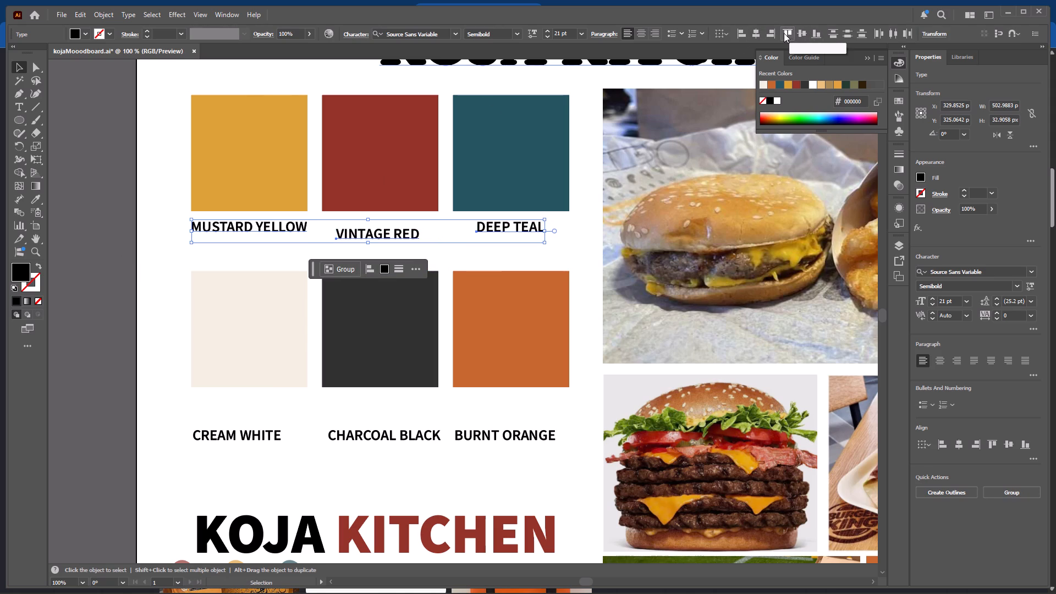
click(784, 33)
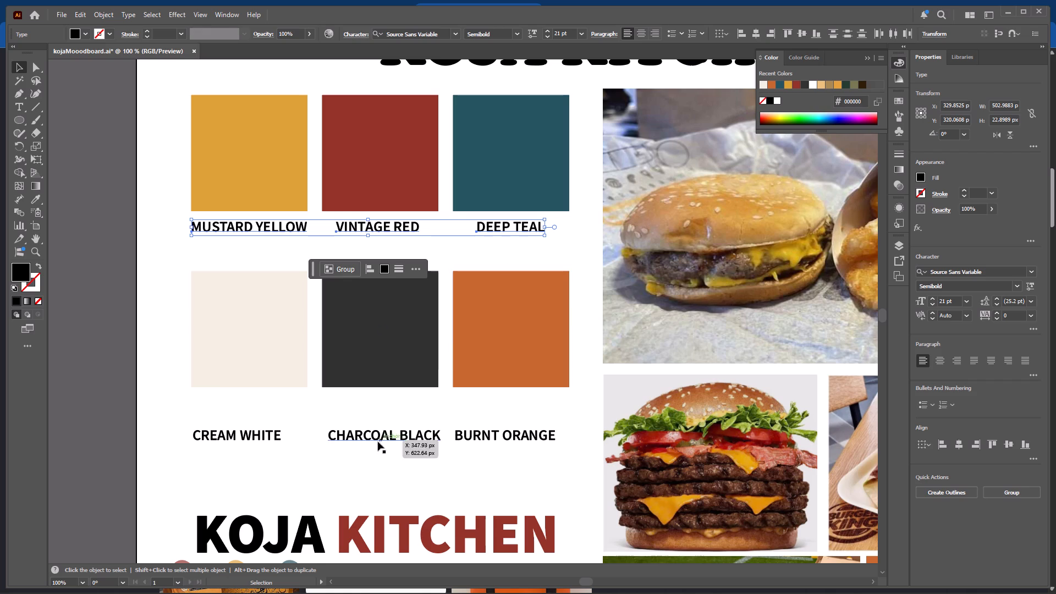
Move the CREAM WHITE and CHARCOAL BLACK labels up so each sits just beneath its swatch in the lower row.
drag(243, 437, 247, 404)
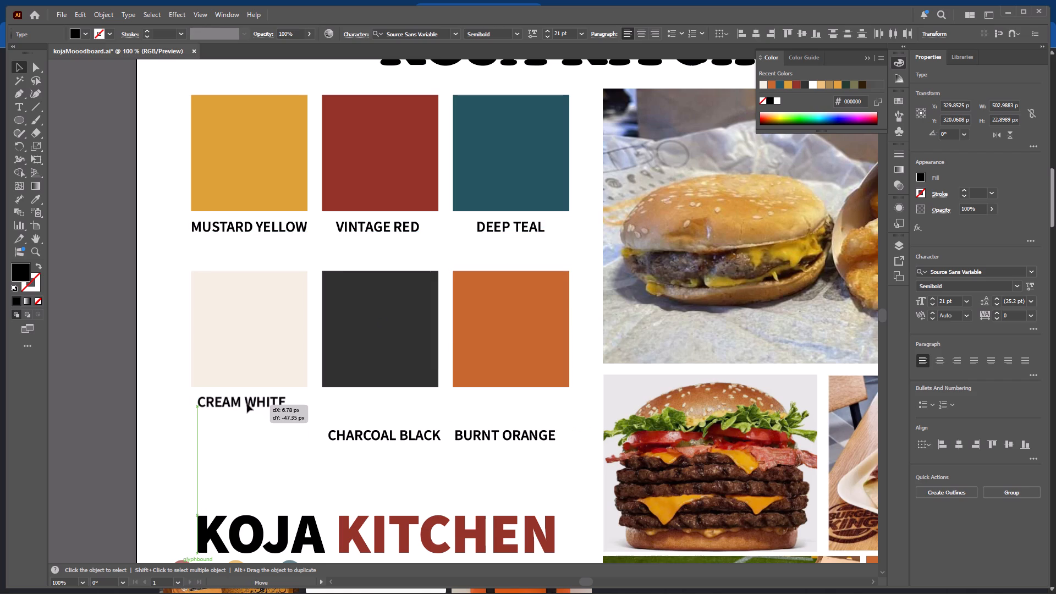
drag(247, 404, 248, 403)
drag(382, 435, 385, 406)
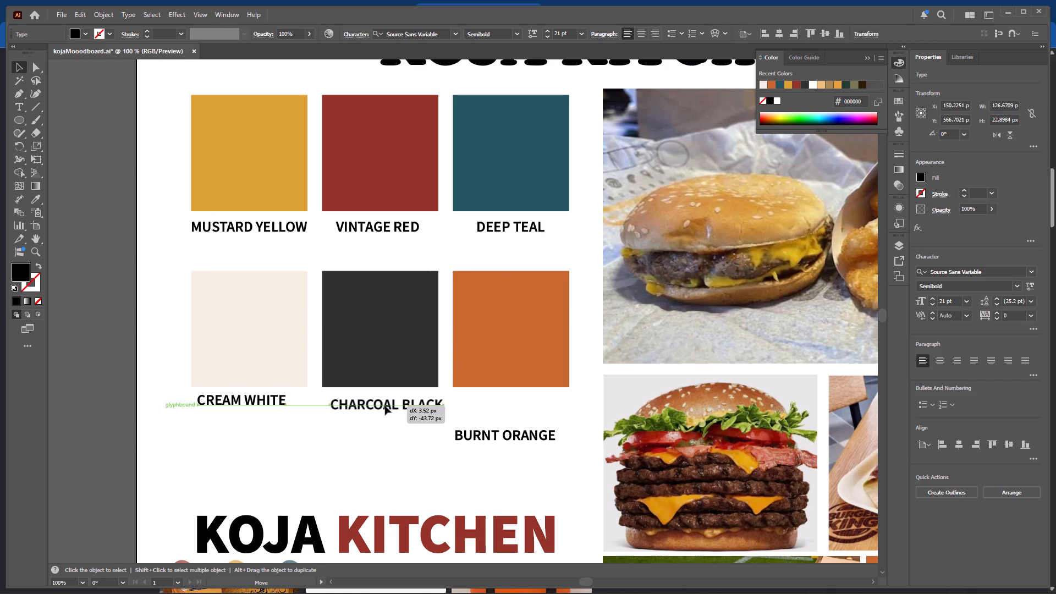
Move the CHARCOAL BLACK and BURNT ORANGE labels so each sits just beneath its swatch, level with the CREAM WHITE label.
drag(385, 406, 378, 402)
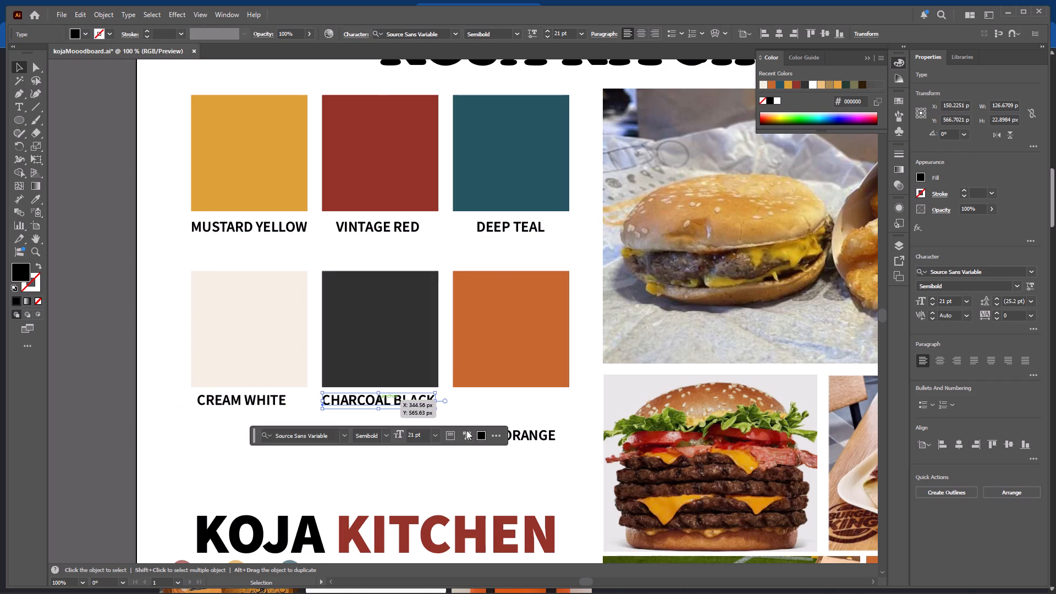
drag(526, 436, 527, 399)
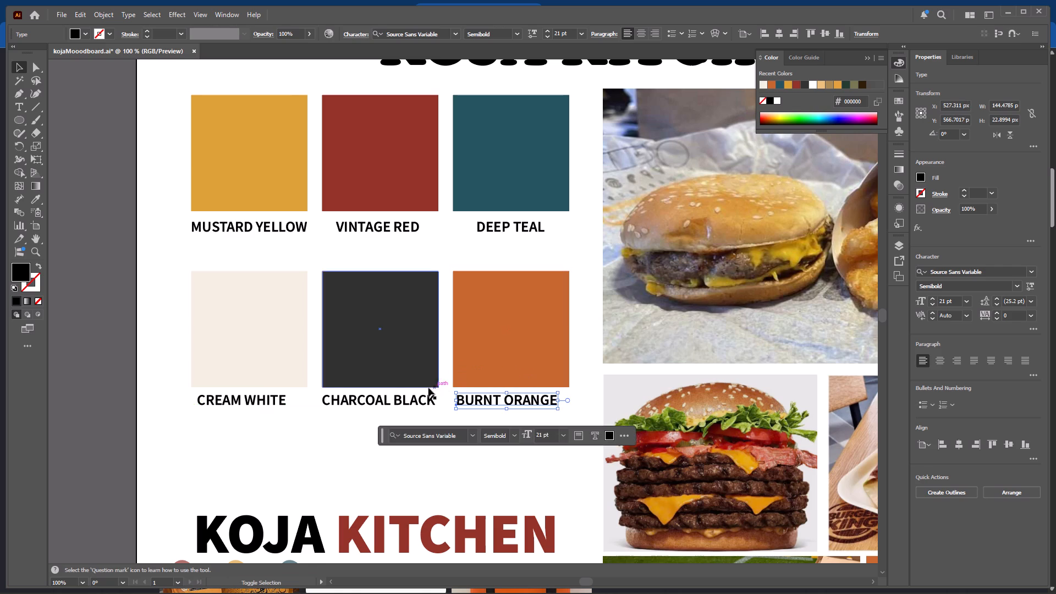
Align the BURNT ORANGE, CHARCOAL BLACK and CREAM WHITE labels to one another by their top edges.
shift+click(410, 397)
shift+click(237, 397)
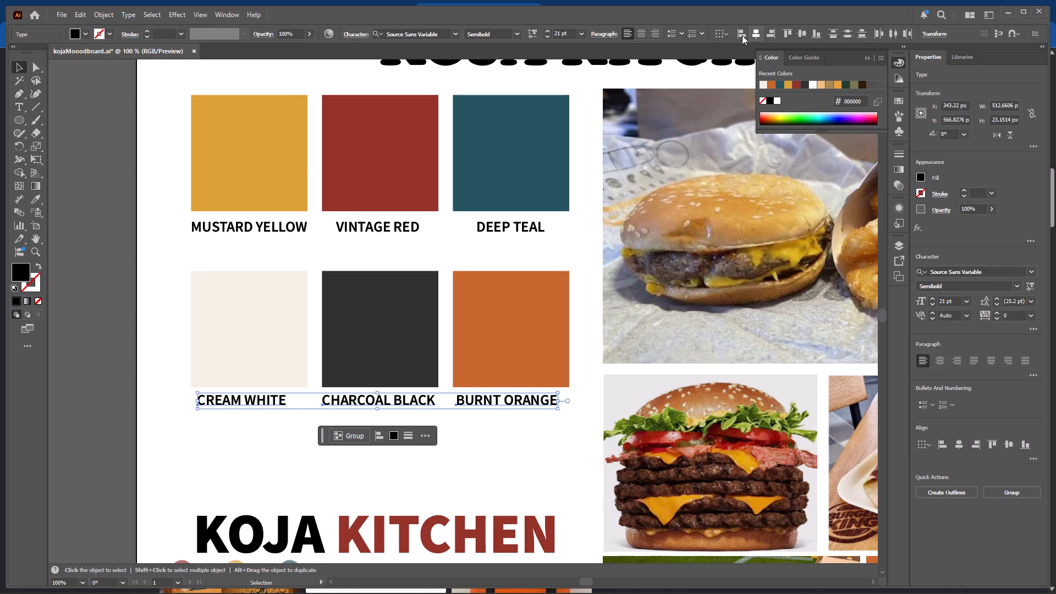
click(787, 33)
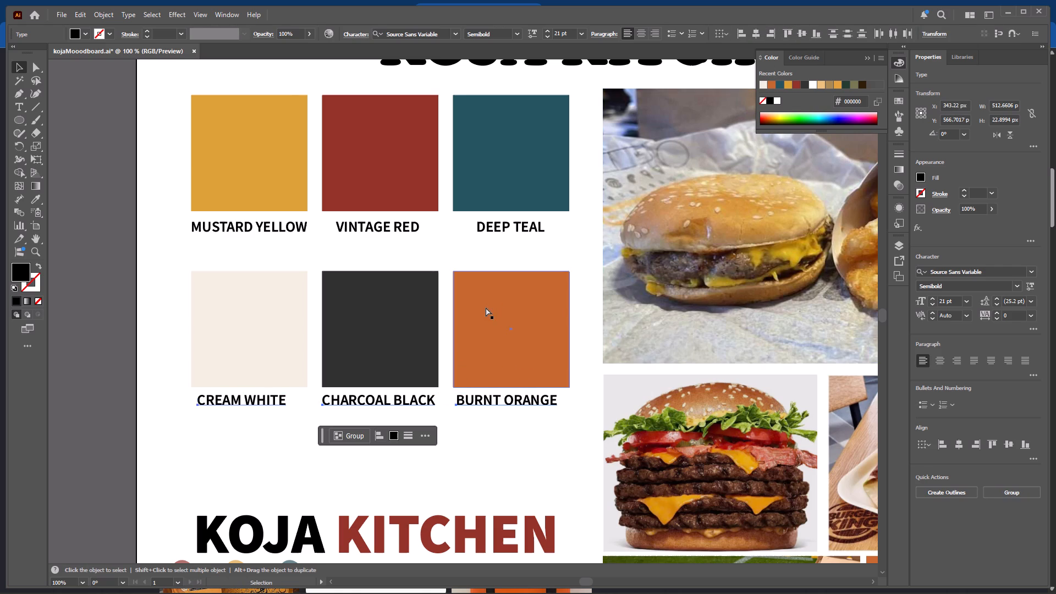
Save the kojaMooodboard document.
key(ctrl+s)
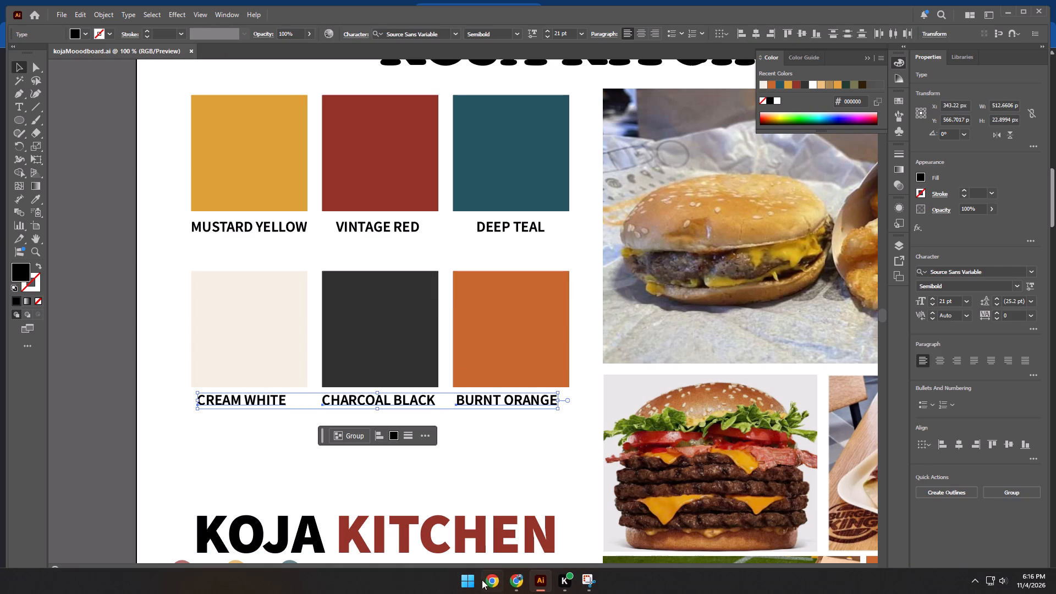
Switch to Chrome, open a new window with the Person 1 profile and go to web.whatsapp.com.
click(510, 582)
click(381, 32)
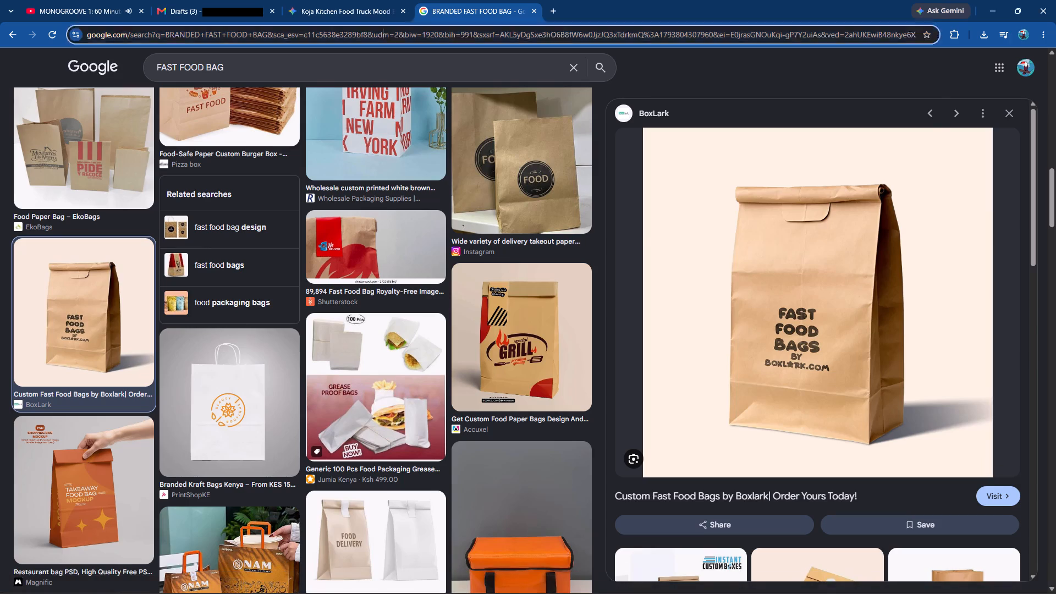
click(499, 578)
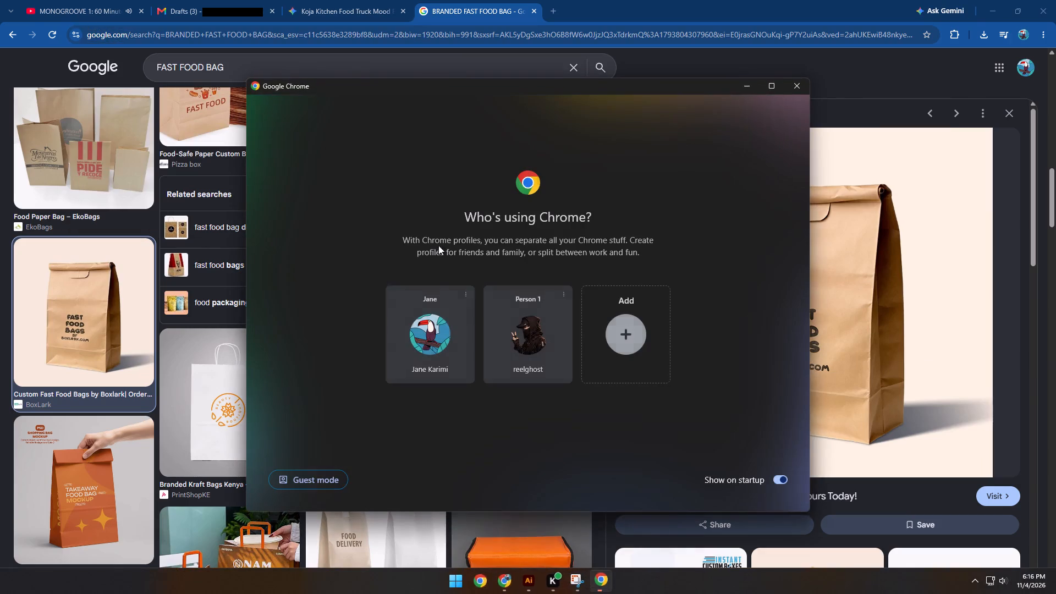
click(520, 323)
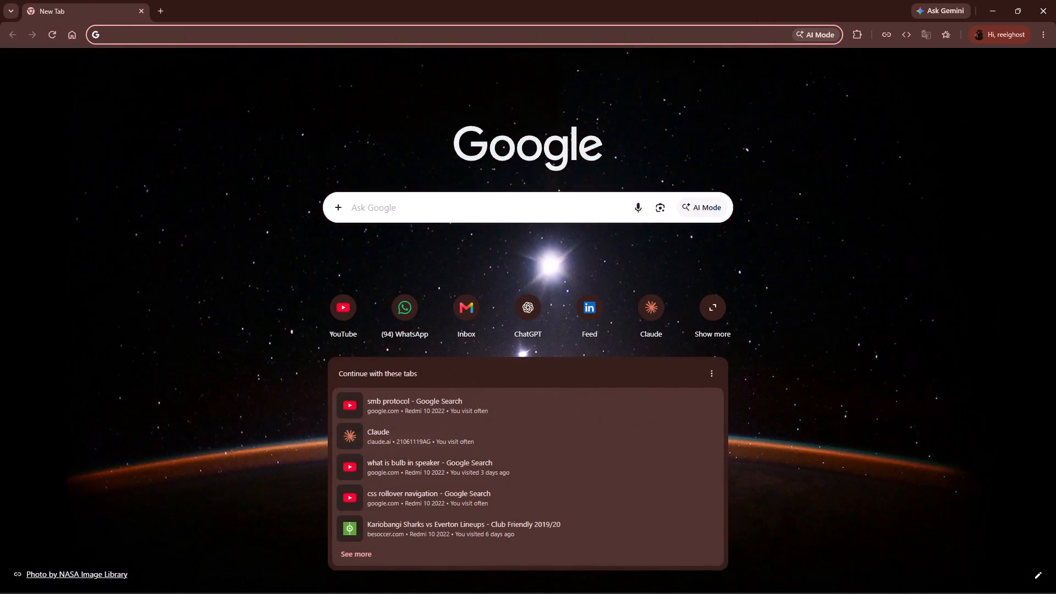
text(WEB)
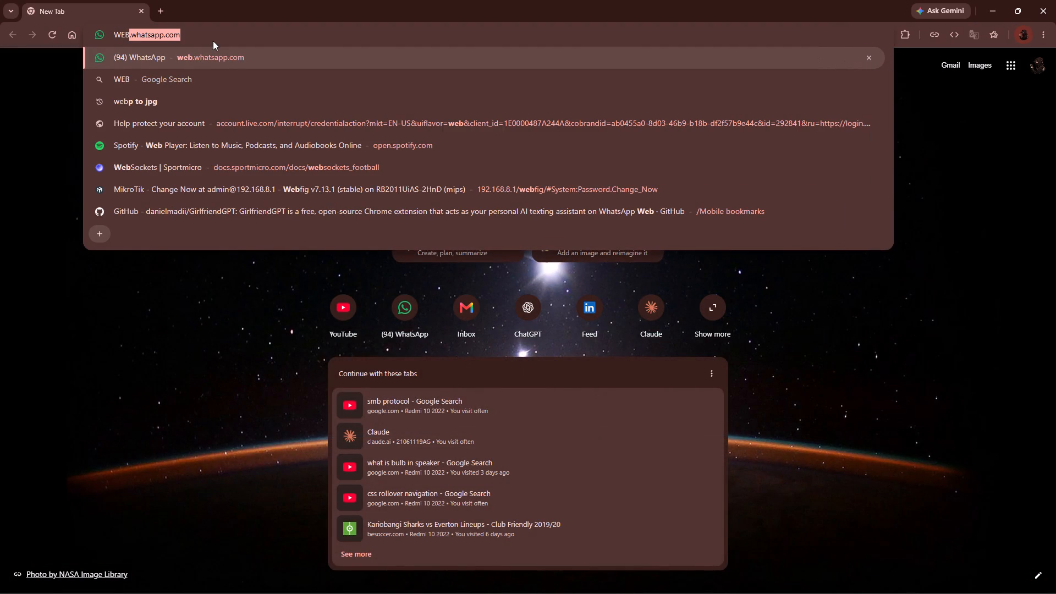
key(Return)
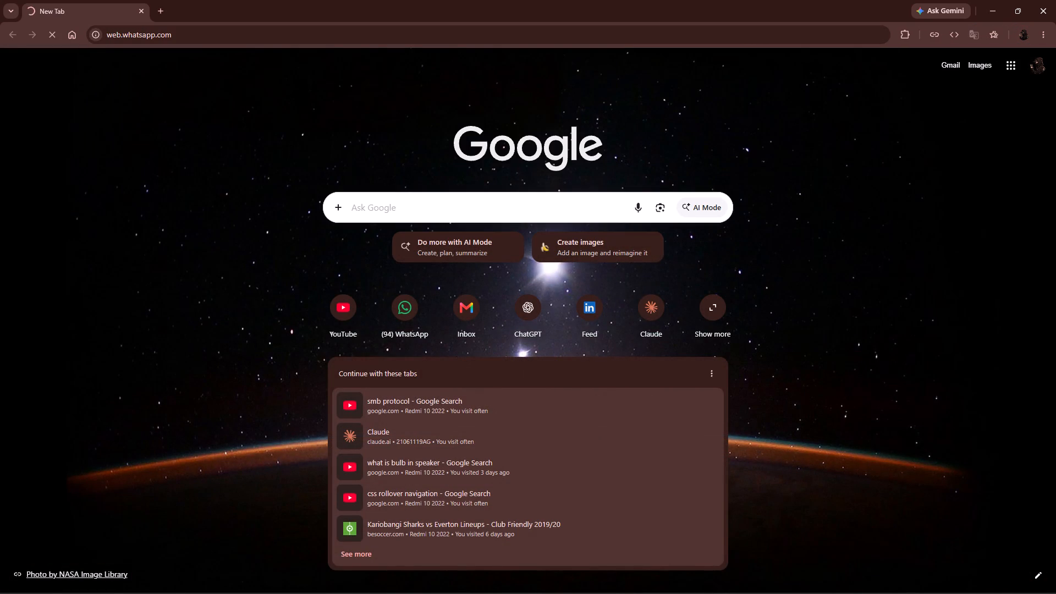